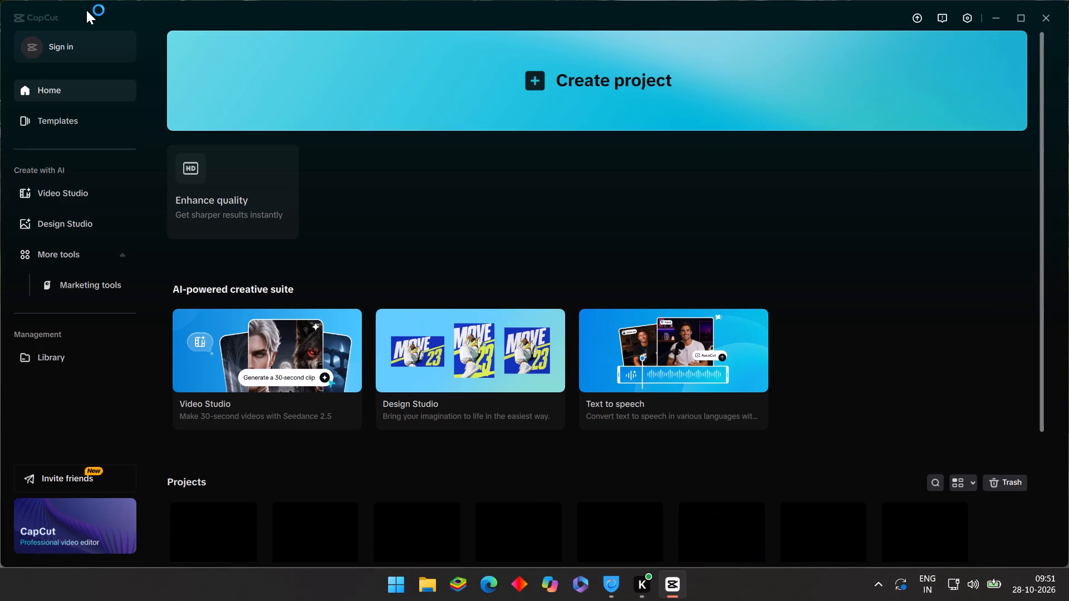
Move the 20-second project named 1023 to the trash and confirm the deletion.
scroll(202, 412, "down", 10)
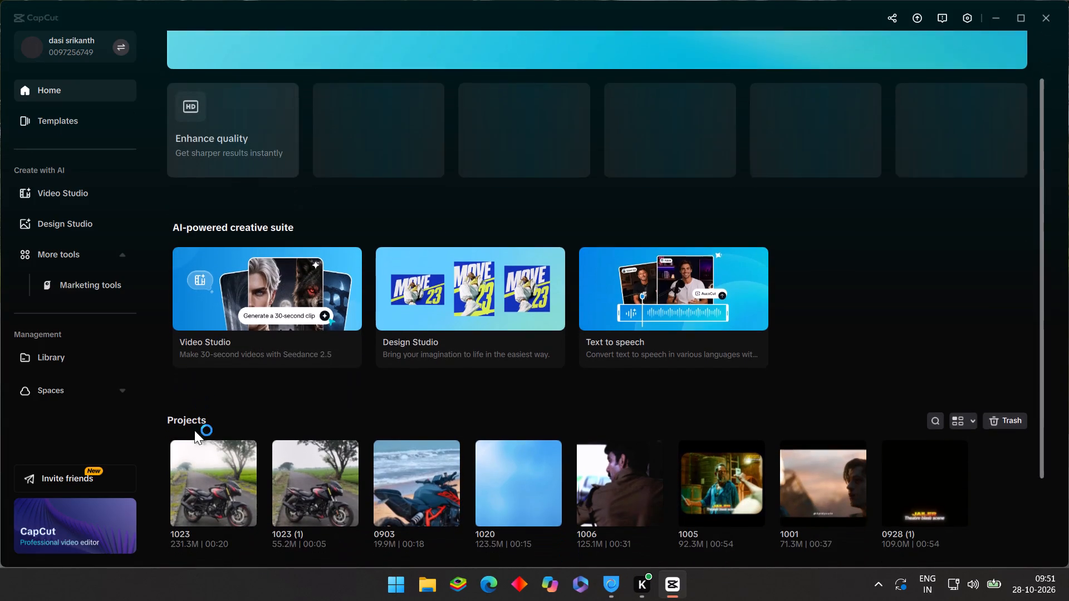
scroll(194, 430, "down", 7)
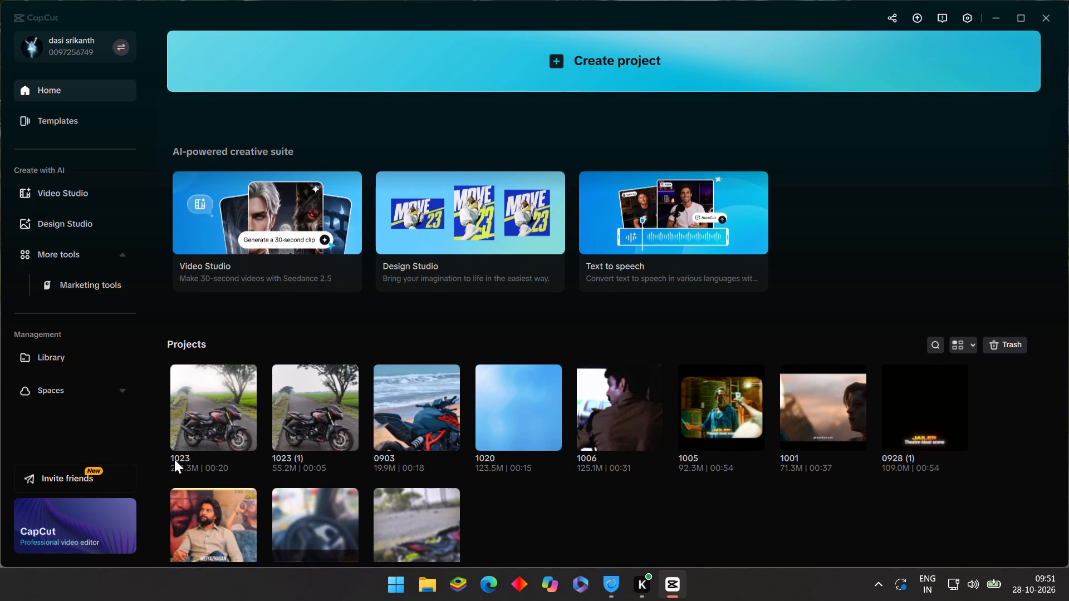
right_click(246, 440)
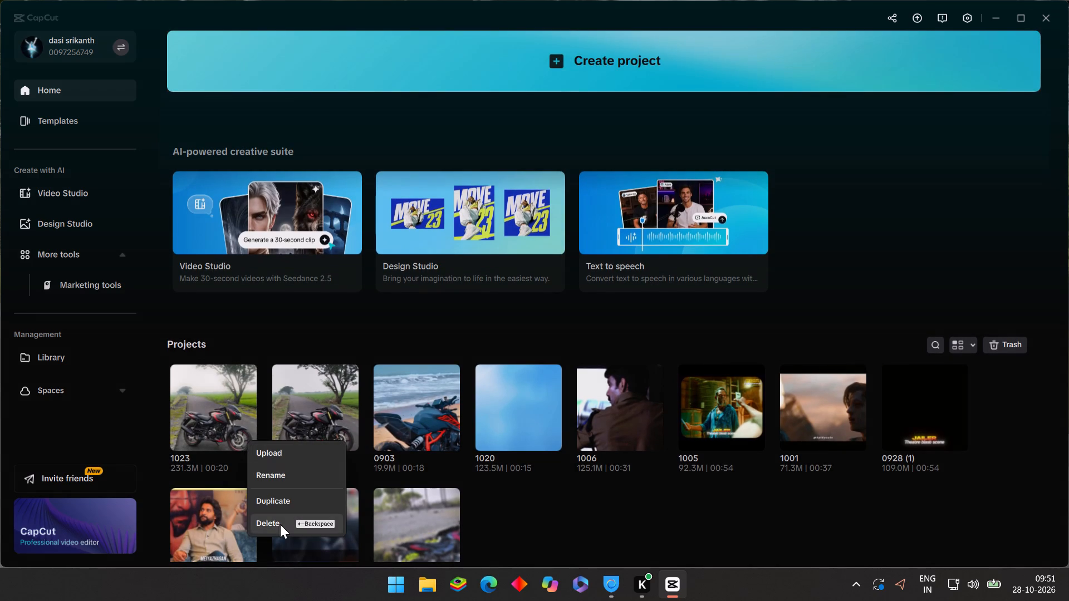
left_click(274, 523)
left_click(497, 337)
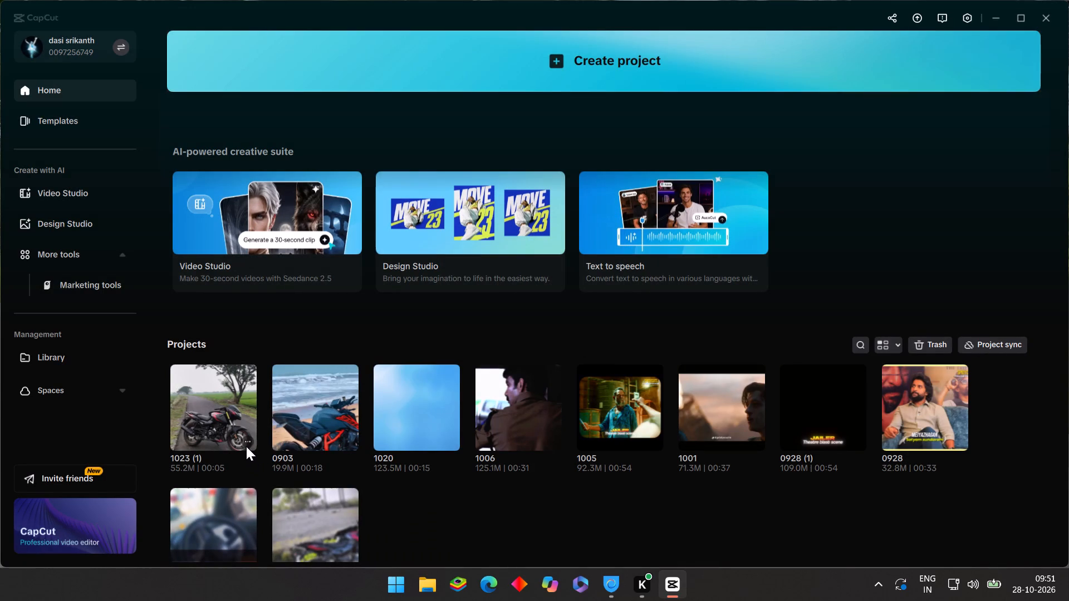
Move the project named 1023 (1) to the trash and confirm the deletion.
right_click(246, 441)
left_click(267, 517)
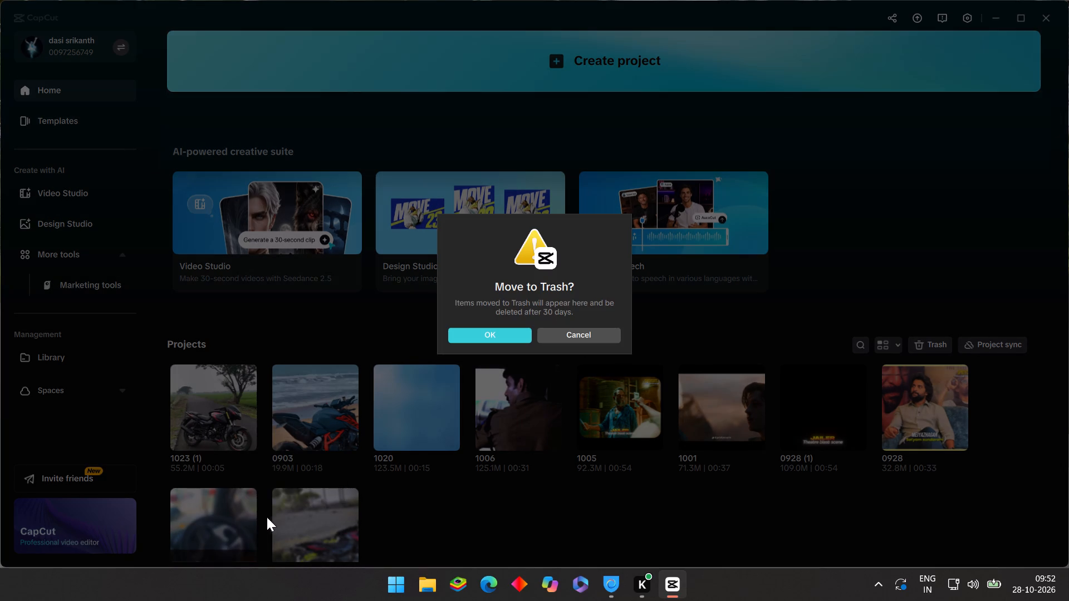
left_click(480, 330)
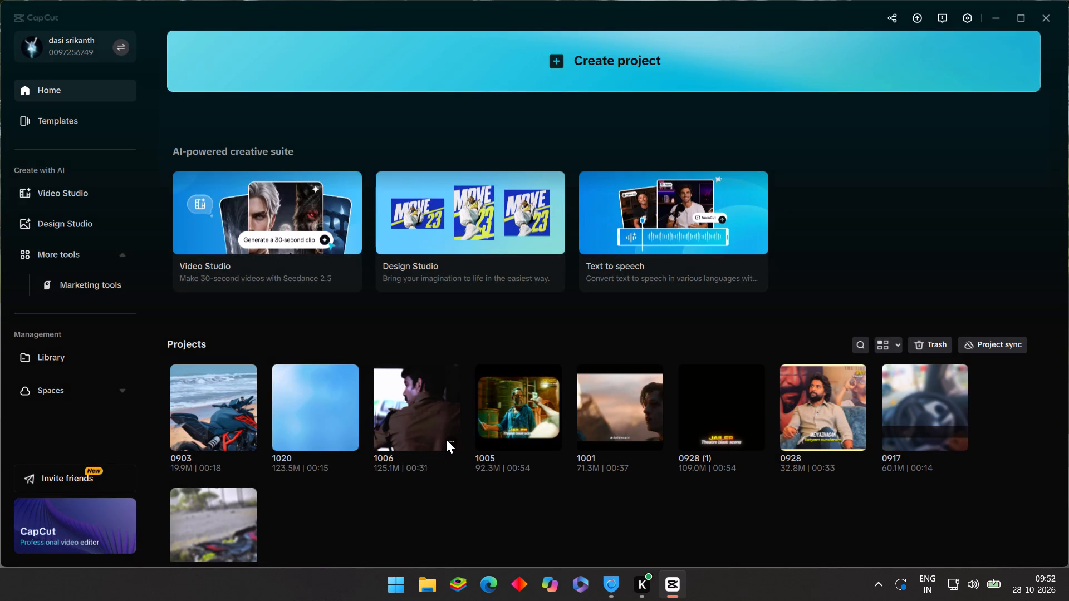
Move the project named 1006 to the trash and confirm the deletion.
right_click(452, 440)
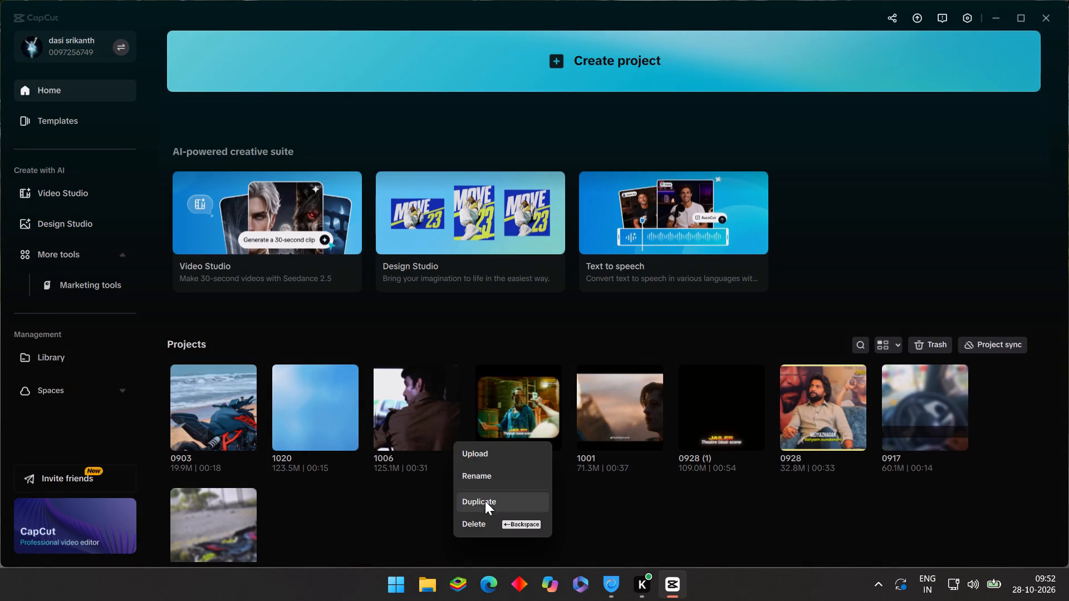
left_click(472, 520)
left_click(482, 336)
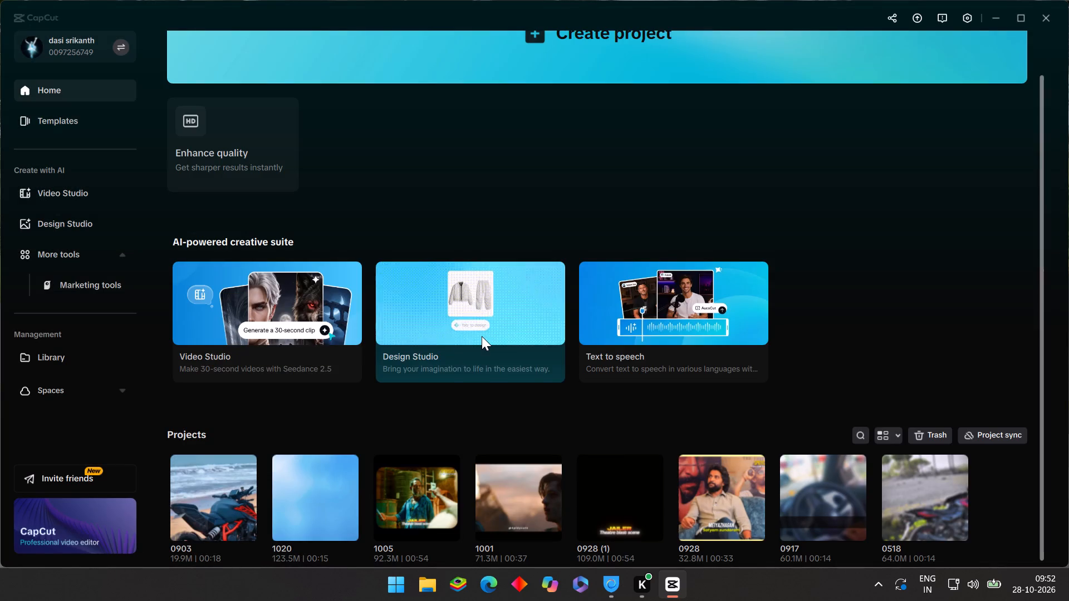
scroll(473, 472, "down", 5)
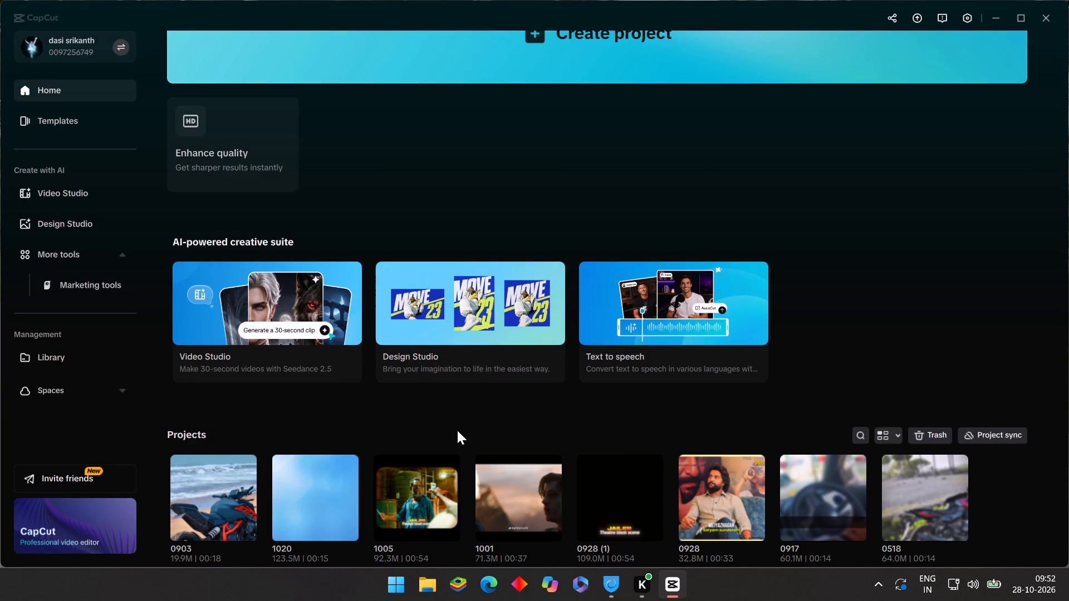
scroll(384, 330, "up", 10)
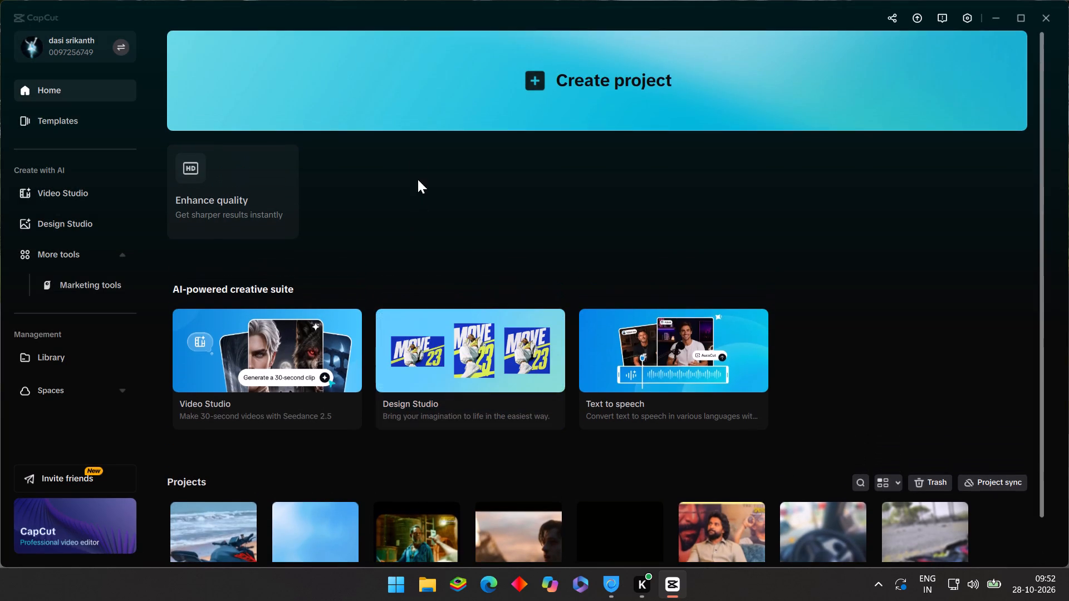
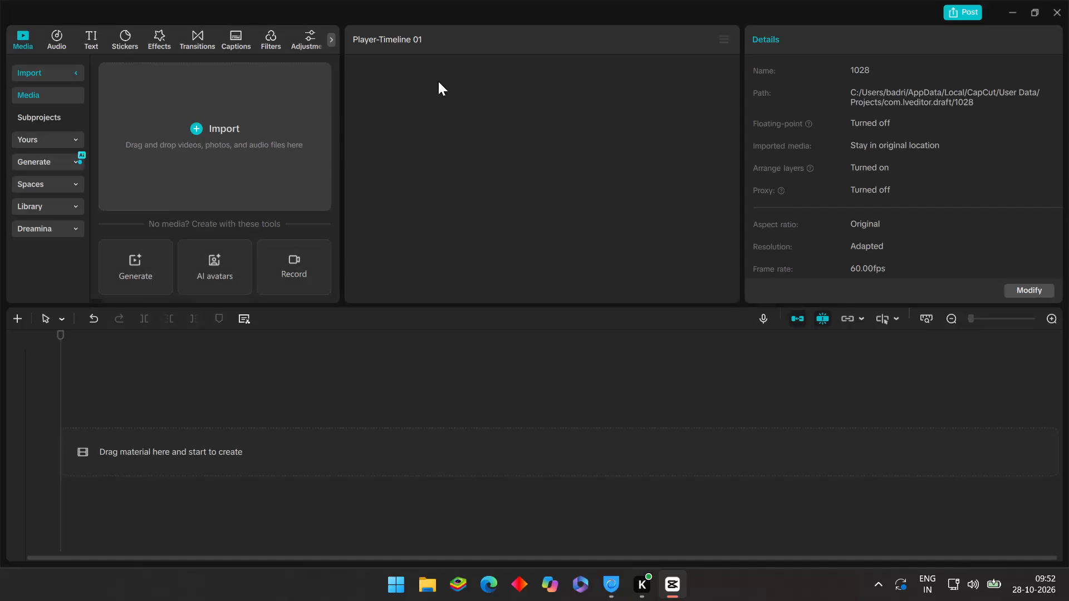
Import the five videos video_20261026_161416, 161658, 162047, 162235 and 163058 from the Screen Recordings folder on the device.
left_click(193, 143)
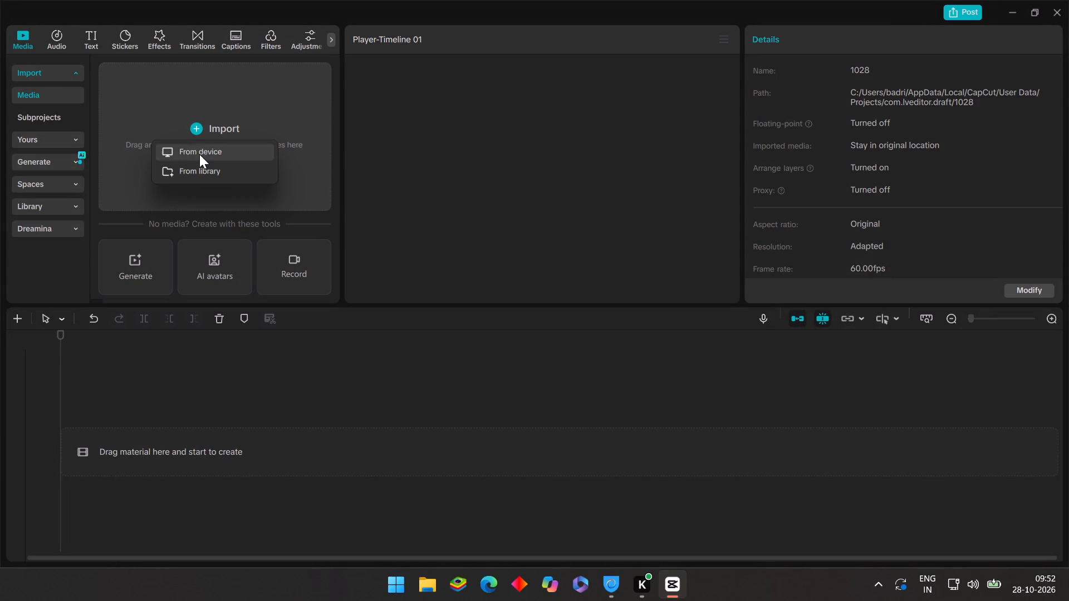
left_click(200, 156)
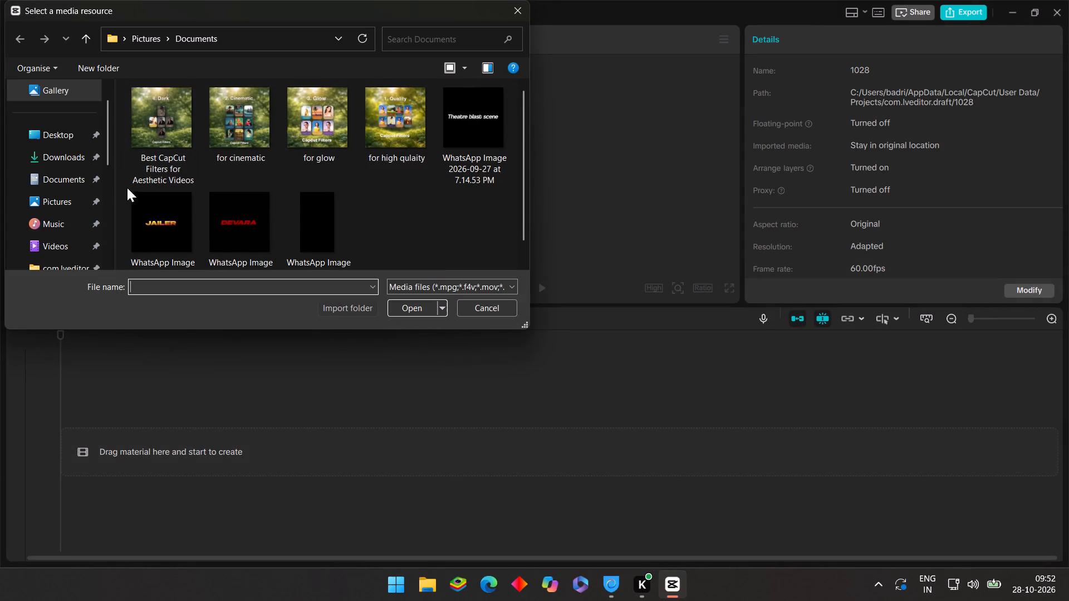
scroll(124, 189, "down", 4)
scroll(87, 218, "down", 4)
left_click(76, 201)
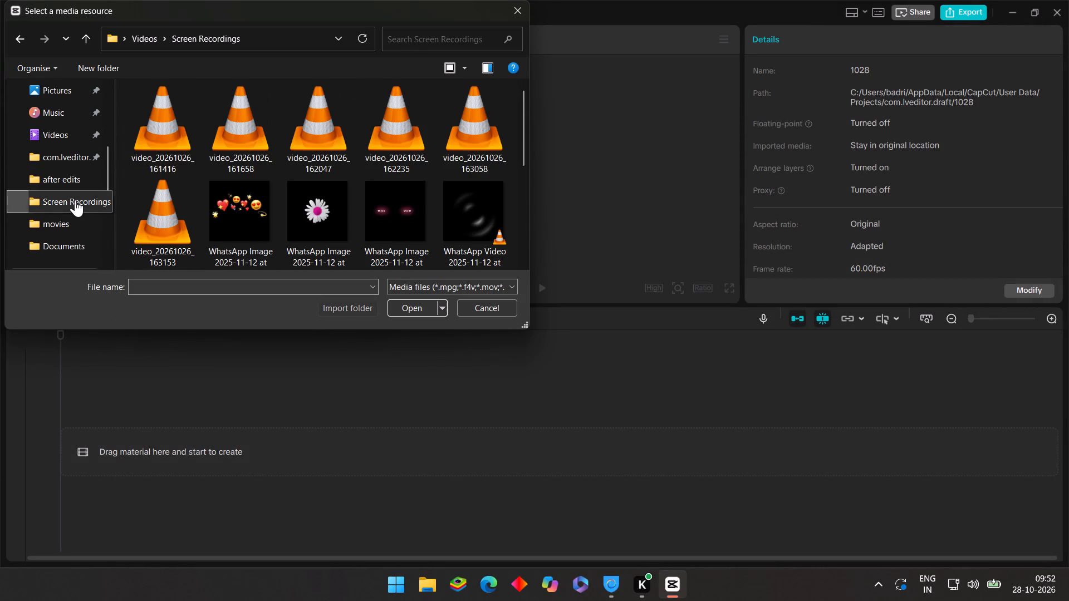
left_click_drag(121, 157, 501, 146)
left_click(415, 308)
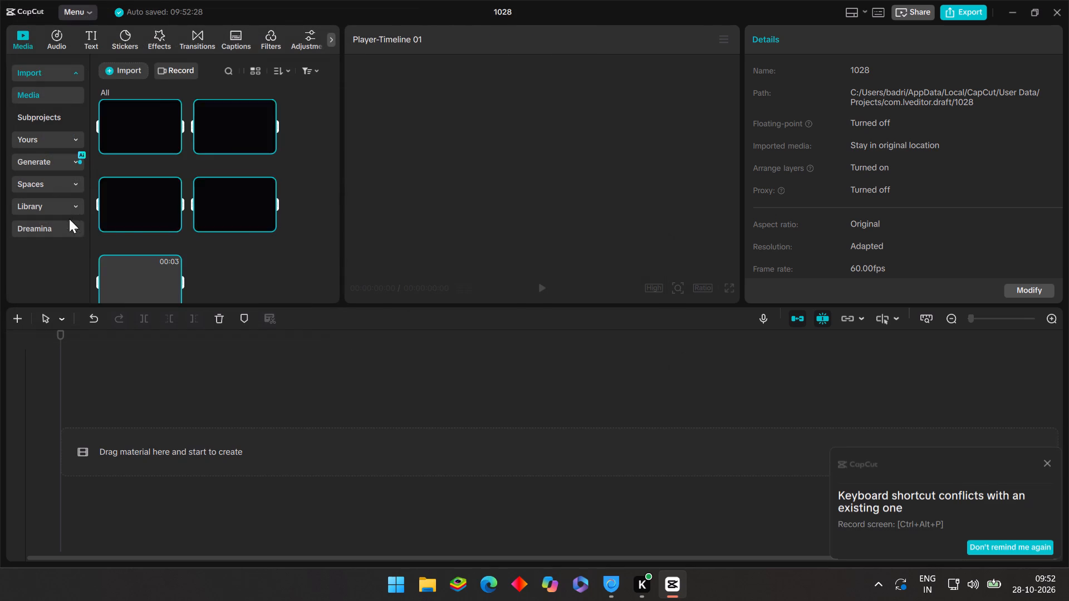
Import video_20261026_163153 from the Screen Recordings folder and dismiss the keyboard shortcut conflict notice.
left_click(133, 72)
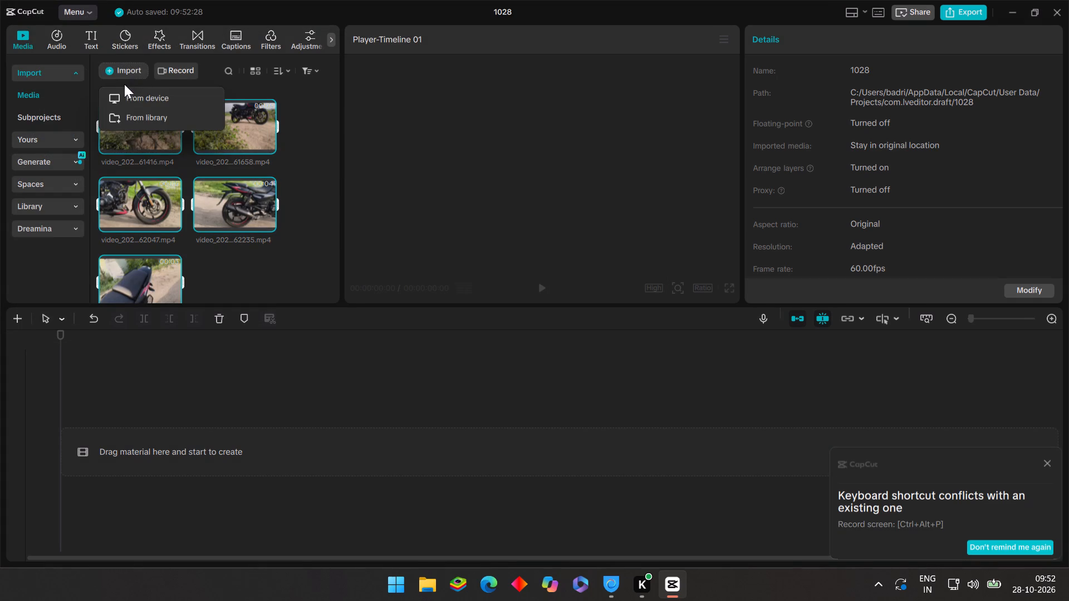
left_click(121, 100)
scroll(55, 242, "down", 5)
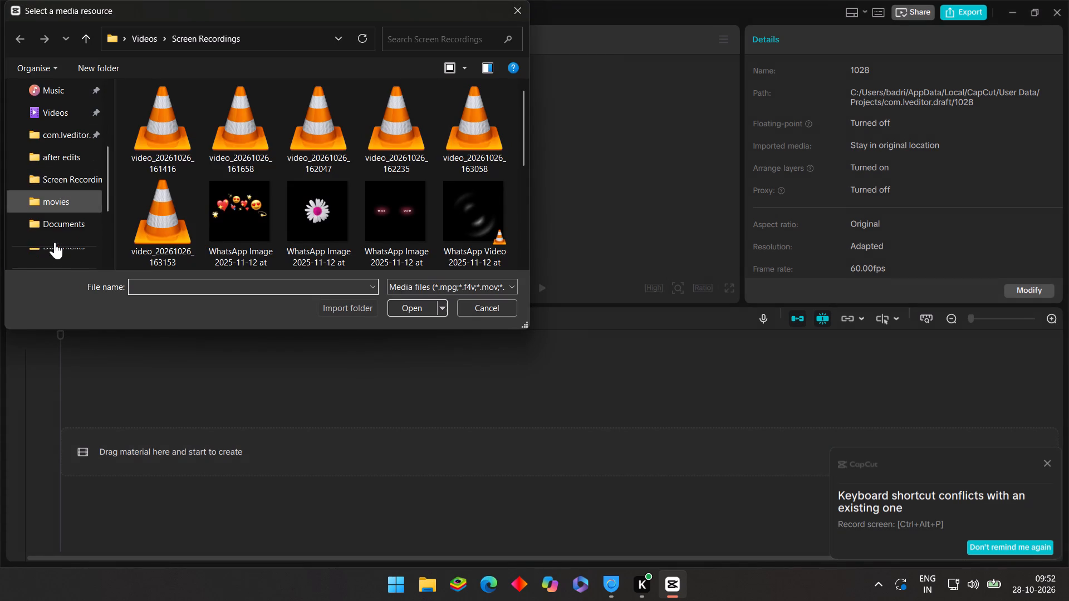
left_click(48, 174)
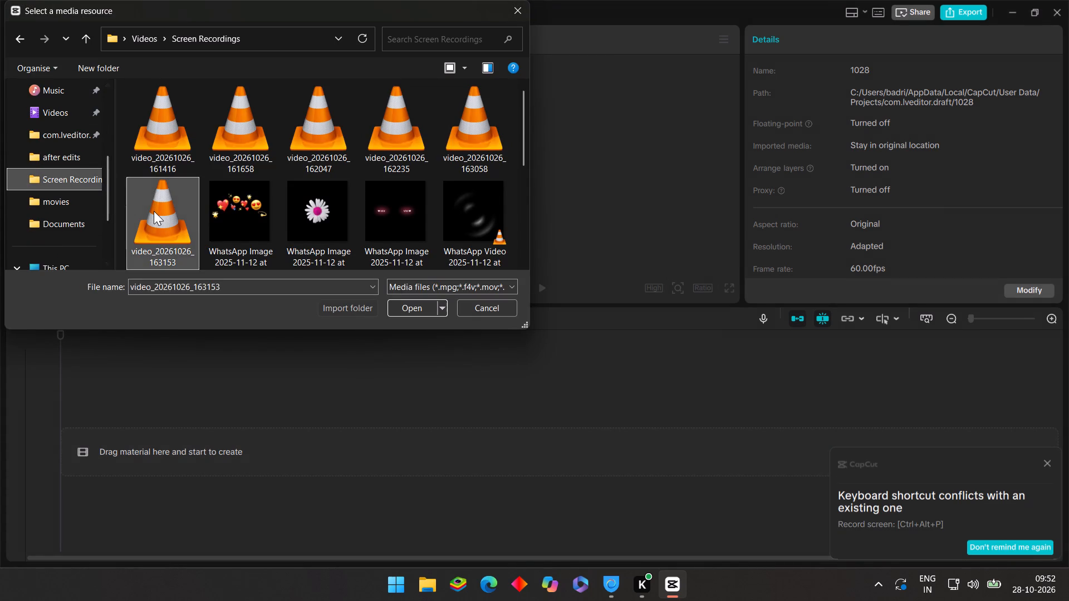
double_click(154, 211)
scroll(195, 235, "down", 2)
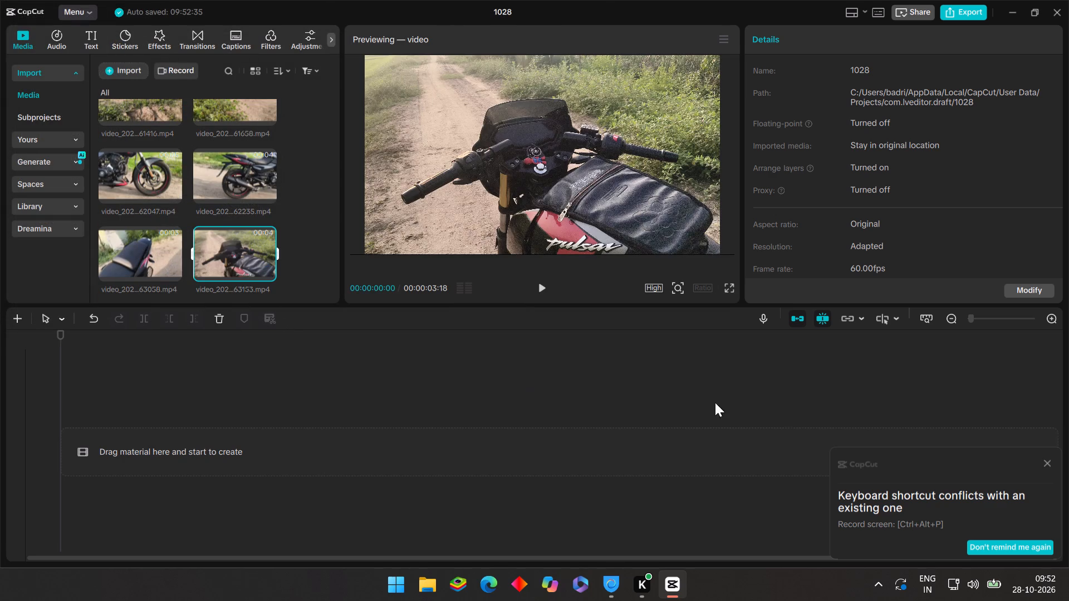
left_click(1047, 461)
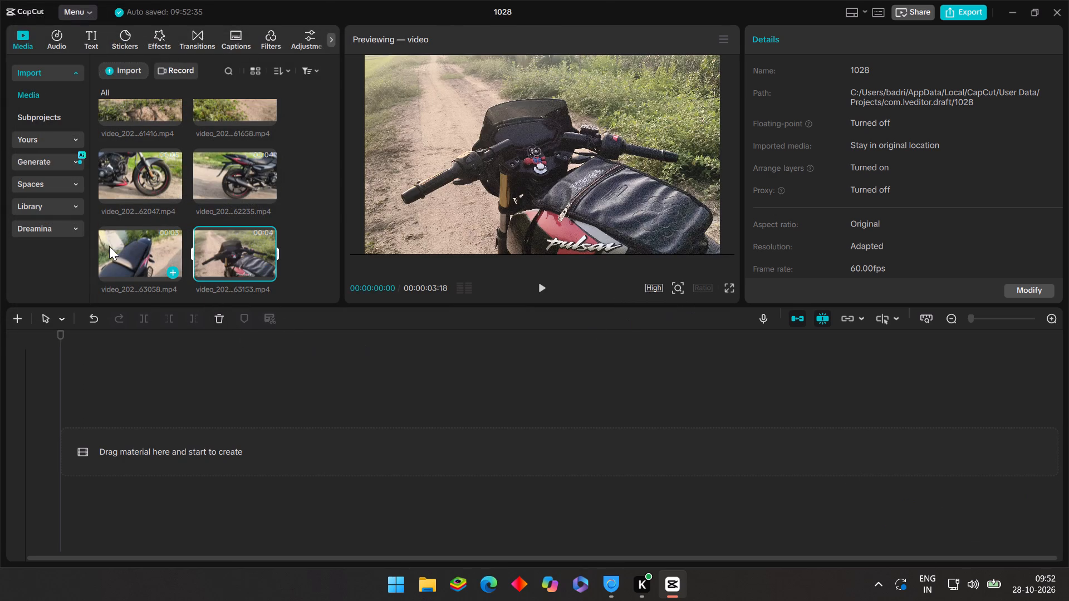
Place the clips ending 163153, 163058, 162235 and 162047 one after another on the main track, in that order.
left_click_drag(214, 263, 99, 450)
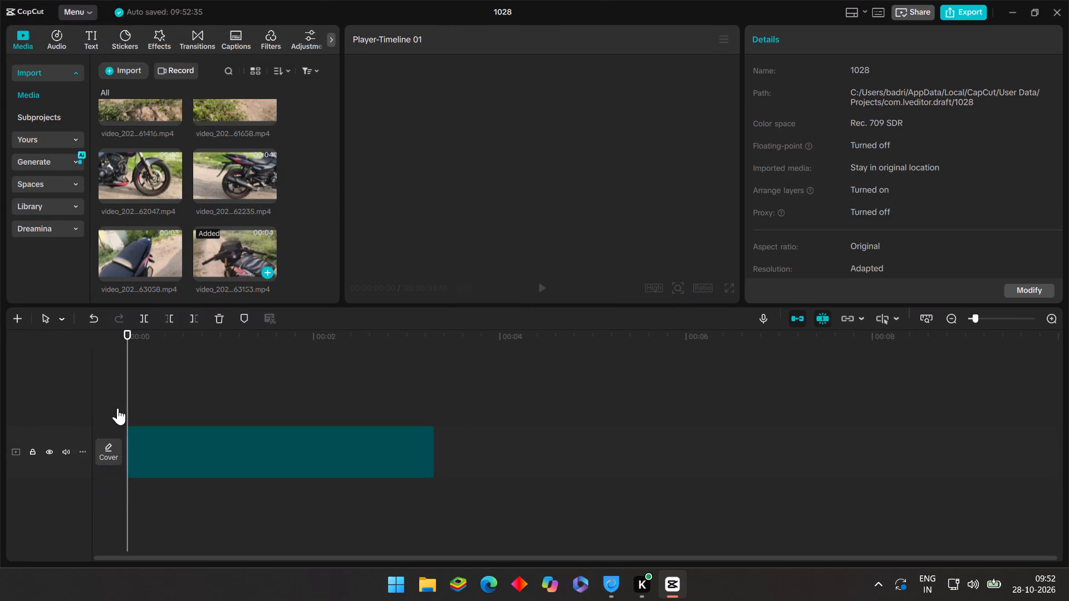
left_click_drag(125, 243, 447, 440)
left_click_drag(252, 171, 677, 446)
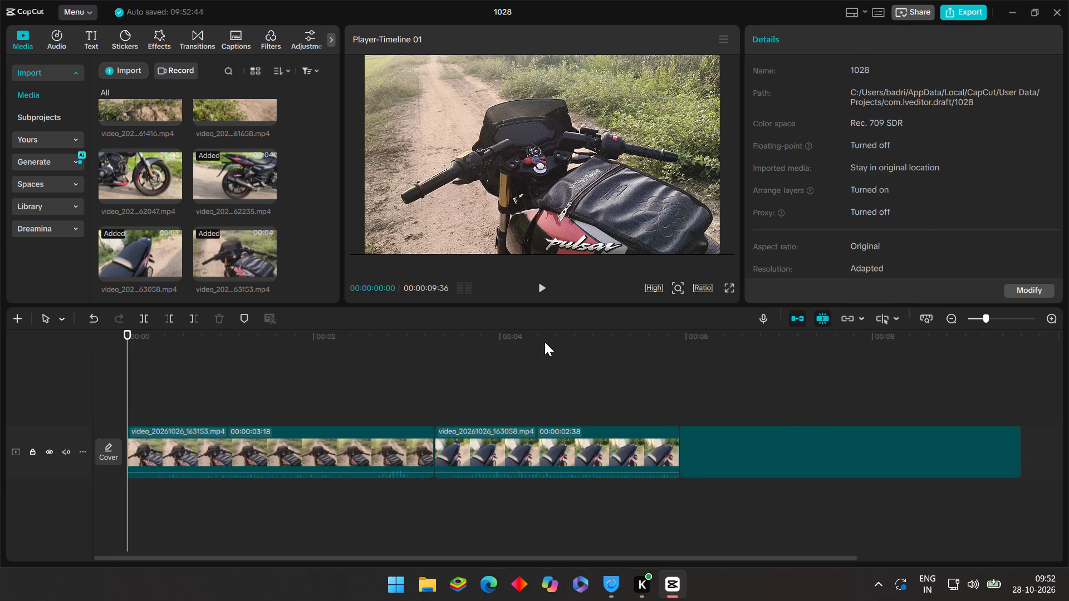
left_click_drag(128, 176, 1036, 470)
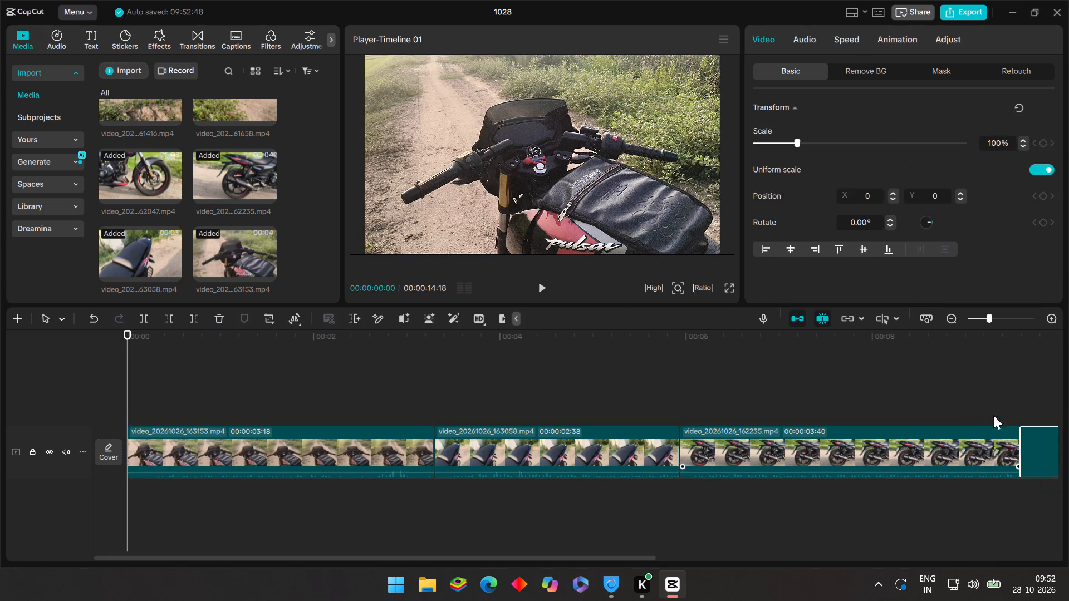
Append the clips ending 161658 and 161416 to the end of the main track, in that order.
left_click(973, 403)
left_click_drag(973, 402, 1068, 378)
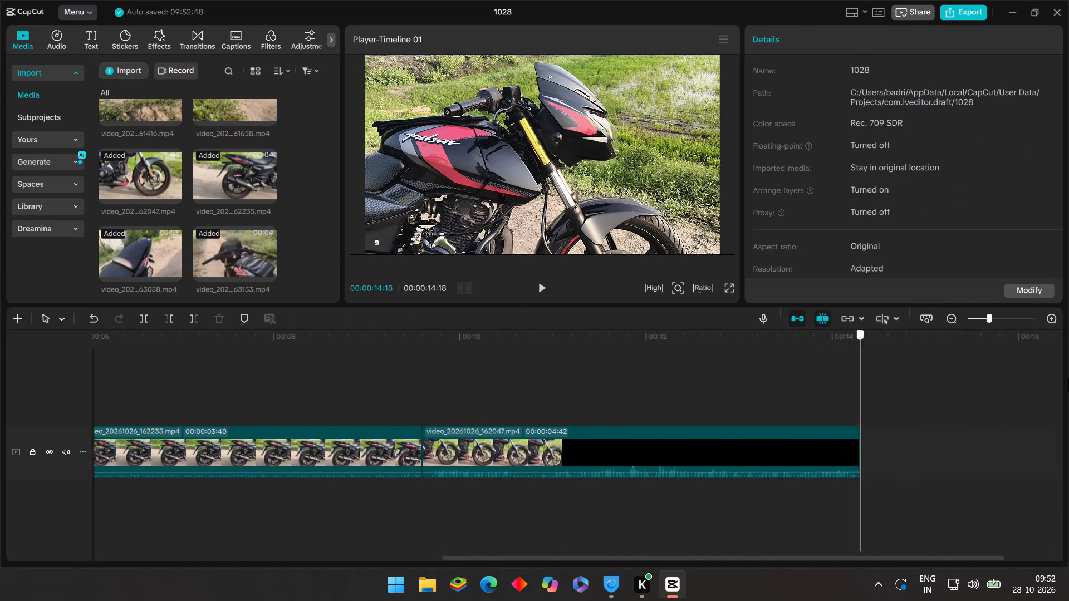
left_click_drag(1068, 378, 664, 364)
scroll(90, 216, "up", 4)
left_click_drag(208, 137, 743, 459)
left_click_drag(120, 117, 219, 164)
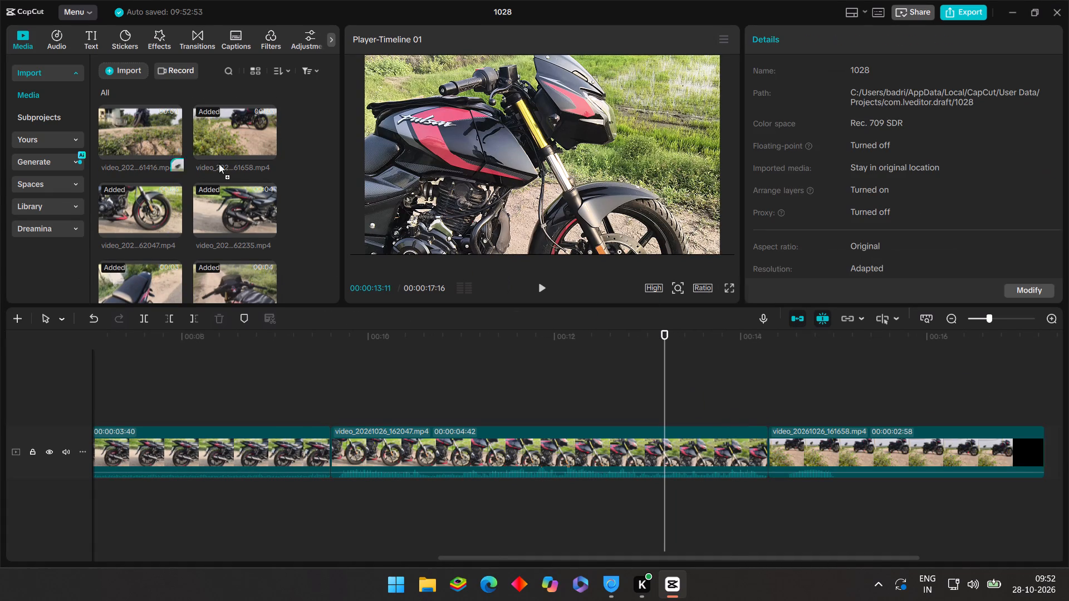
left_click_drag(219, 164, 1068, 455)
left_click(1031, 400)
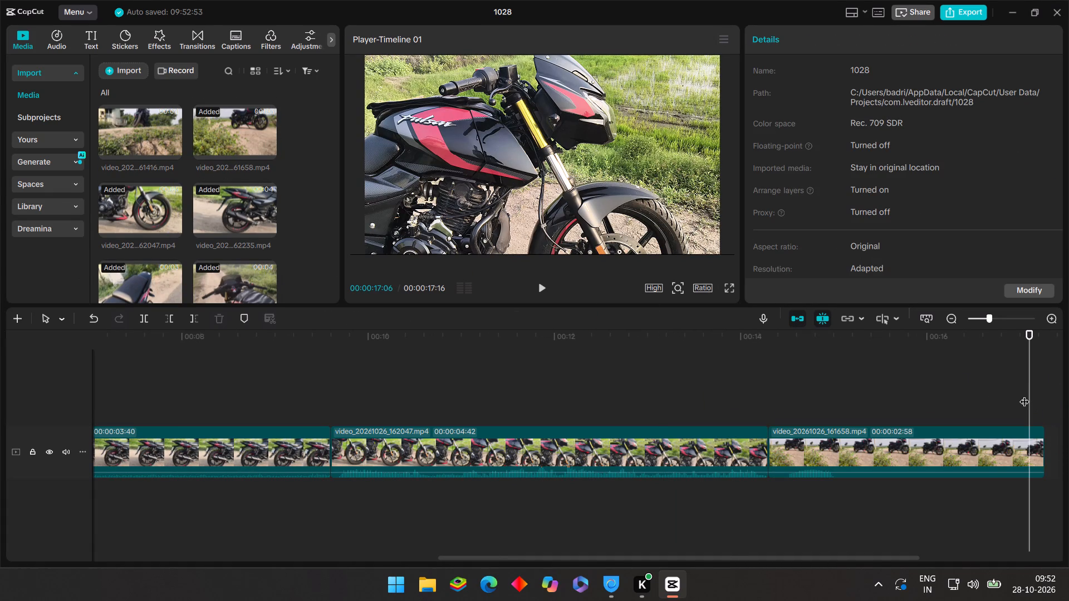
left_click_drag(1021, 394, 1068, 391)
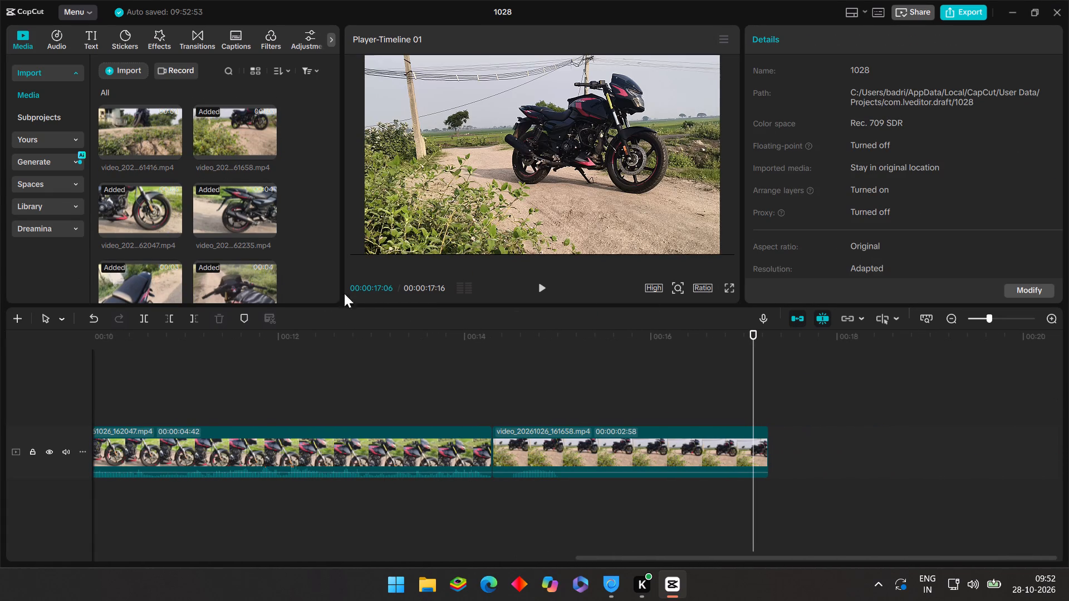
left_click_drag(139, 106, 769, 446)
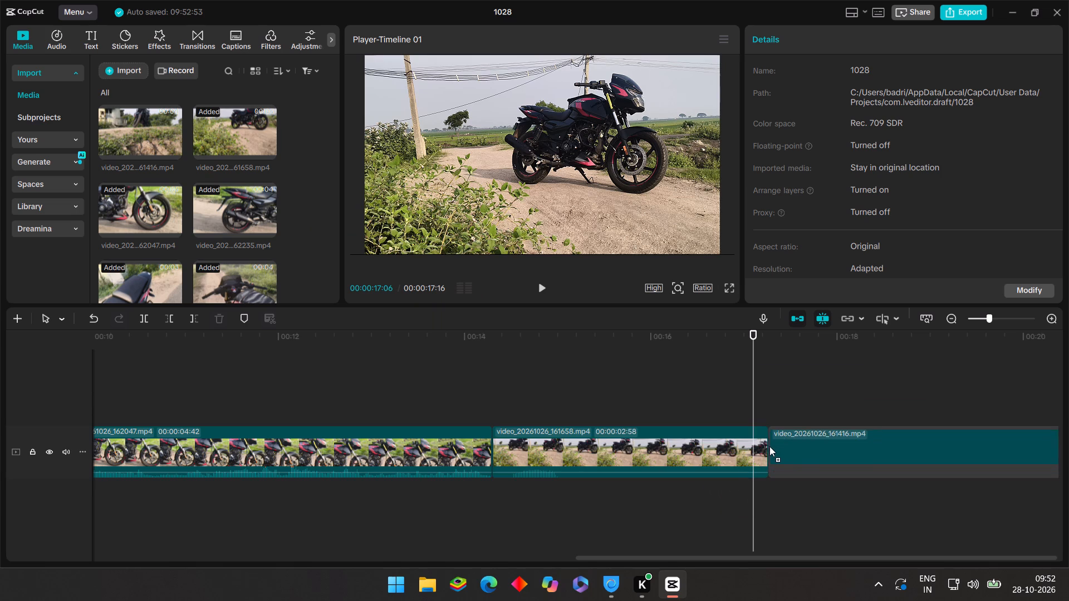
left_click_drag(769, 446, 769, 446)
Mute the original sound of the main video track and return the playhead to the start of the timeline.
left_click(774, 416)
left_click_drag(773, 412, 0, 456)
left_click(62, 450)
left_click(240, 393)
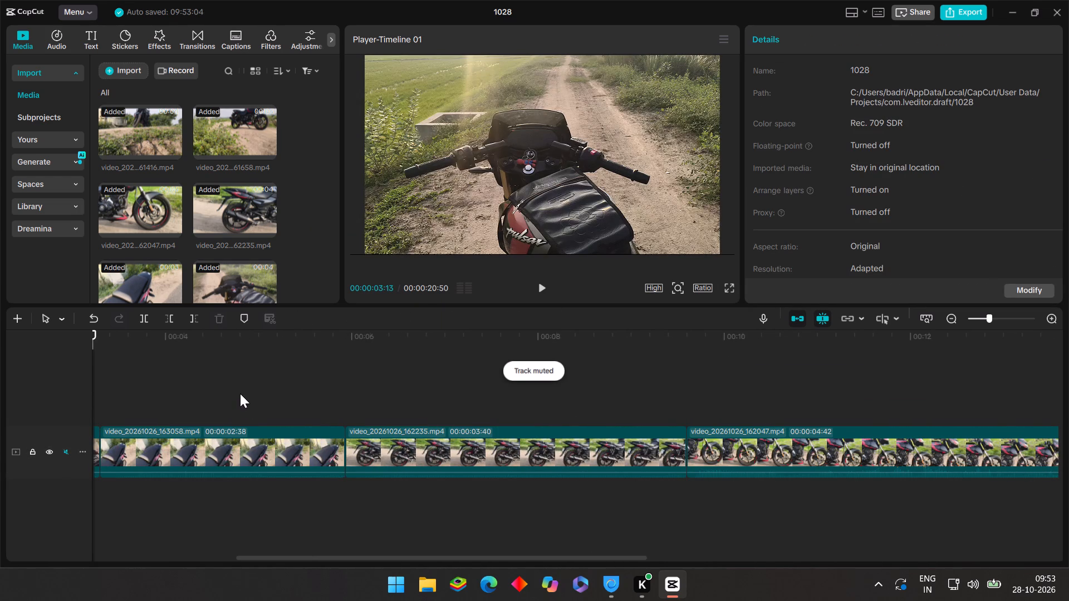
left_click_drag(240, 393, 0, 428)
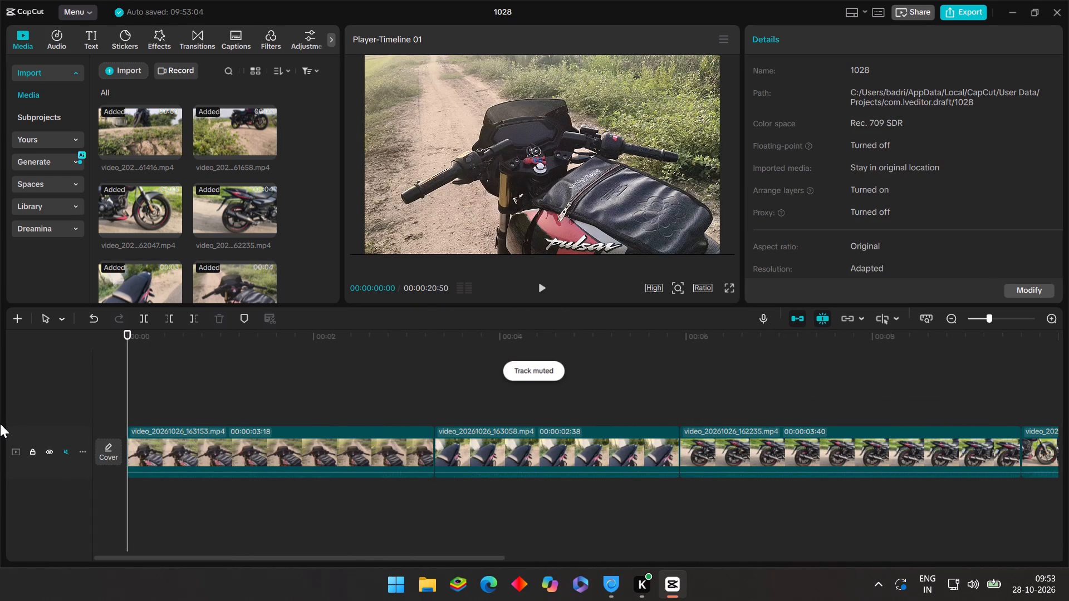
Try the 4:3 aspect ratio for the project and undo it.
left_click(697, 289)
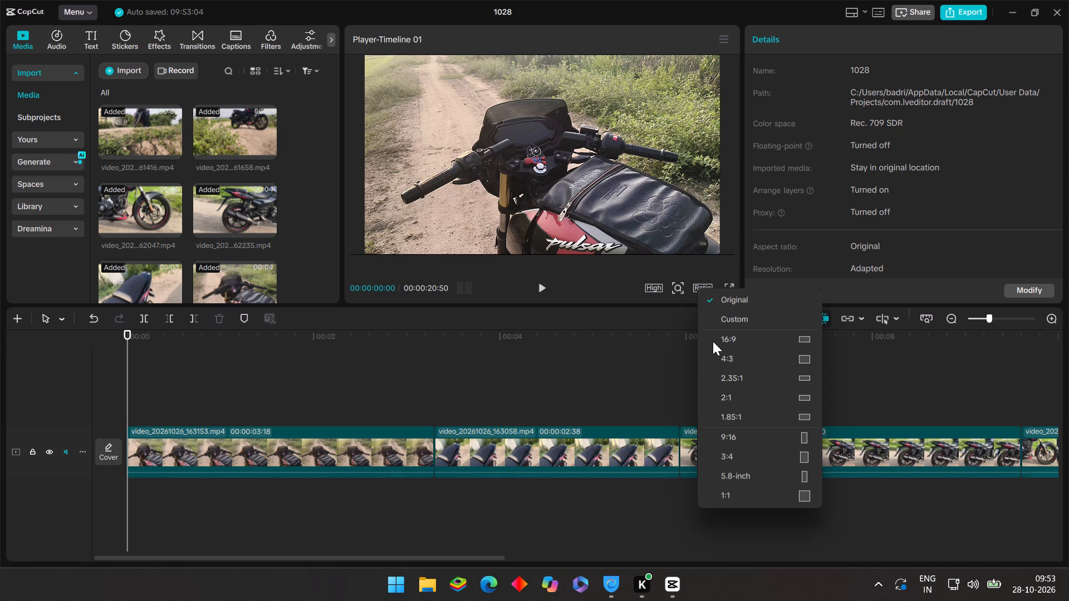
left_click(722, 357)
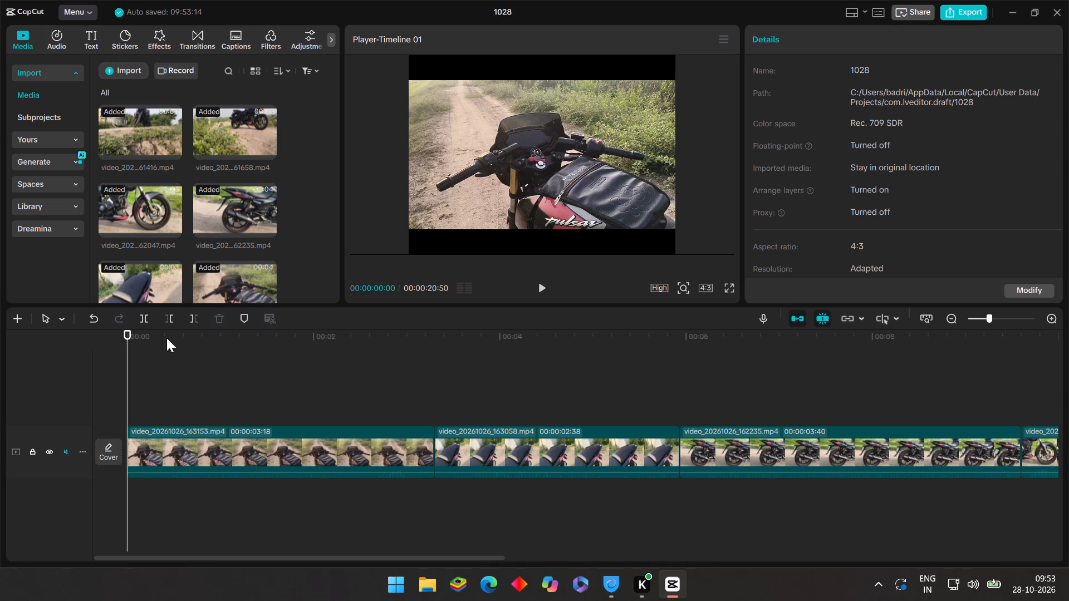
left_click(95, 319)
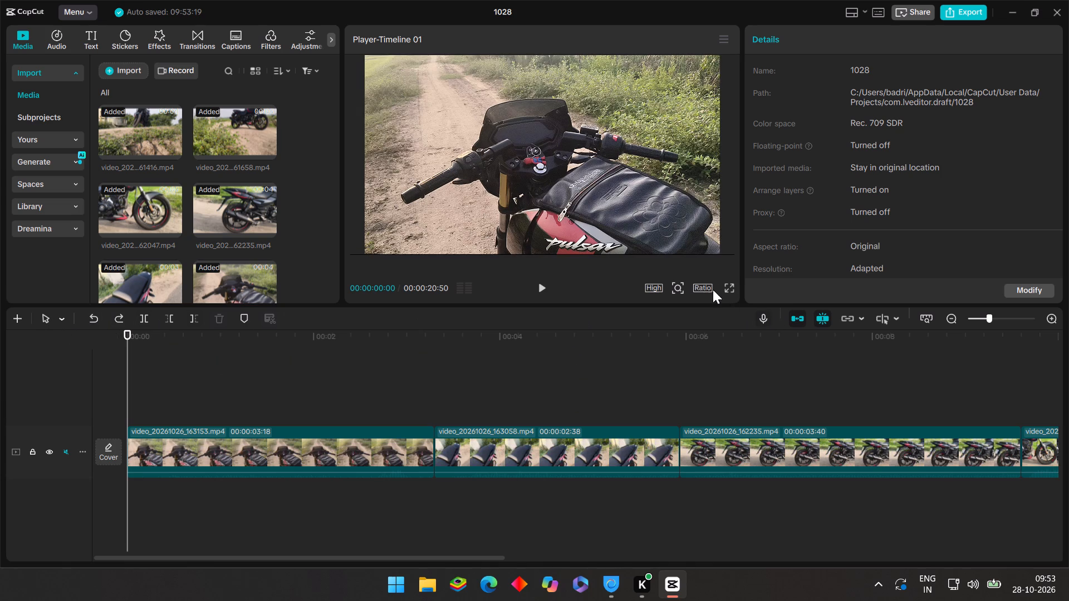
Set the project's aspect ratio to 16:9 and preview the opening clips, returning the playhead to the start.
left_click(710, 285)
left_click(729, 341)
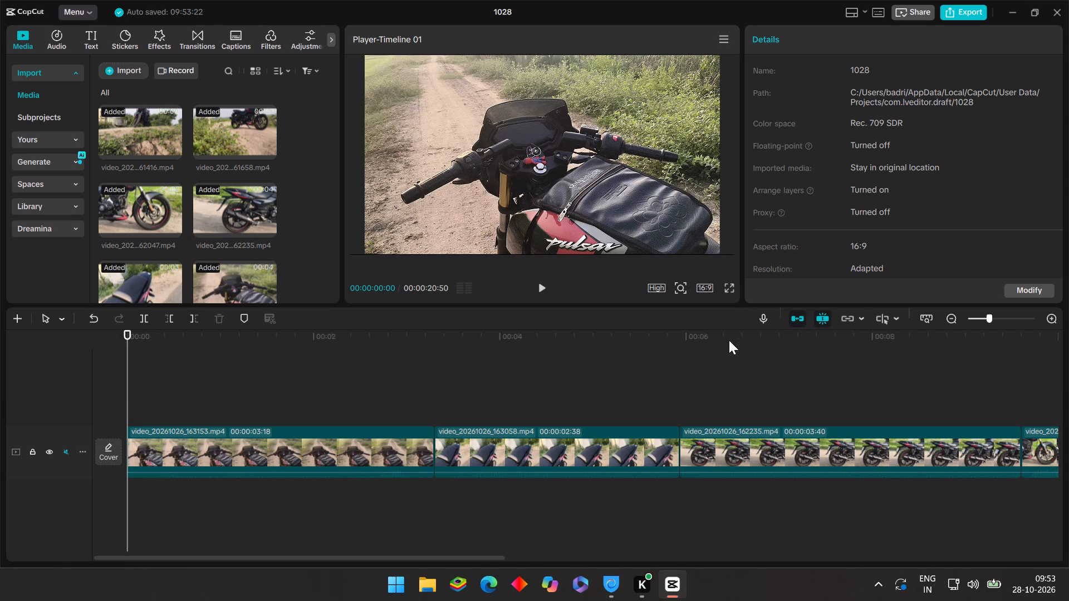
left_click(445, 389)
left_click_drag(445, 389, 658, 408)
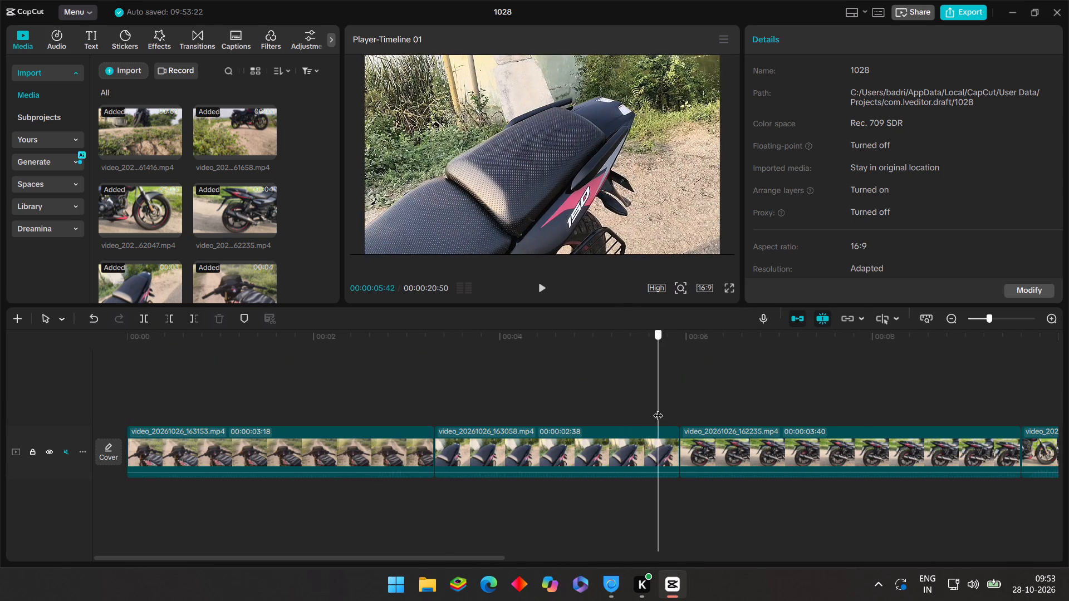
left_click_drag(658, 408, 365, 403)
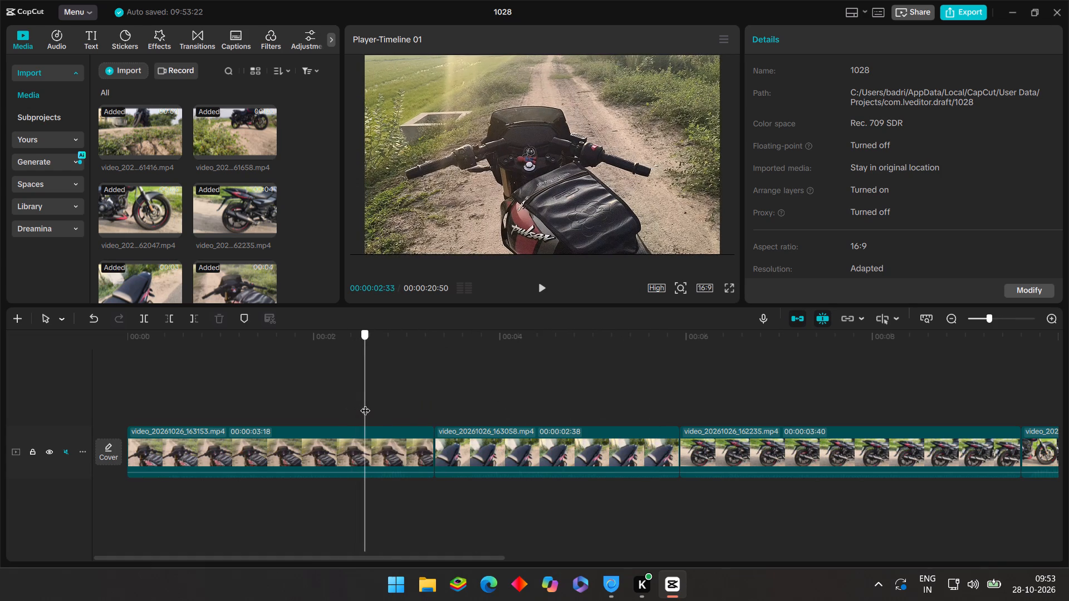
left_click_drag(365, 403, 76, 416)
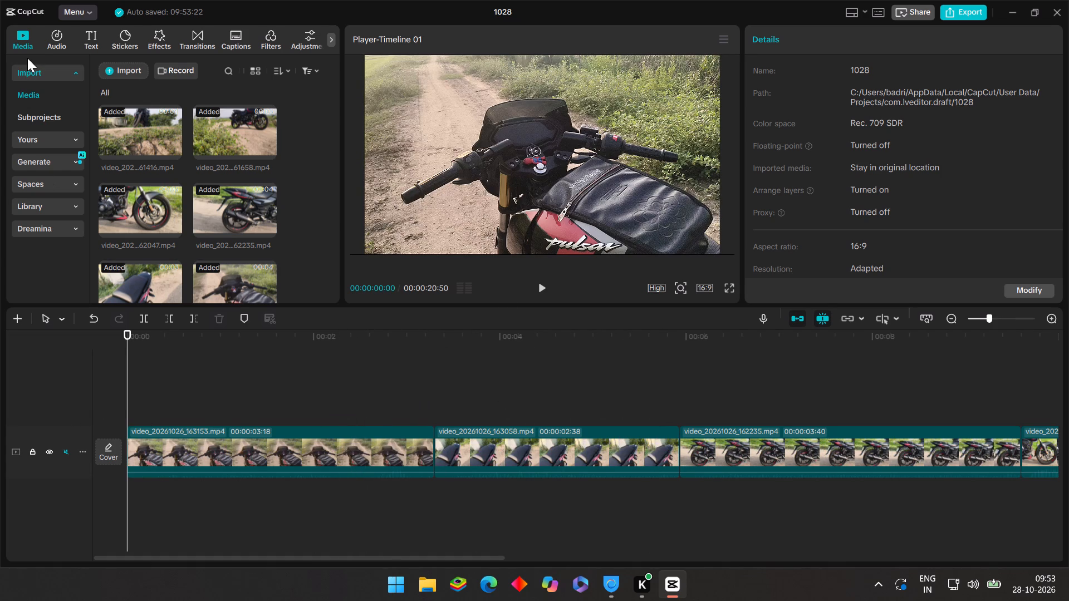
Import the song Hyudayam Ekkadunadi (Slowed × Reverb) from the Downloads folder as audio.
left_click(52, 34)
left_click(49, 75)
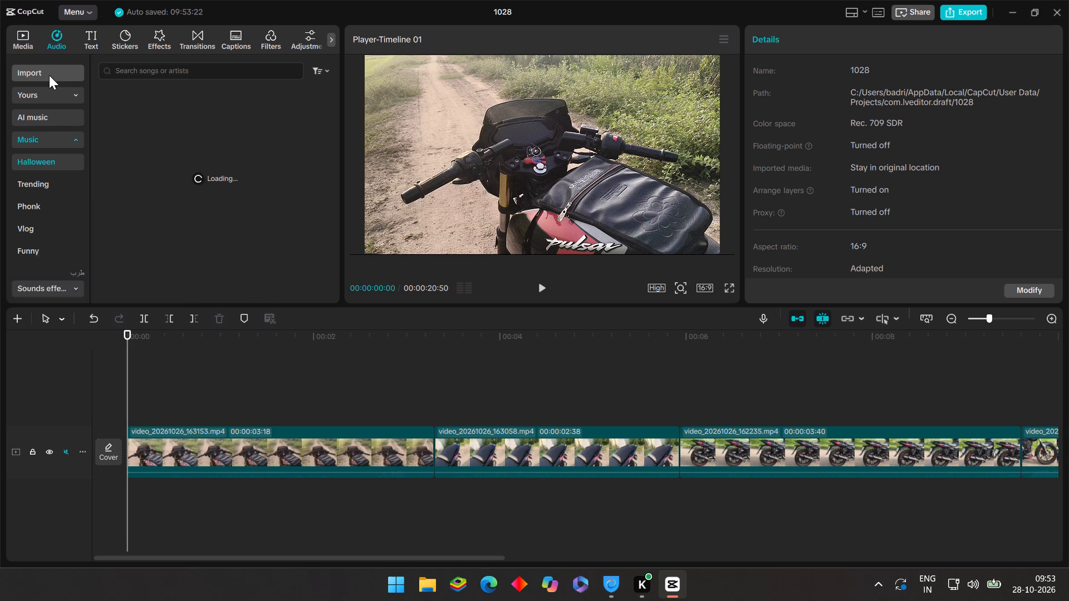
left_click(283, 99)
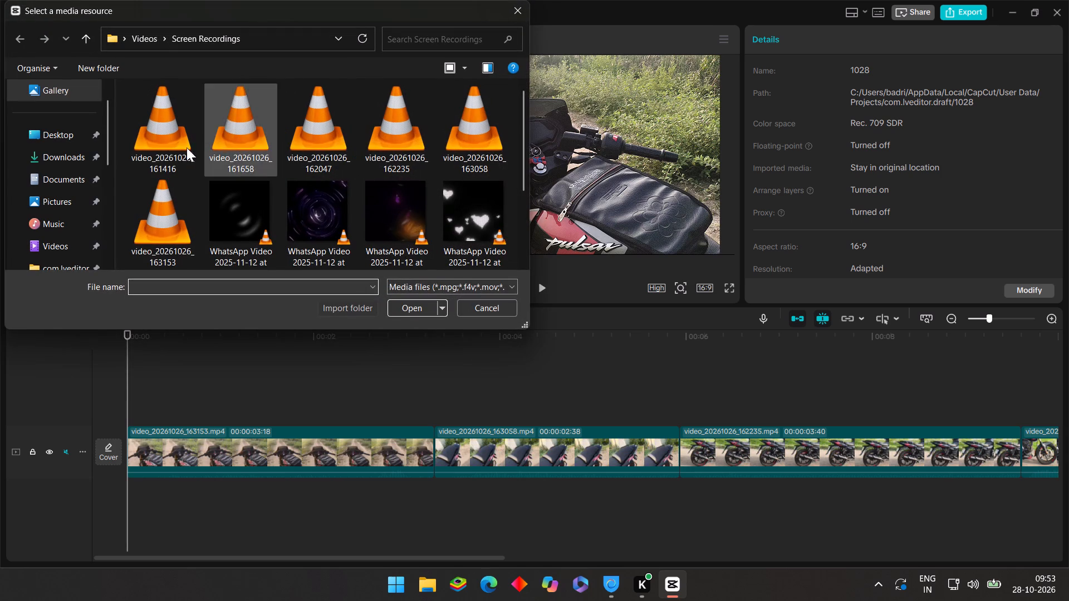
left_click(53, 152)
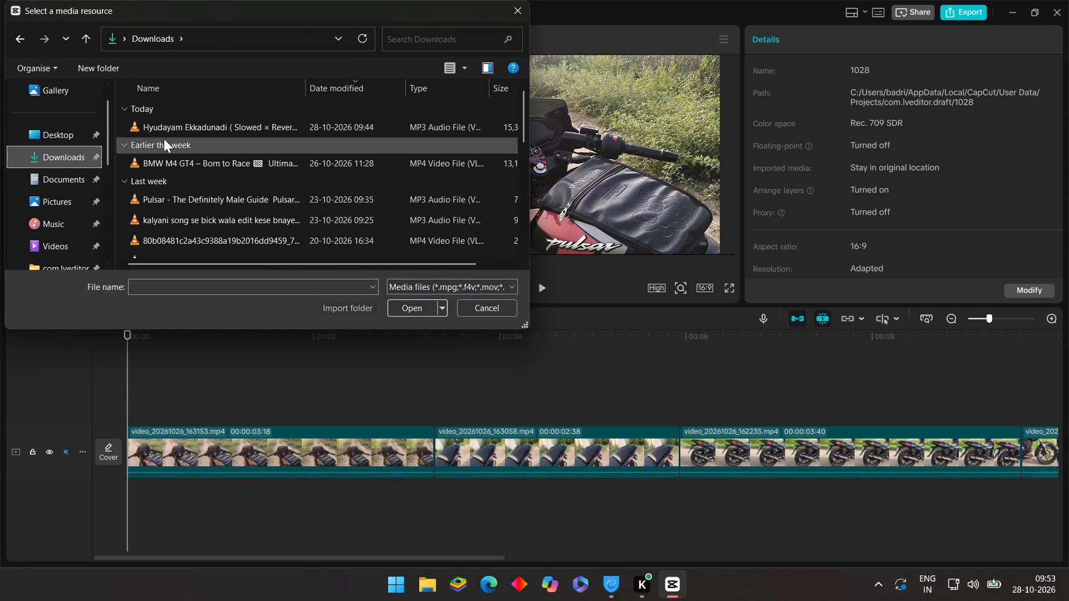
double_click(164, 131)
Add the imported song to an audio track below the video clips, aligned with the start of the timeline.
left_click_drag(182, 93, 191, 154)
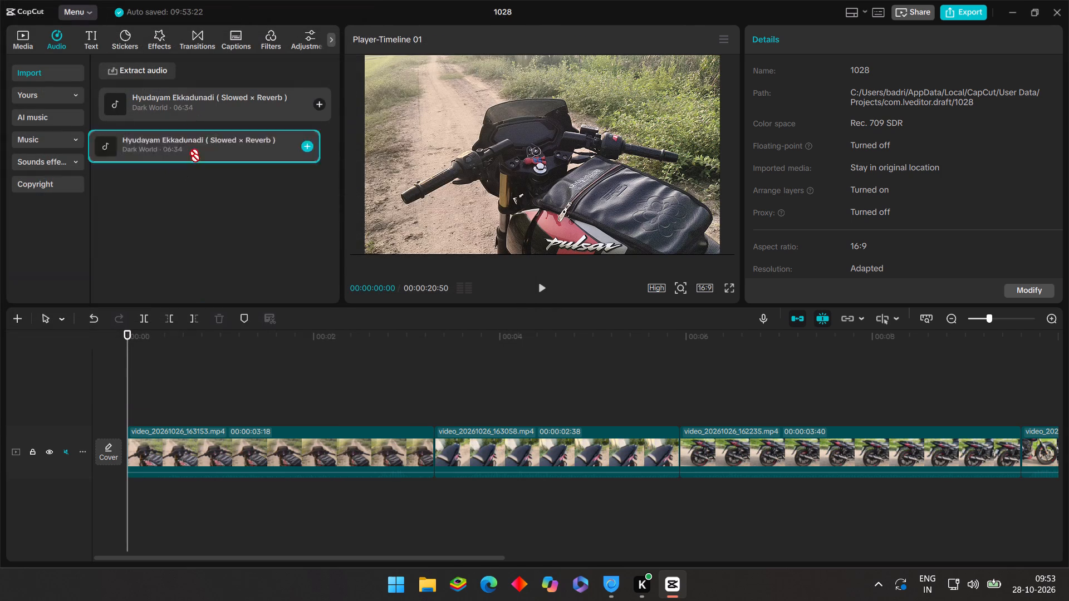
left_click_drag(191, 154, 165, 406)
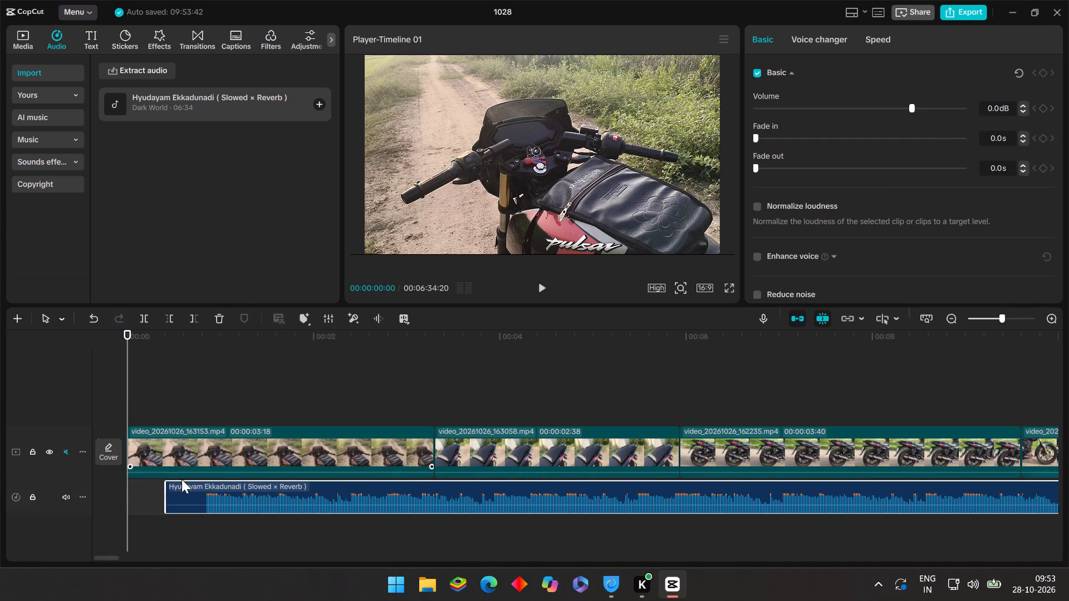
left_click_drag(193, 503, 145, 383)
Look through the song beyond the video clips and play it from about 00:03:55 and again from about 00:04:02 to choose a starting passage.
left_click(232, 373)
left_click_drag(232, 373, 1068, 448)
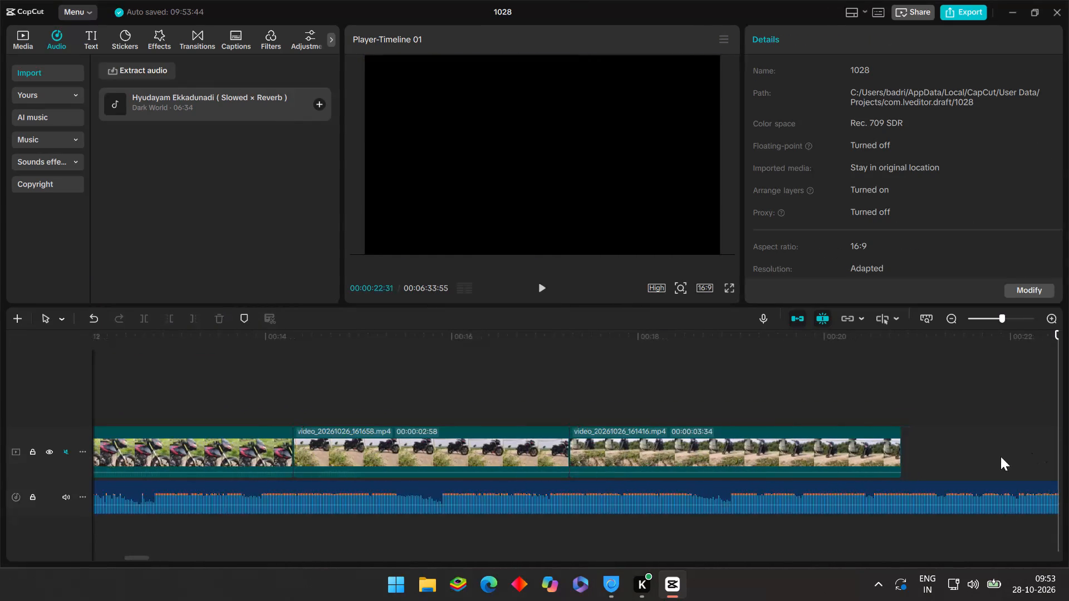
scroll(860, 481, "down", 14, "ctrl")
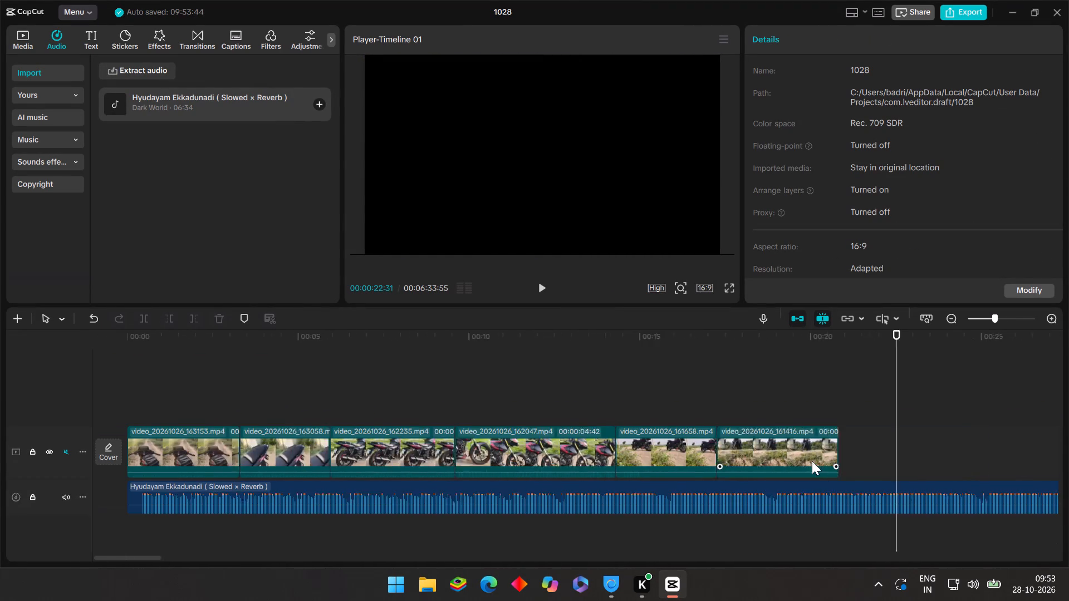
scroll(812, 461, "down", 1, "ctrl")
left_click(594, 376)
left_click_drag(594, 376, 1068, 388)
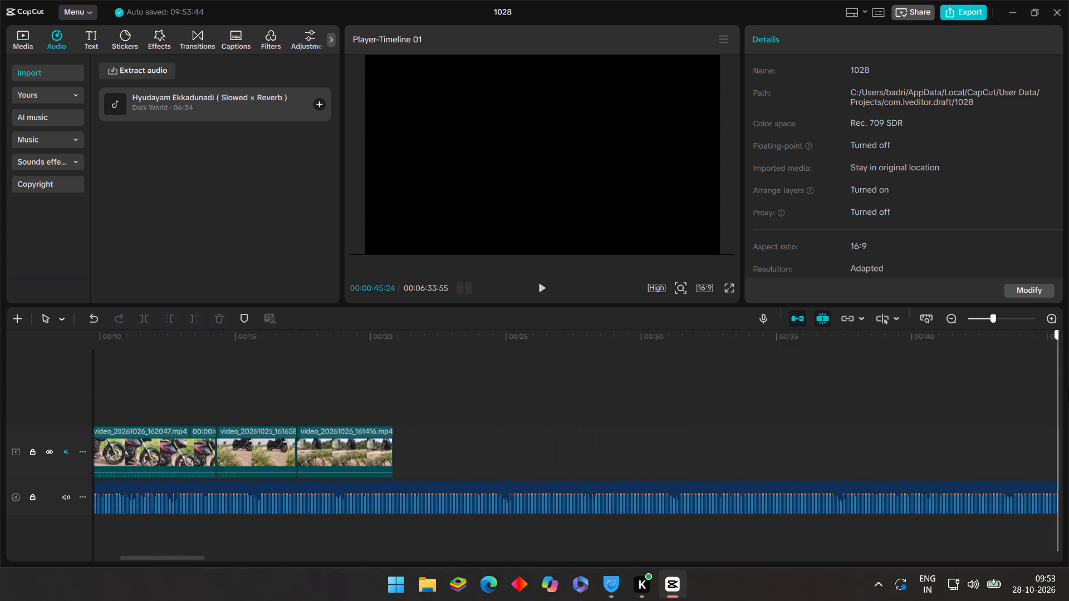
left_click_drag(1068, 388, 1066, 404)
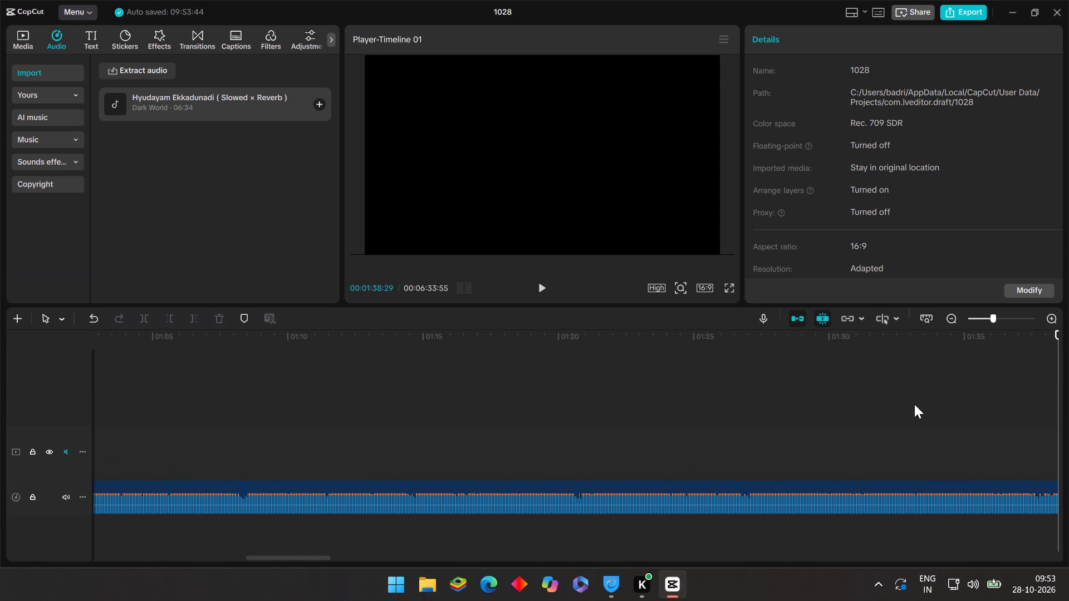
left_click_drag(864, 414, 1068, 416)
left_click_drag(994, 434, 1068, 413)
left_click_drag(795, 406, 1030, 411)
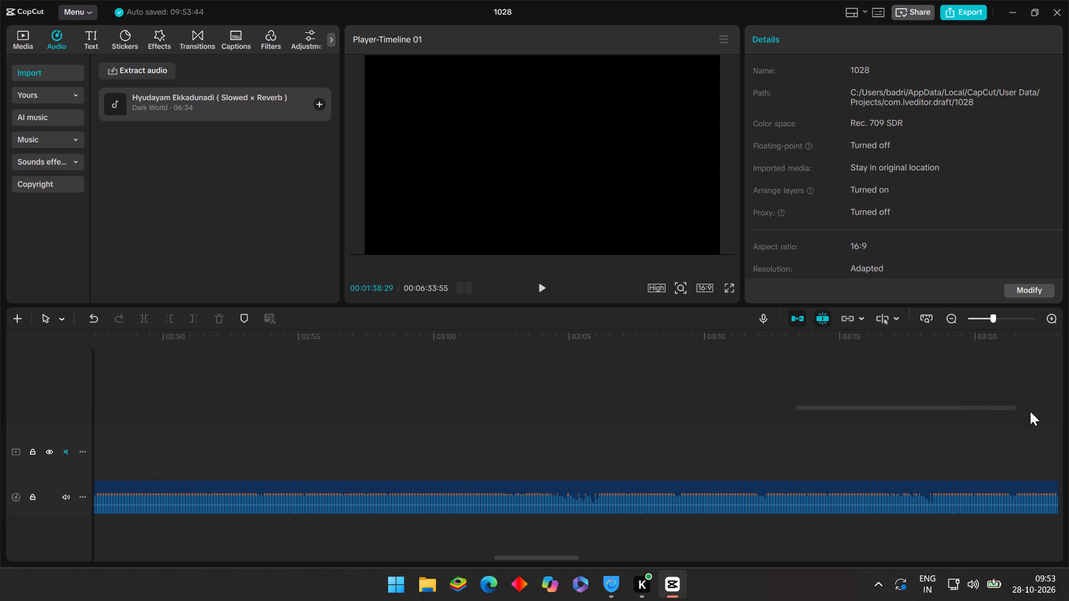
left_click_drag(1030, 411, 1031, 411)
left_click_drag(1028, 405, 1068, 391)
left_click(1068, 391)
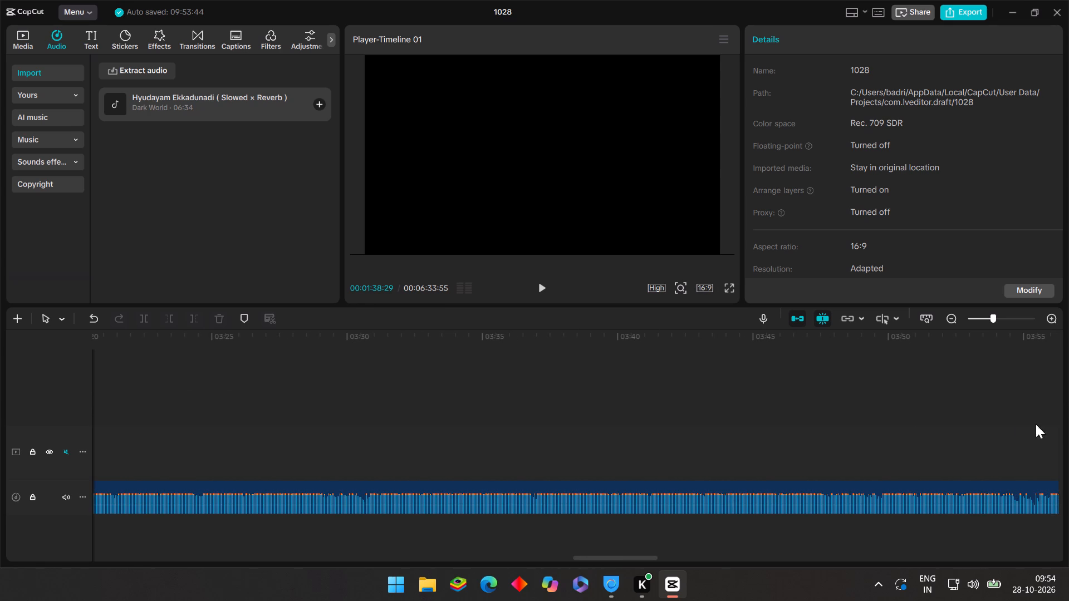
left_click_drag(978, 420, 1068, 423)
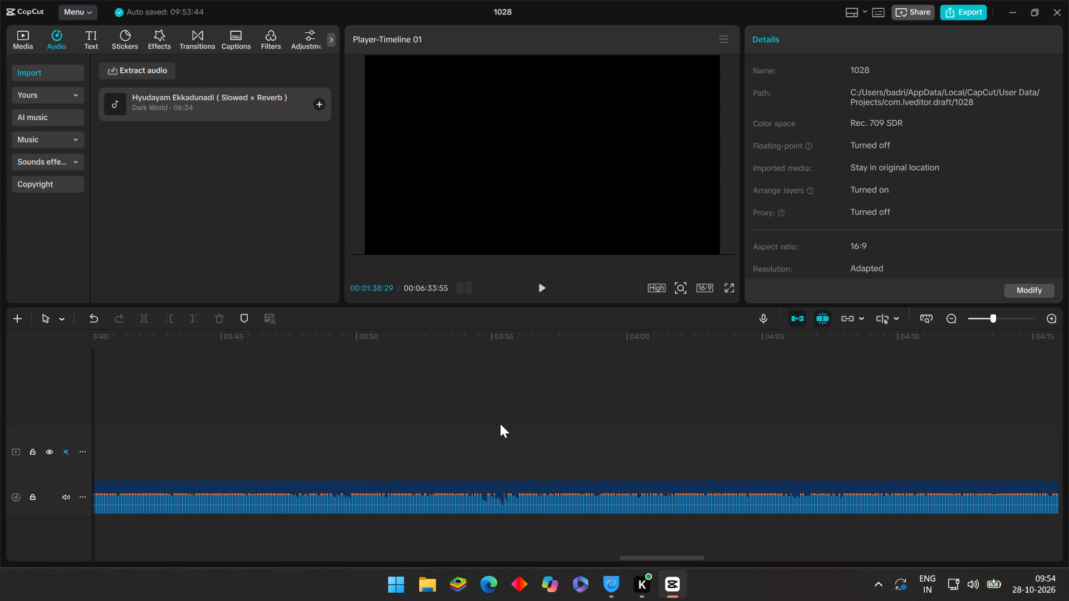
left_click(500, 415)
left_click(537, 294)
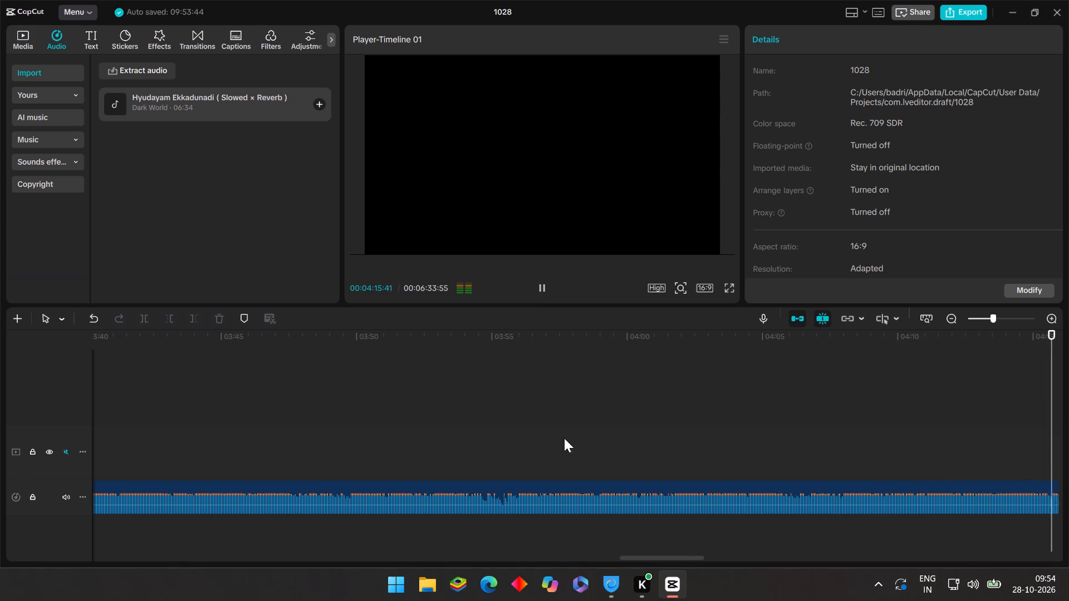
left_click(308, 415)
left_click_drag(308, 416, 67, 434)
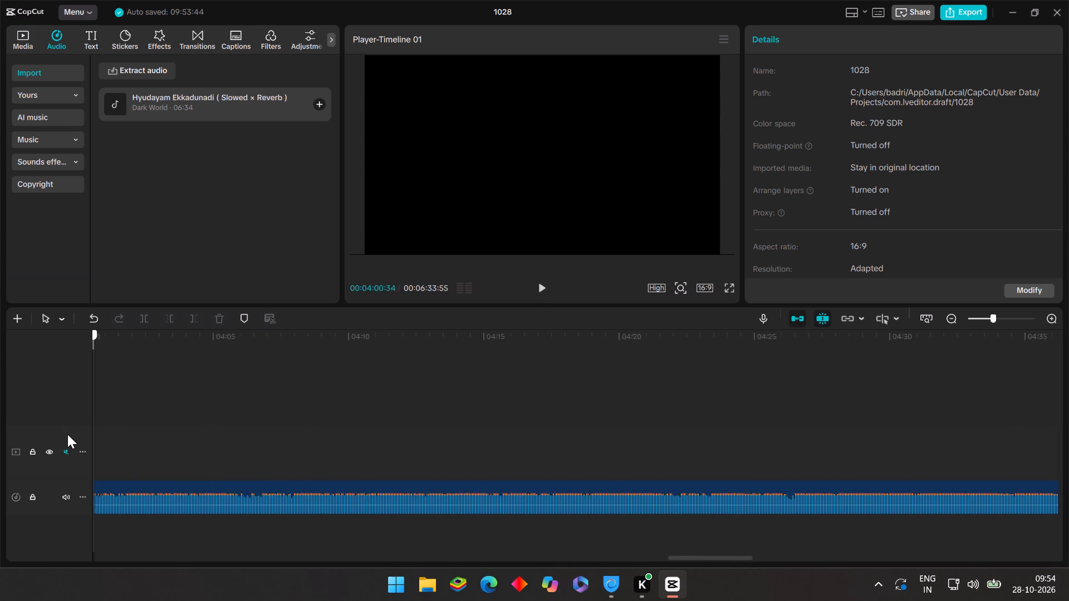
left_click_drag(67, 434, 327, 451)
left_click(550, 289)
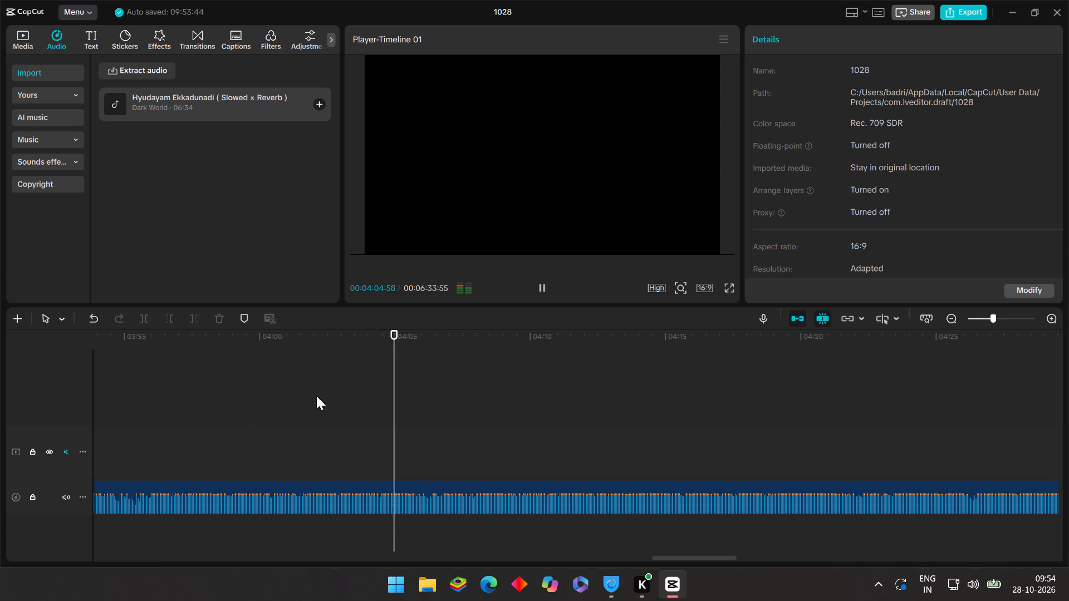
Trim off the song's beginning up to 00:04:01:26 and move the remaining part to the start of the timeline.
left_click(258, 409)
left_click_drag(258, 409, 298, 456)
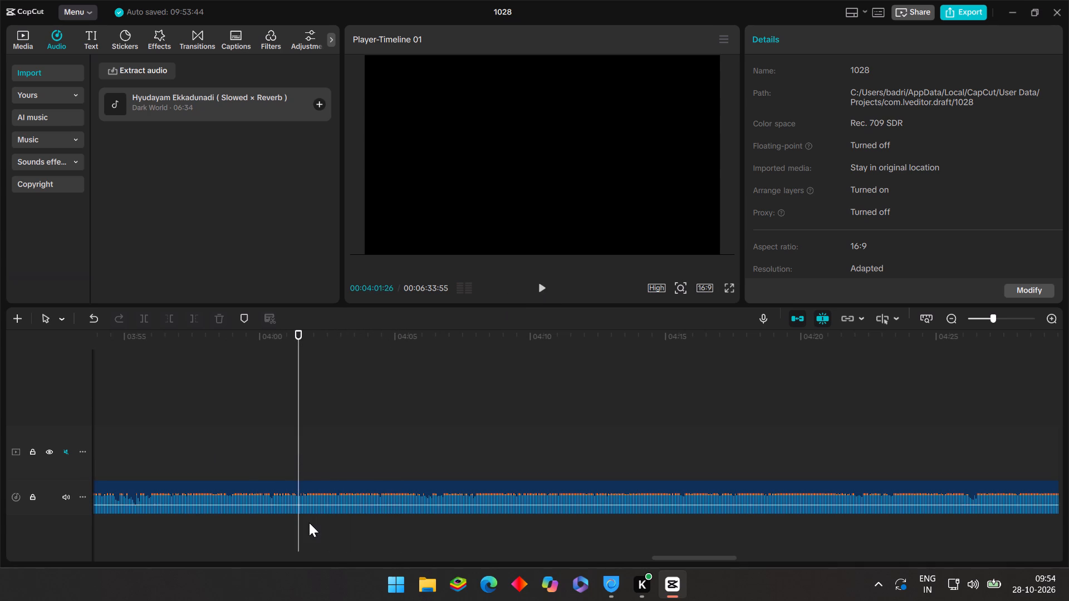
left_click(303, 505)
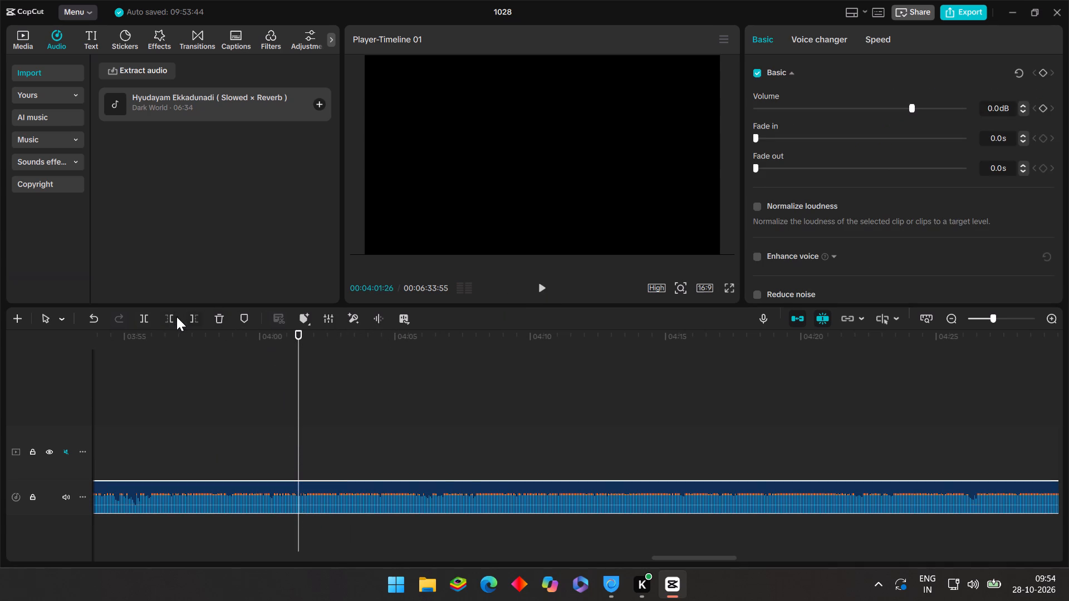
left_click(175, 317)
left_click_drag(546, 486, 537, 484)
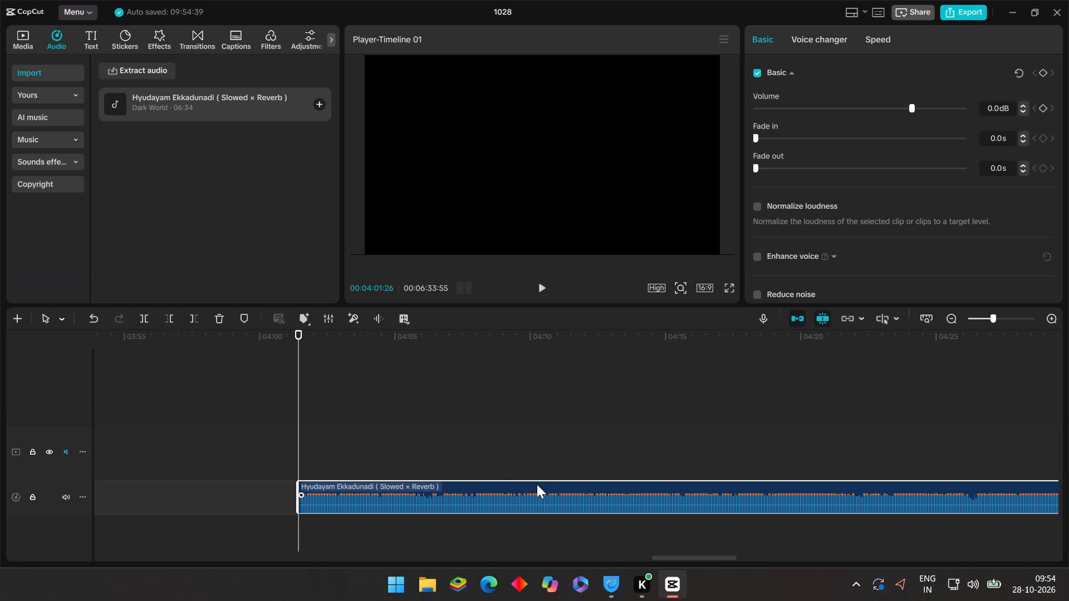
left_click_drag(537, 484, 0, 478)
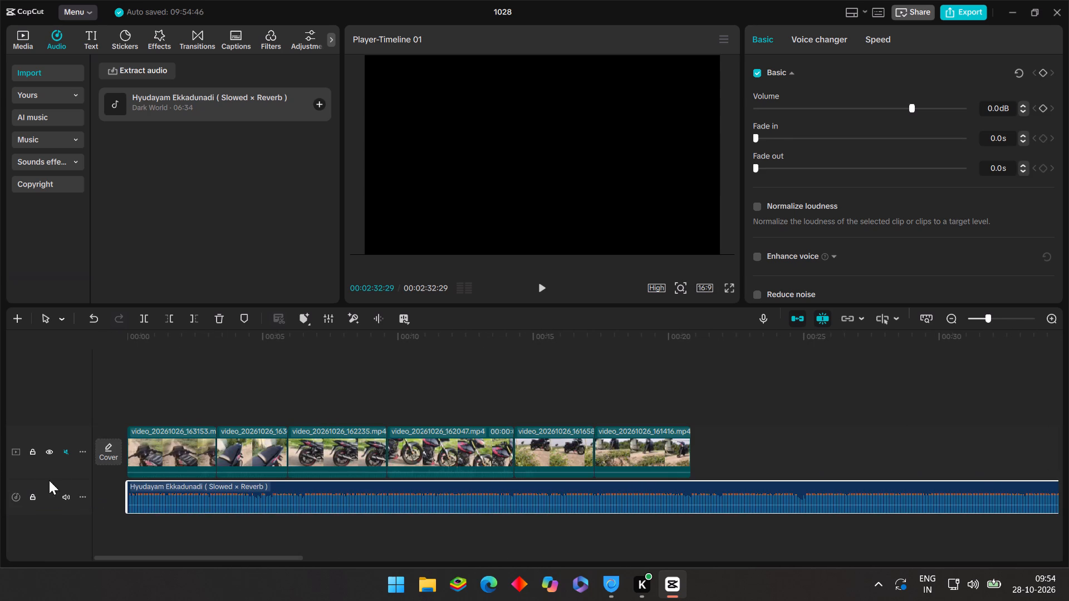
Preview the video clips together with the trimmed song from the start of the timeline.
left_click(138, 392)
left_click_drag(138, 392, 53, 408)
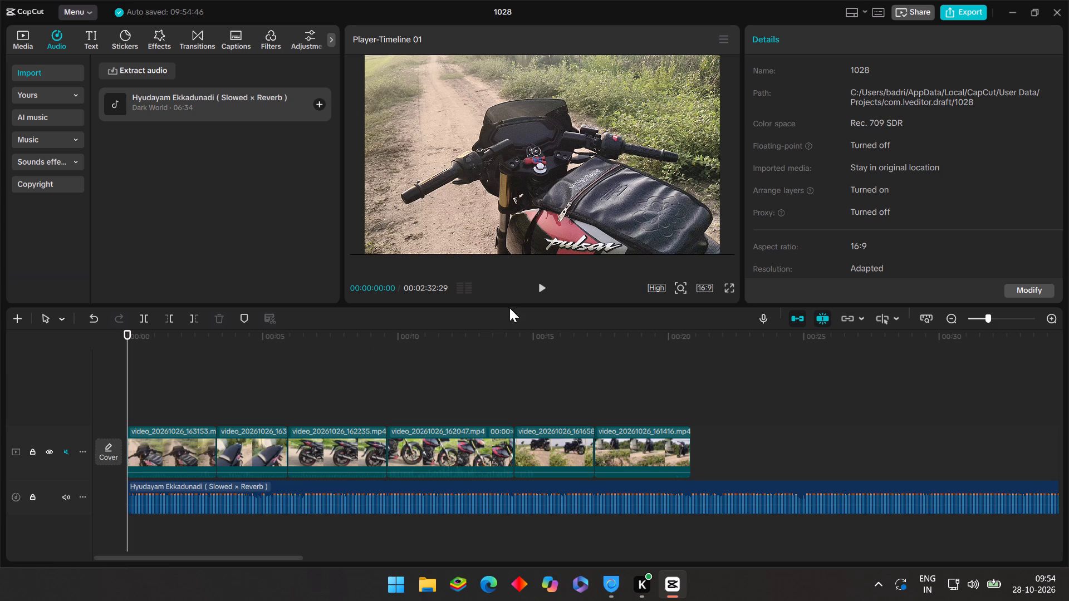
left_click(538, 287)
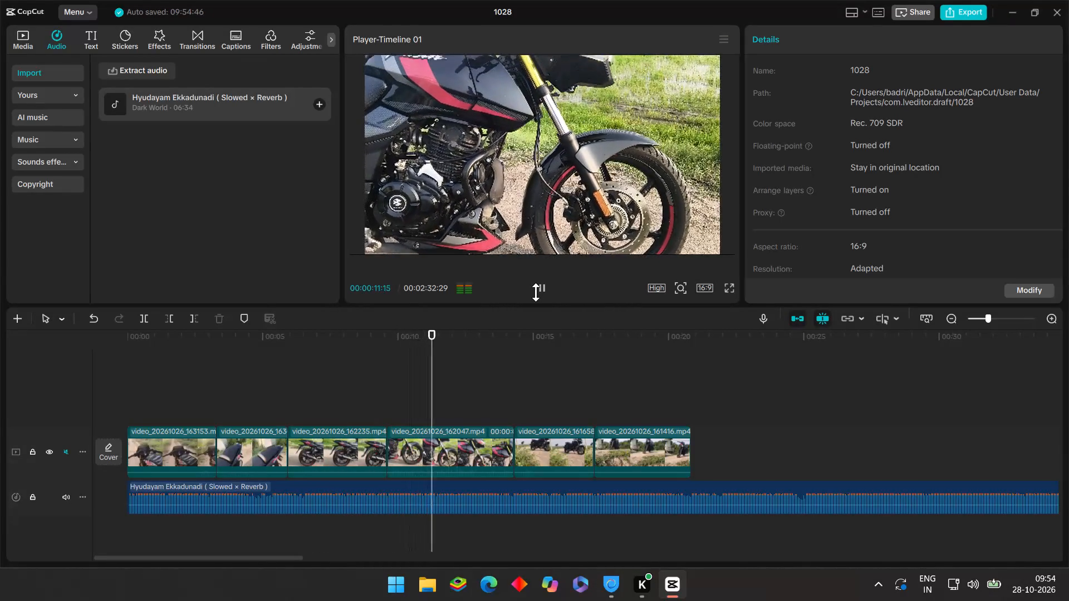
Replay the song from 00:00:04:54, trim off its beginning up to 00:00:06:23, and move the remainder to the timeline start.
left_click(285, 395)
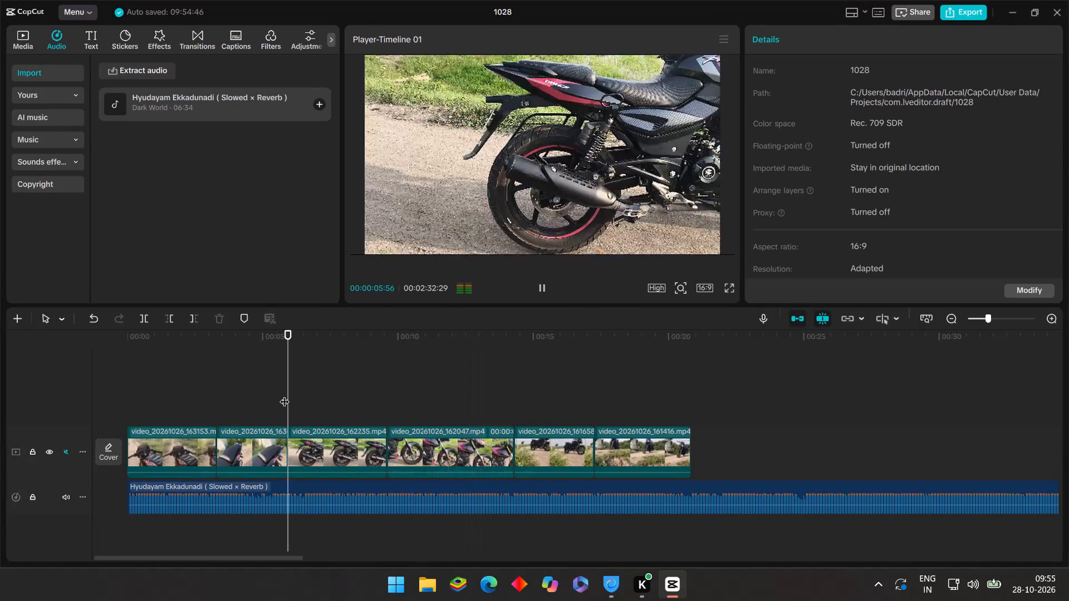
left_click_drag(285, 395, 260, 407)
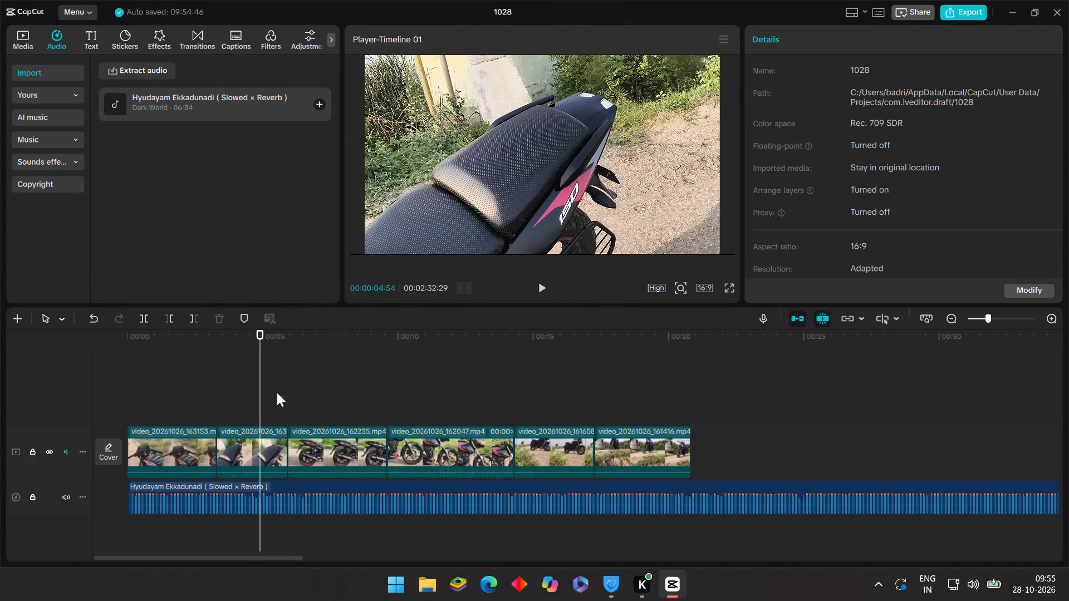
left_click(548, 287)
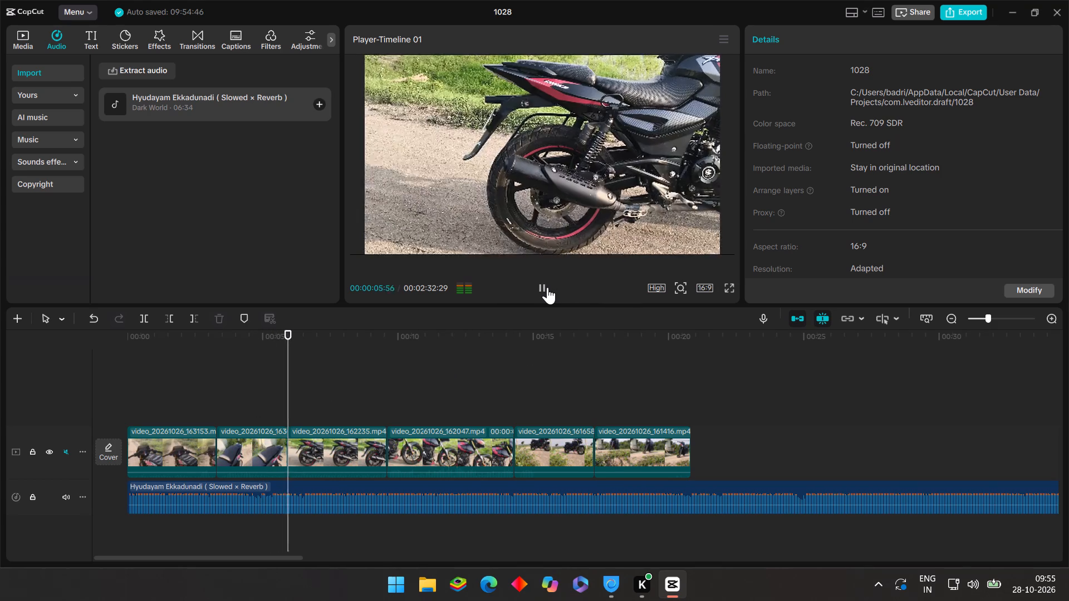
left_click(547, 287)
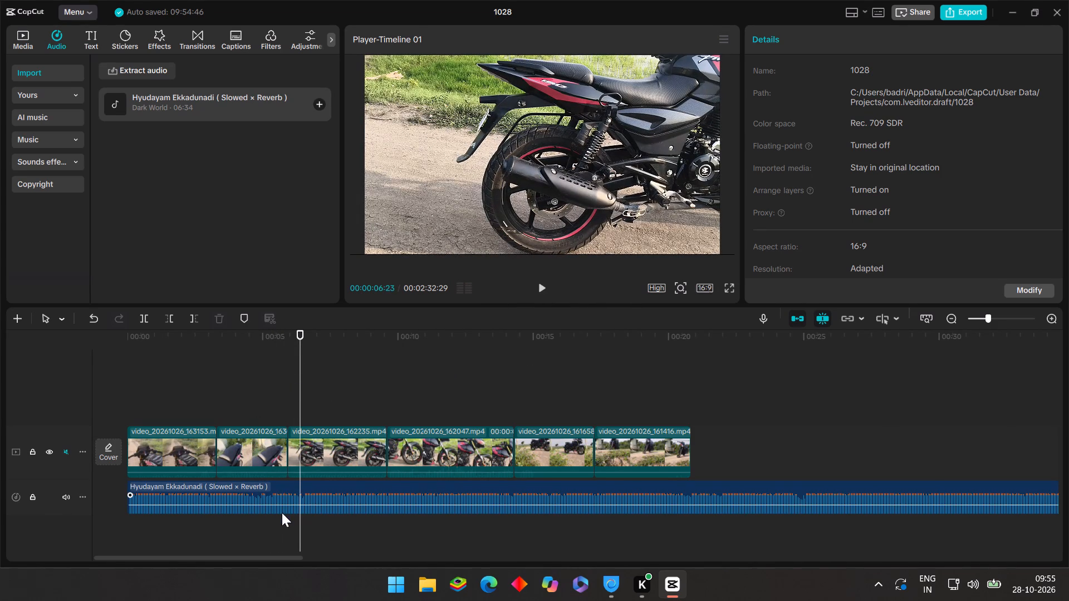
left_click(281, 513)
left_click(170, 314)
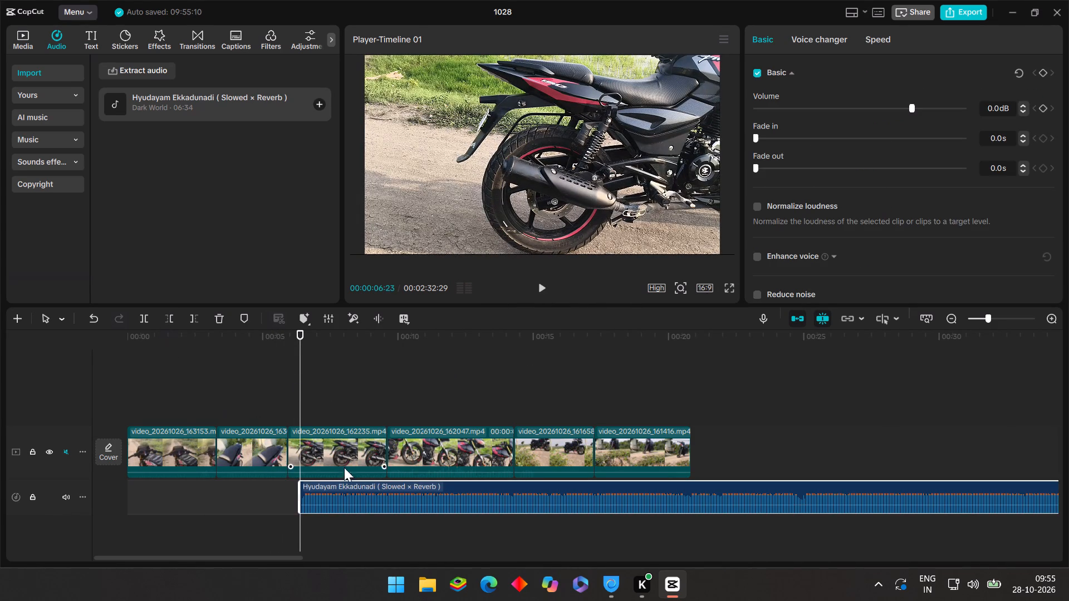
left_click_drag(424, 497, 218, 505)
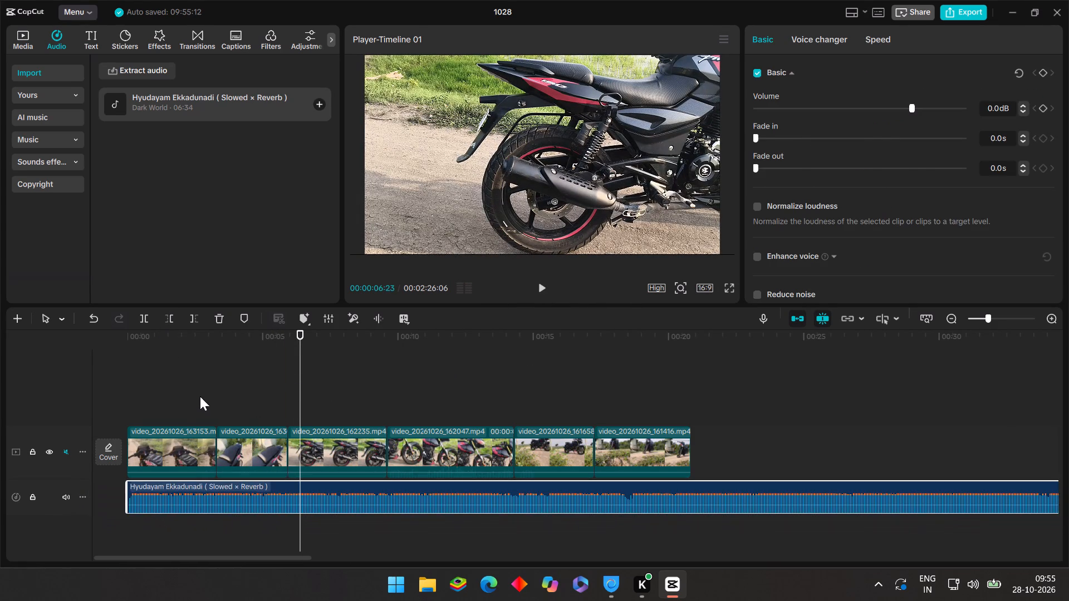
Return the playhead to the start of the timeline and preview the clips with the newly trimmed song.
left_click(193, 386)
left_click_drag(193, 386, 48, 415)
left_click(542, 292)
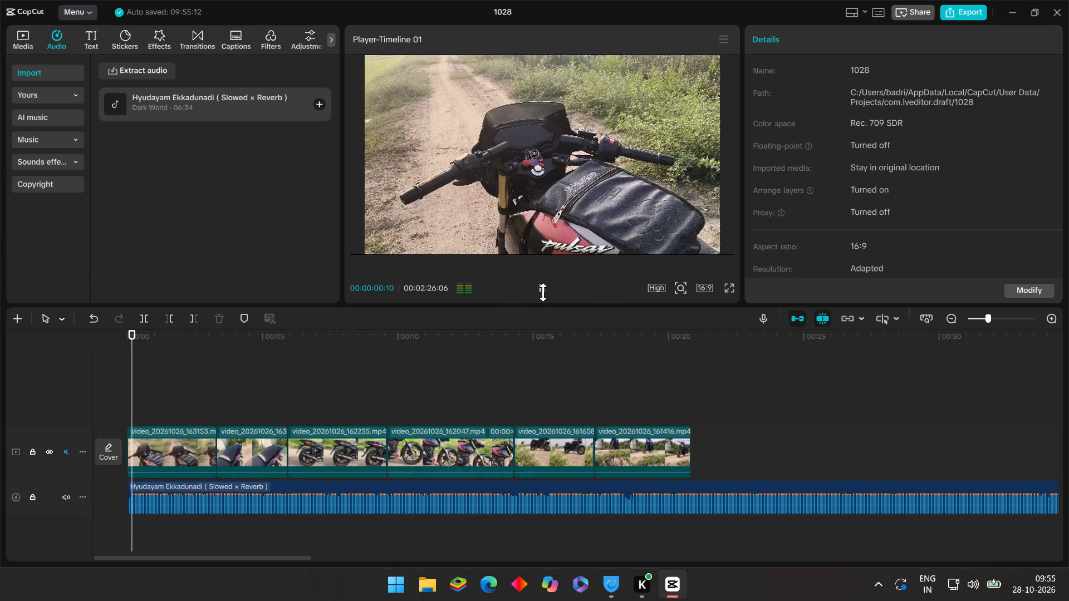
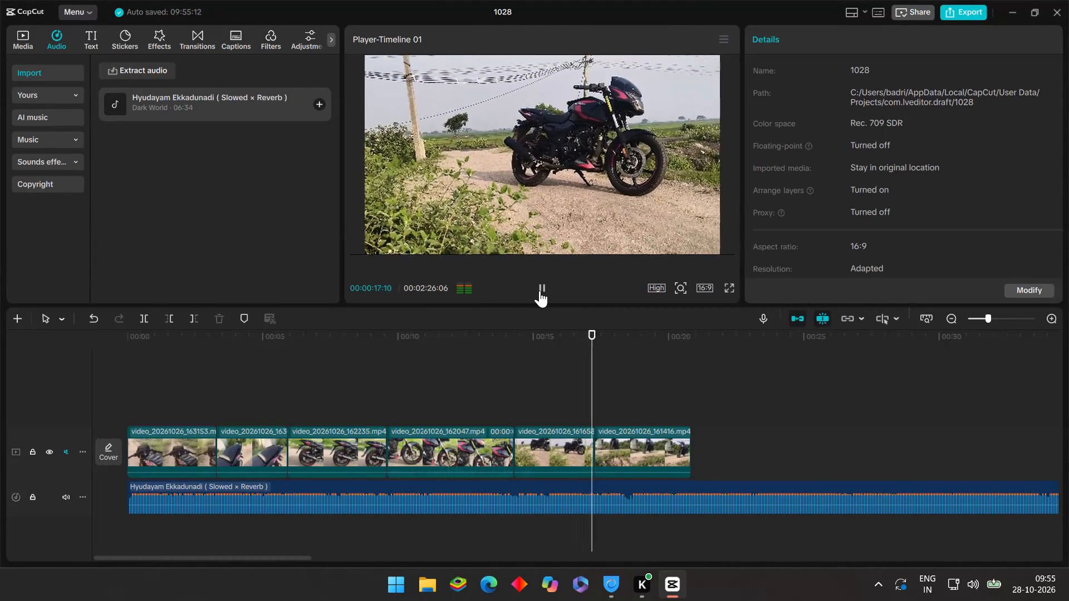
Replay the last part of the clips with the song and trim off the song's end after 00:00:17:56.
left_click(540, 290)
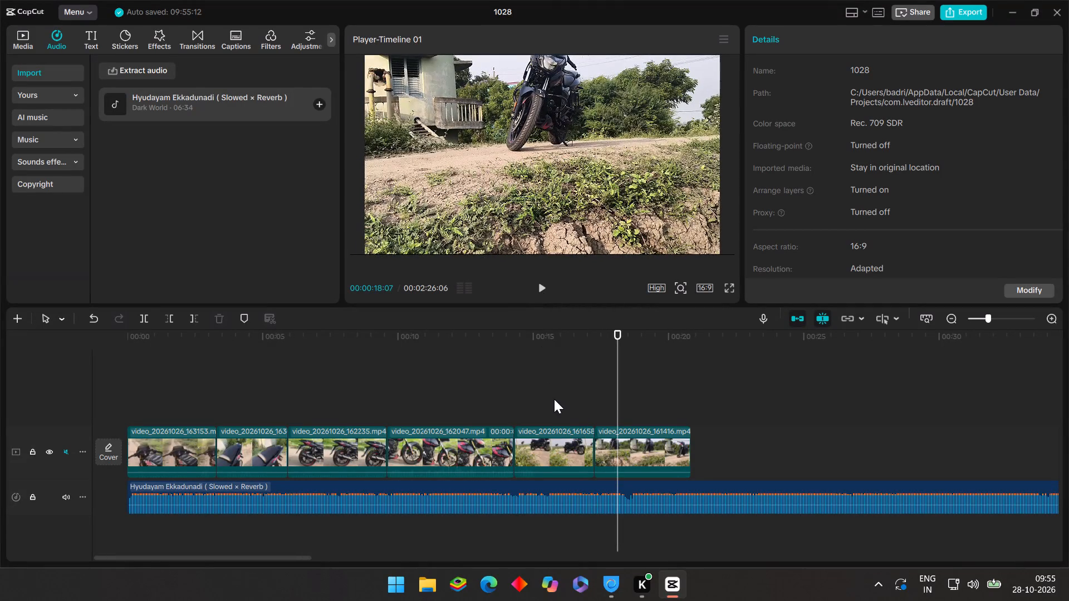
left_click(553, 398)
left_click_drag(553, 398, 507, 368)
left_click(532, 285)
left_click(538, 285)
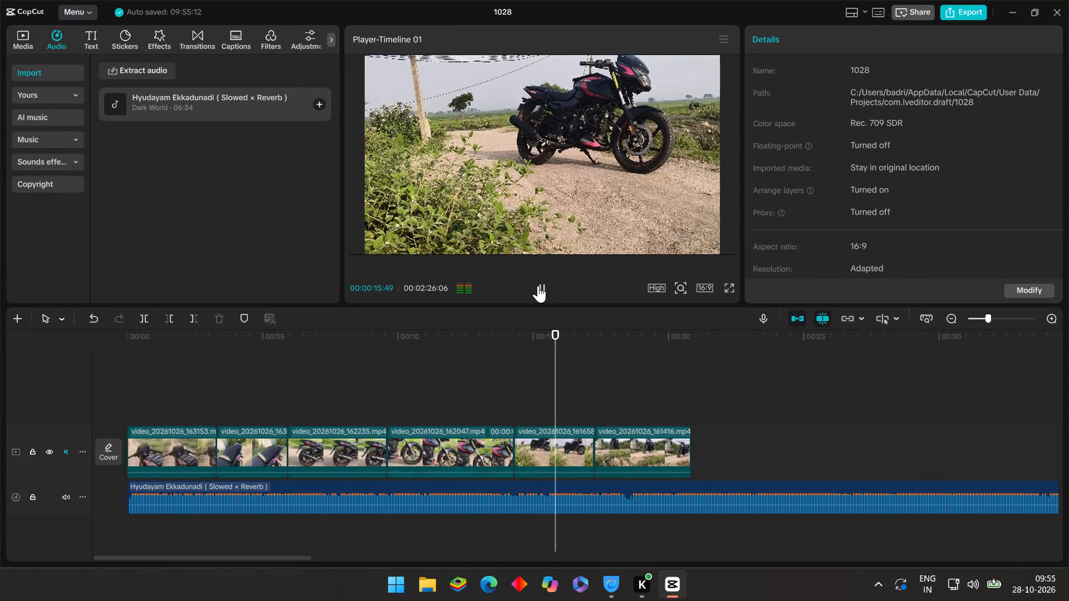
left_click(538, 285)
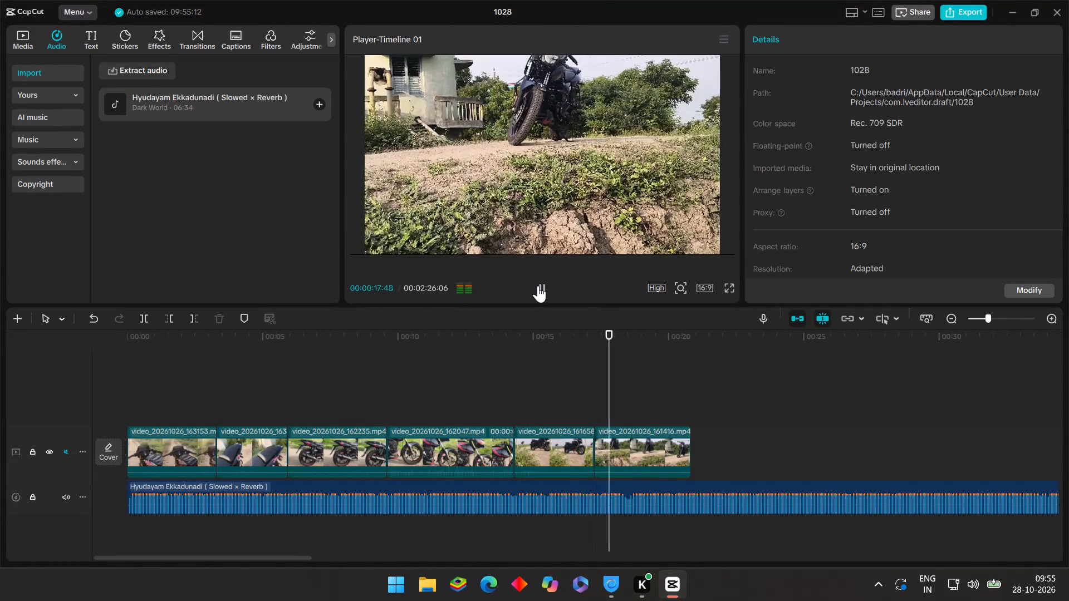
left_click(571, 476)
left_click(571, 490)
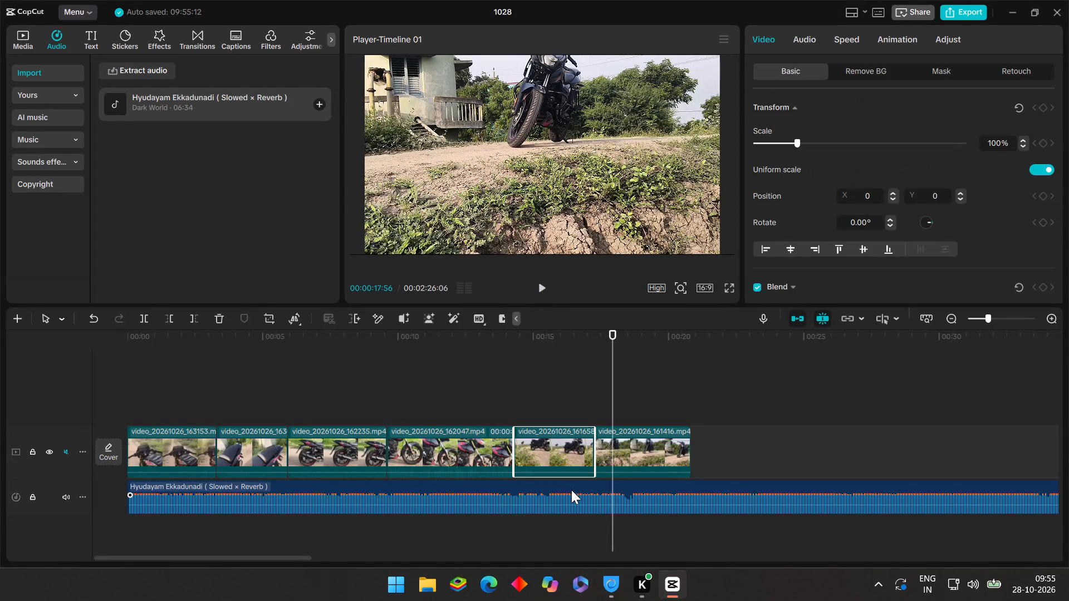
left_click(198, 317)
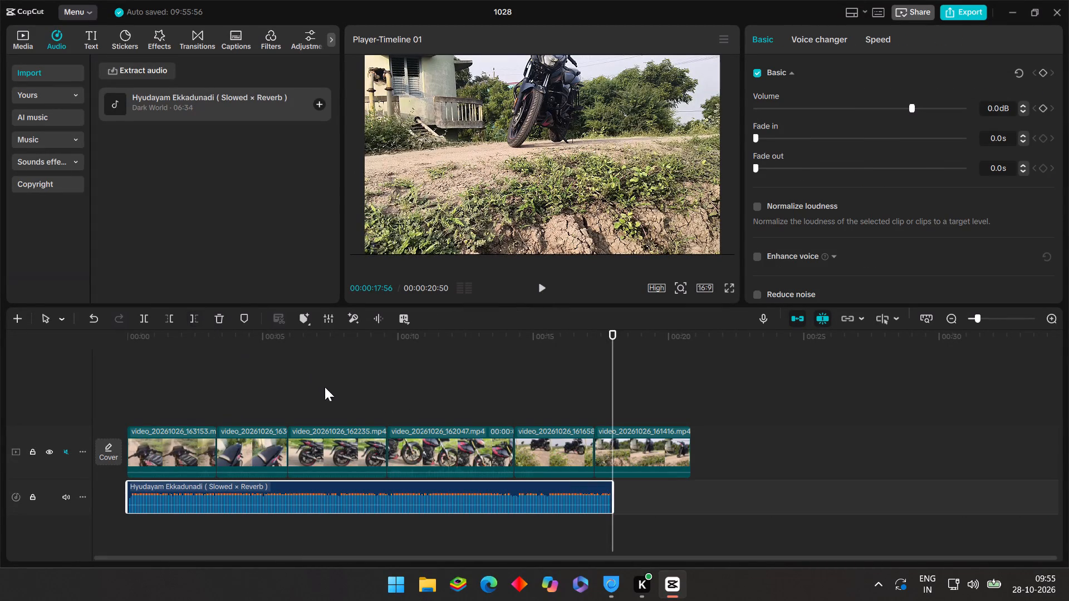
Return the playhead to the start of the timeline.
left_click(325, 387)
left_click_drag(325, 387, 81, 407)
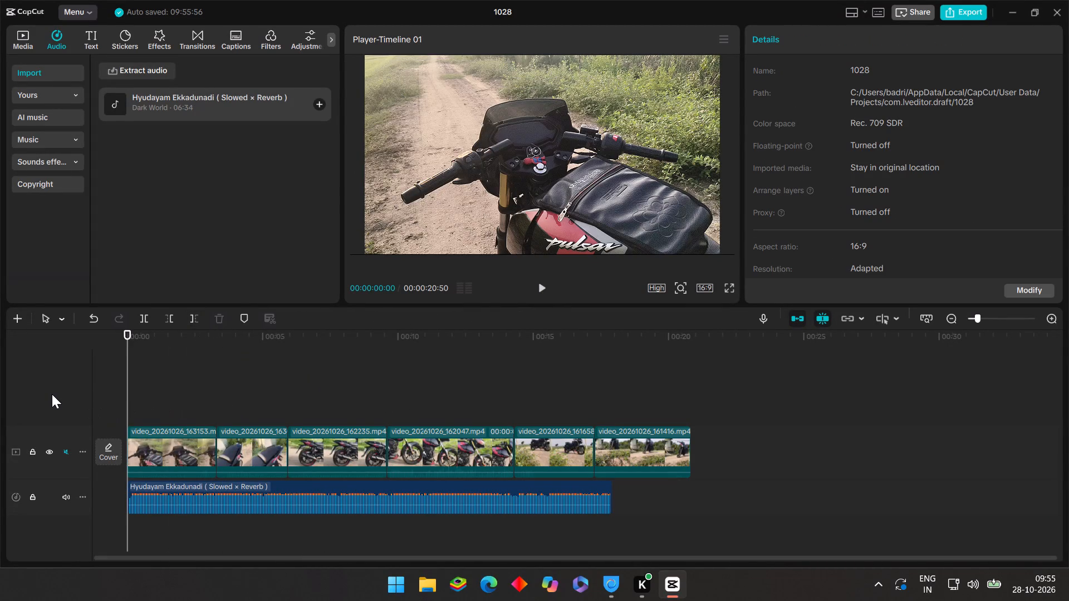
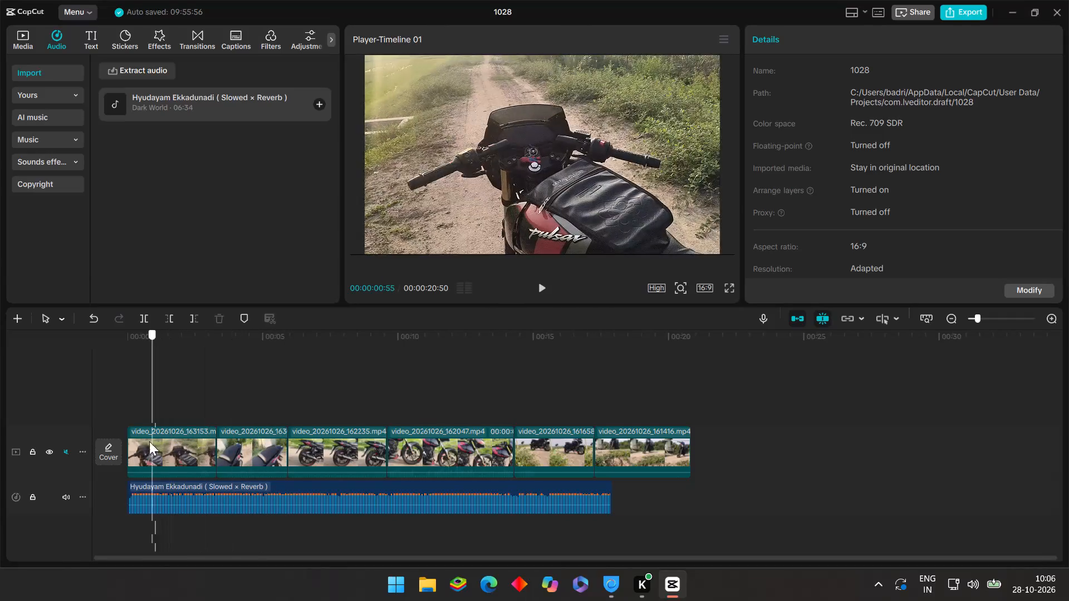
Play the opening with the song and scrub through all six clips to review their order and the footage.
left_click(542, 287)
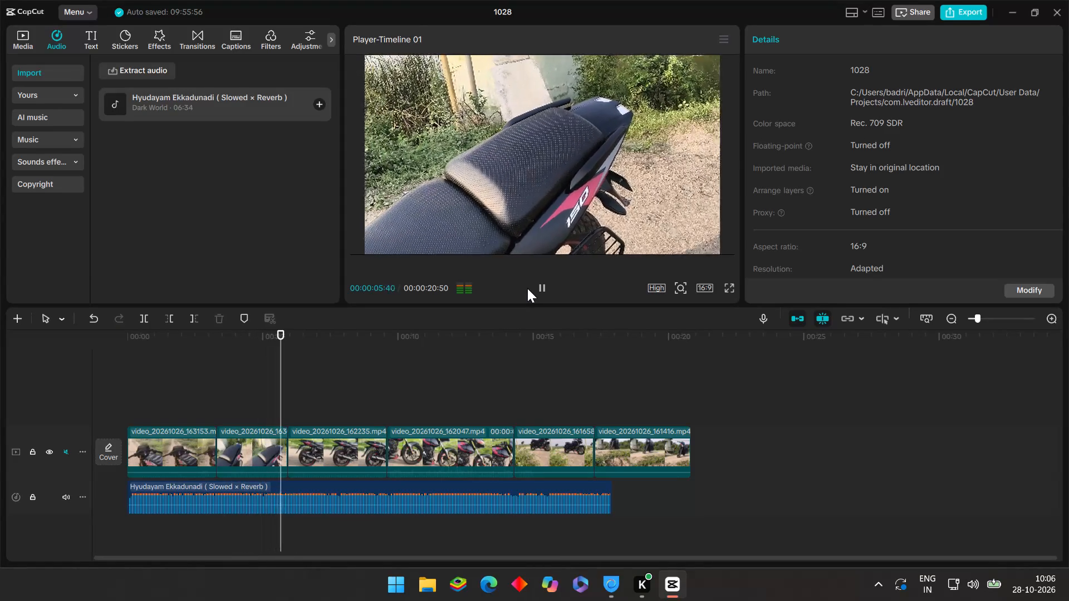
left_click(223, 384)
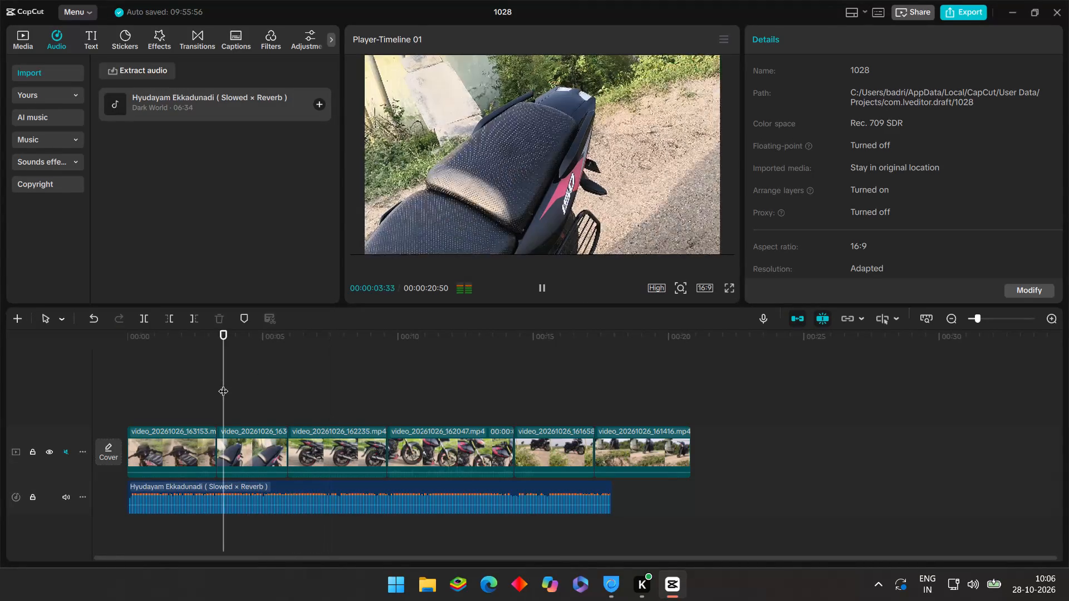
left_click_drag(223, 384, 193, 412)
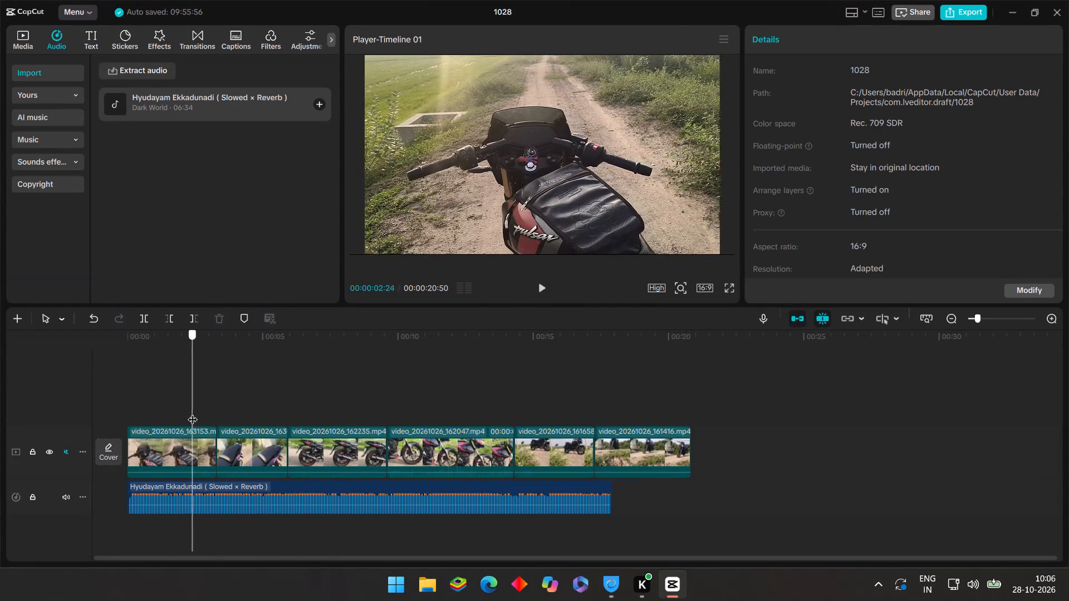
left_click_drag(193, 412, 240, 428)
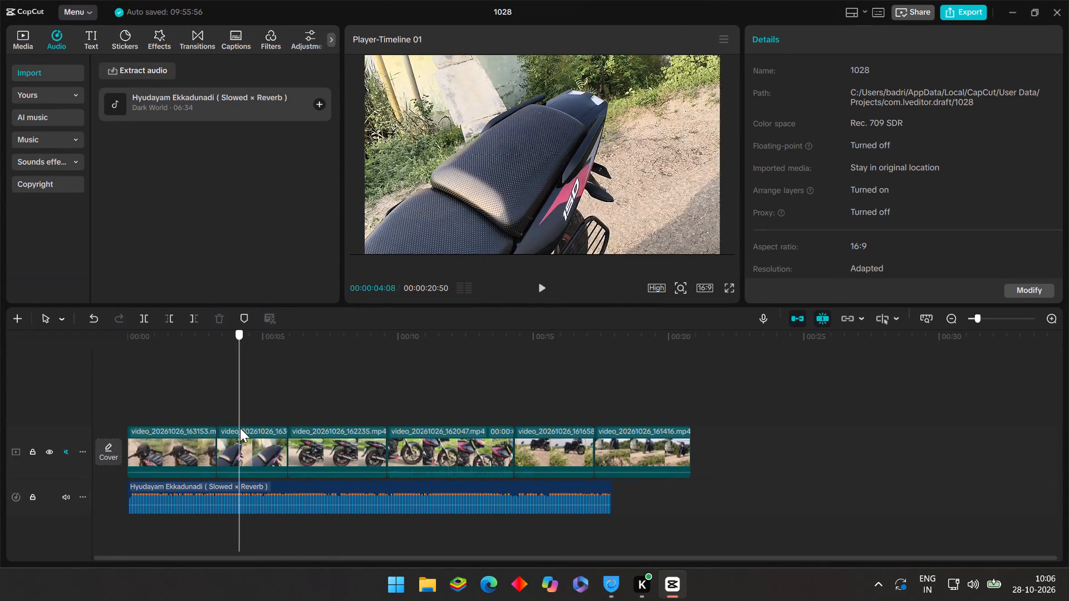
left_click_drag(240, 428, 279, 451)
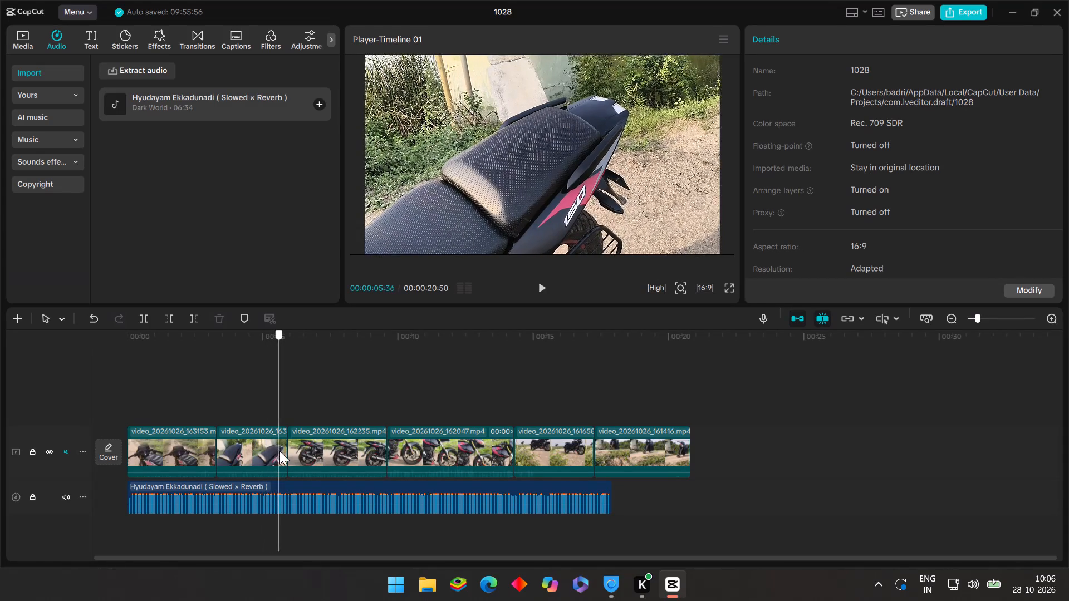
left_click_drag(279, 451, 325, 476)
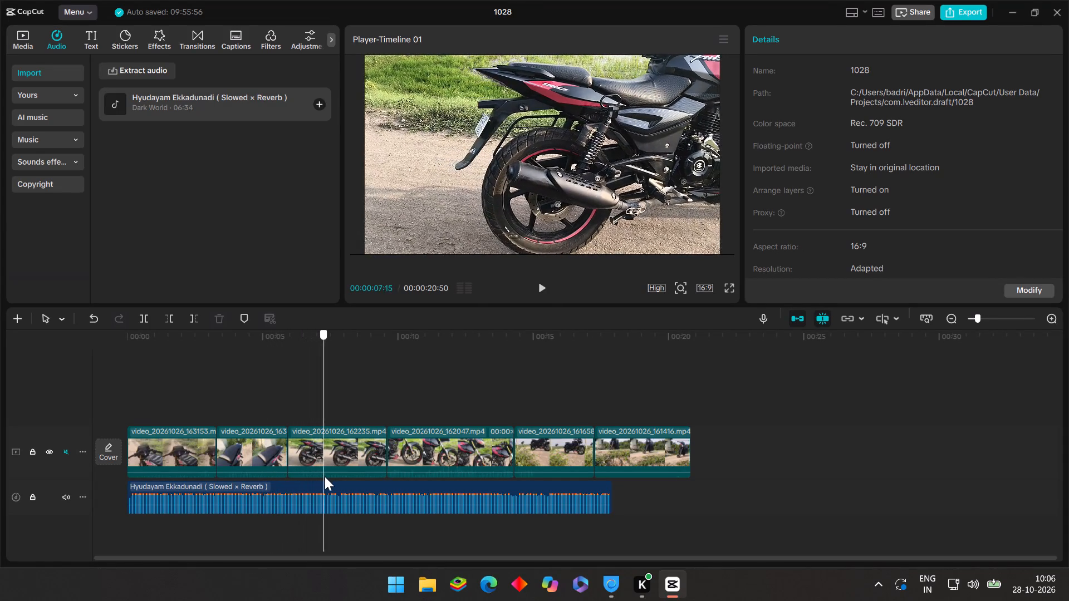
left_click_drag(325, 476, 710, 459)
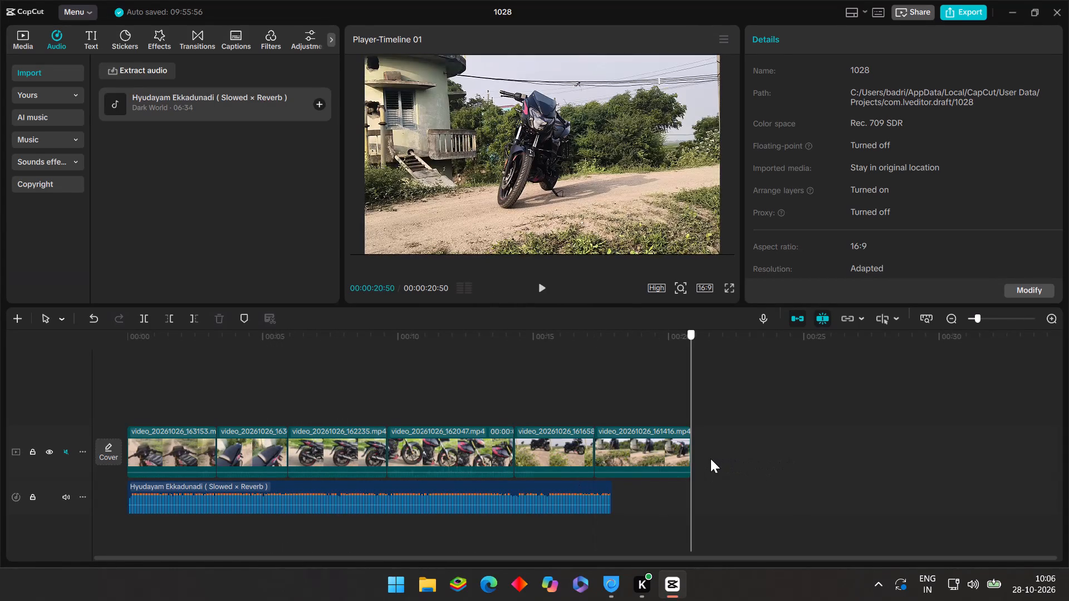
left_click_drag(710, 459, 648, 472)
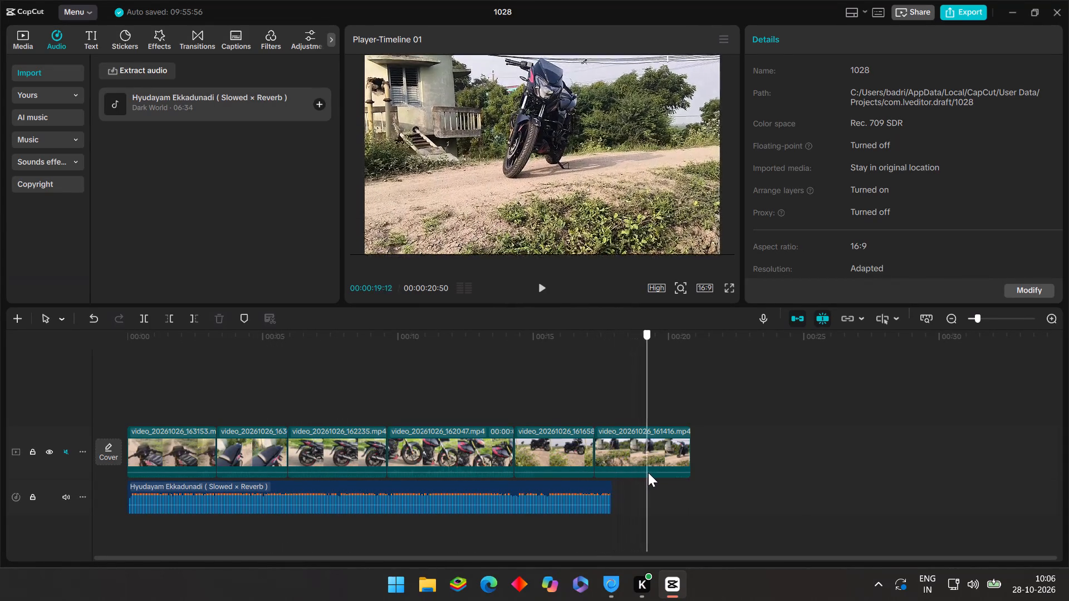
left_click_drag(648, 472, 528, 470)
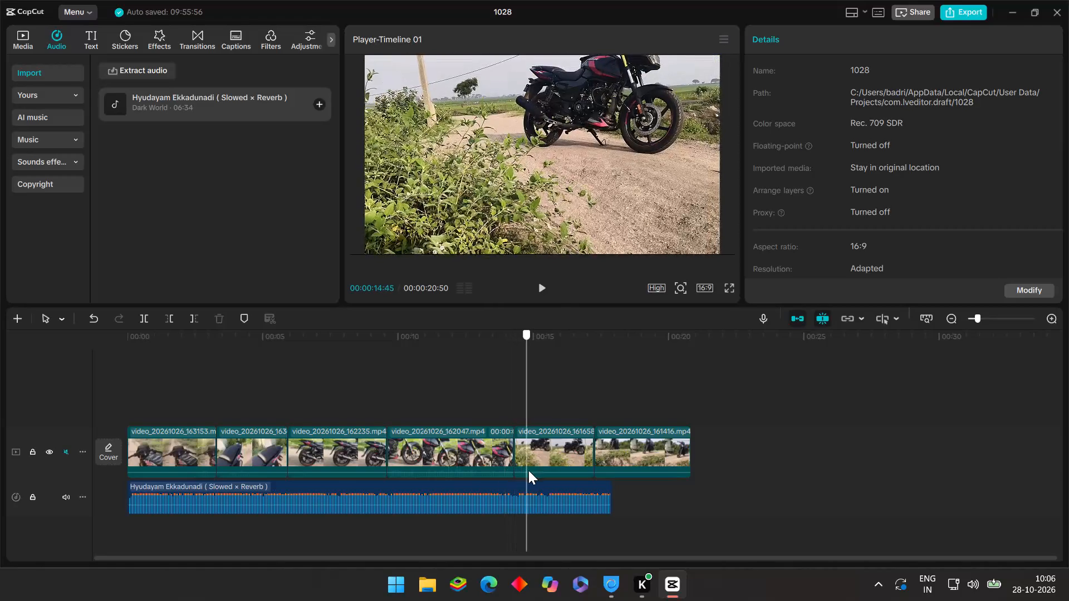
left_click_drag(528, 470, 568, 471)
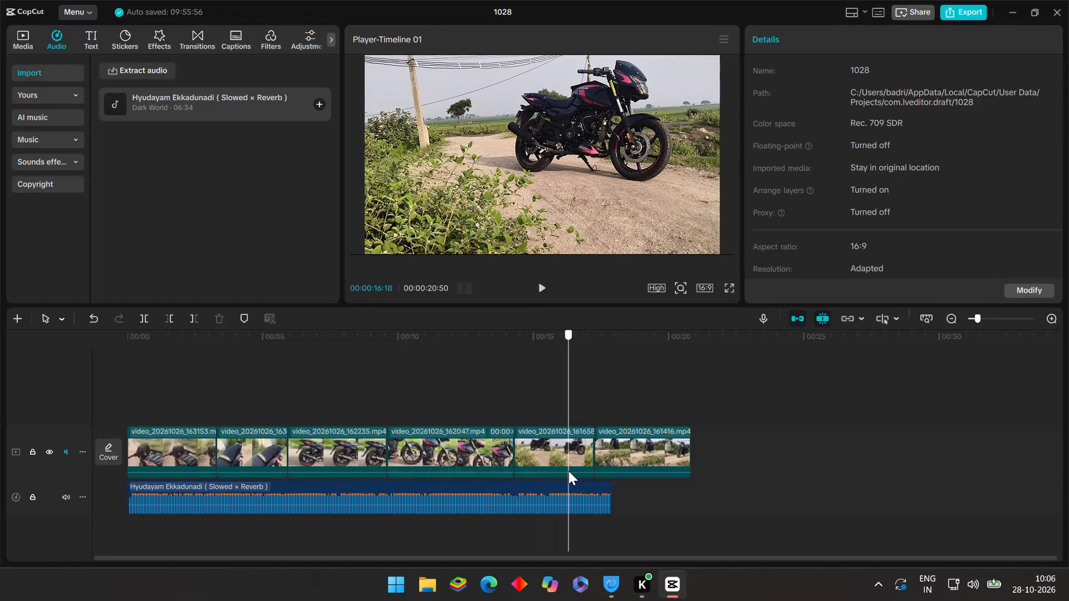
left_click_drag(568, 471, 576, 474)
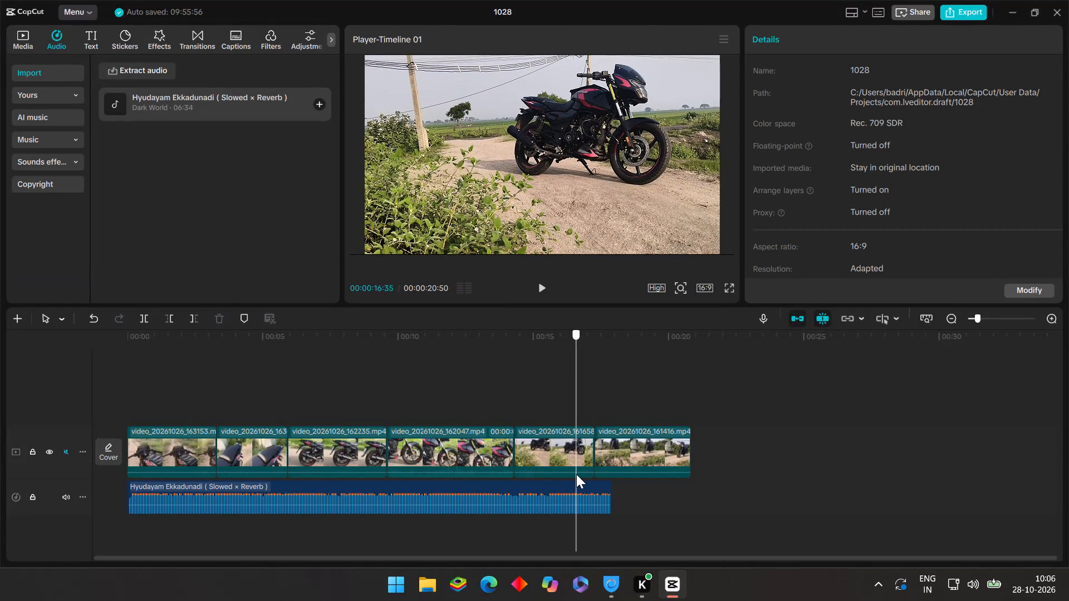
left_click_drag(576, 474, 314, 465)
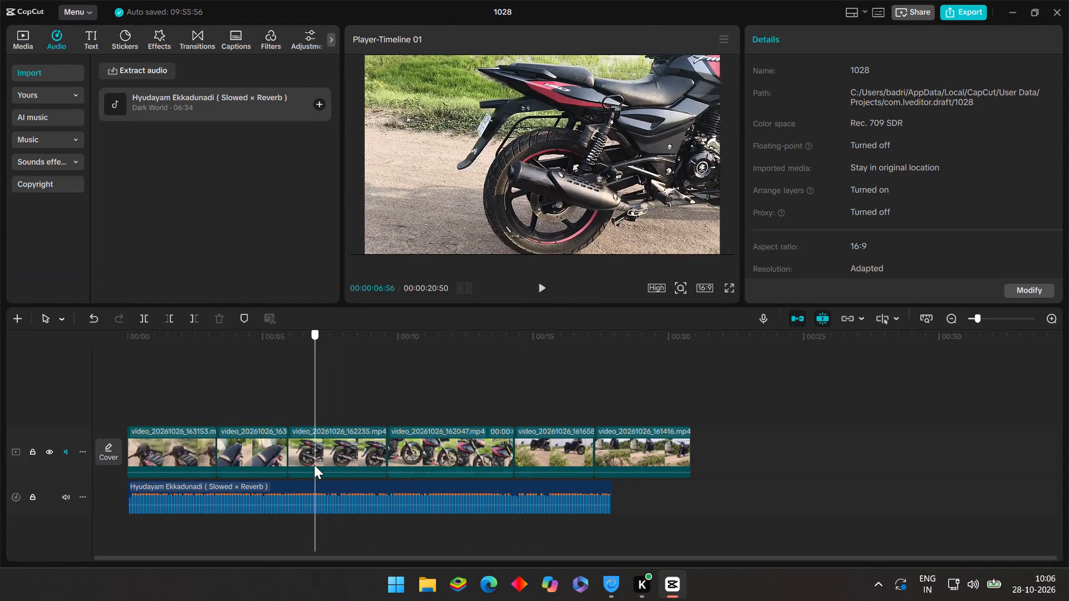
left_click_drag(314, 465, 155, 465)
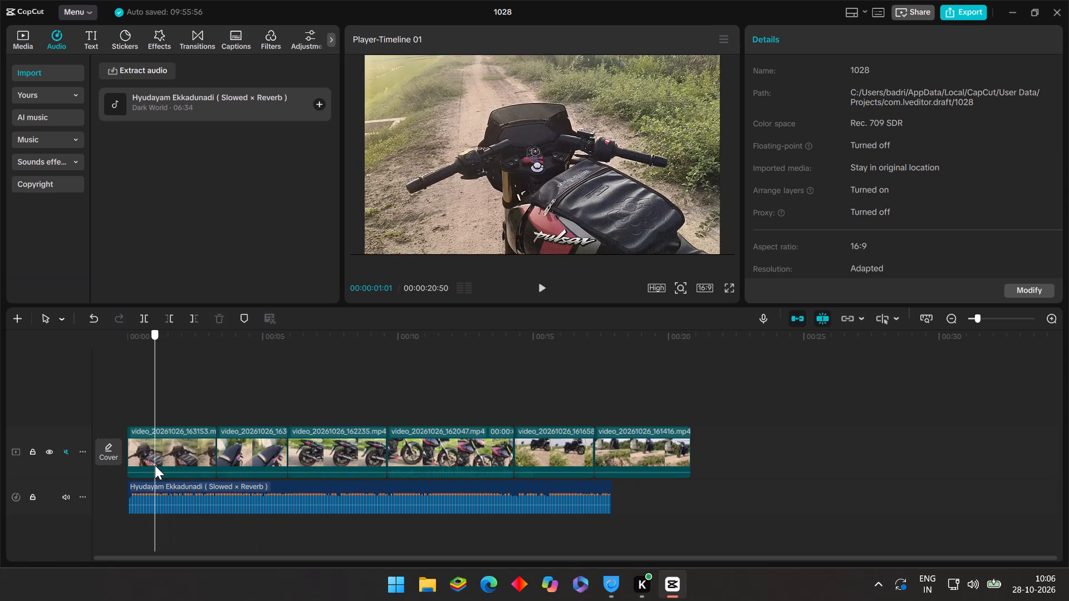
left_click_drag(155, 465, 122, 470)
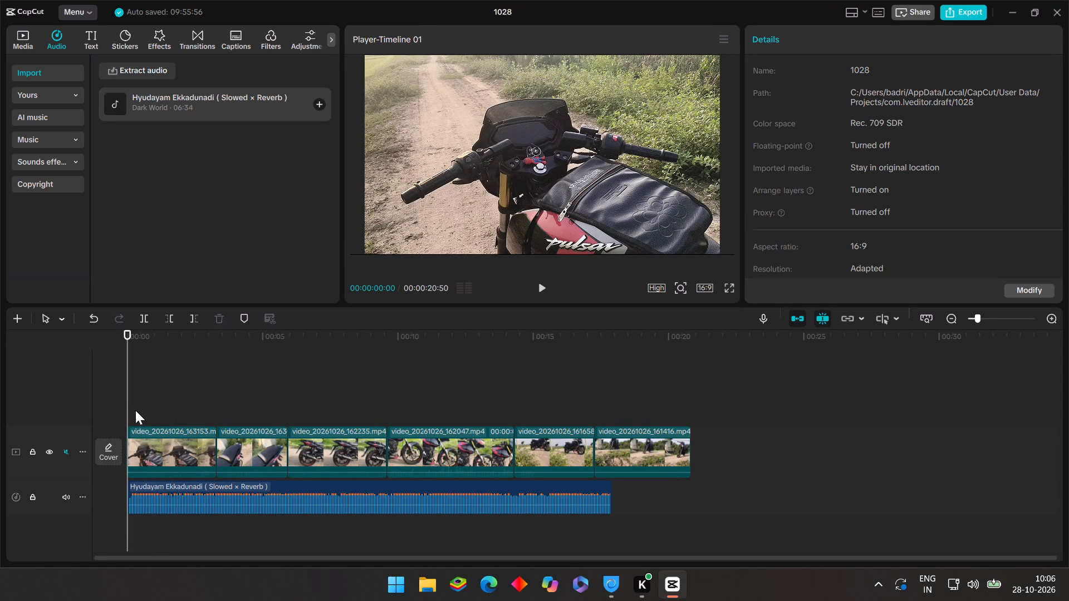
left_click_drag(129, 409, 341, 423)
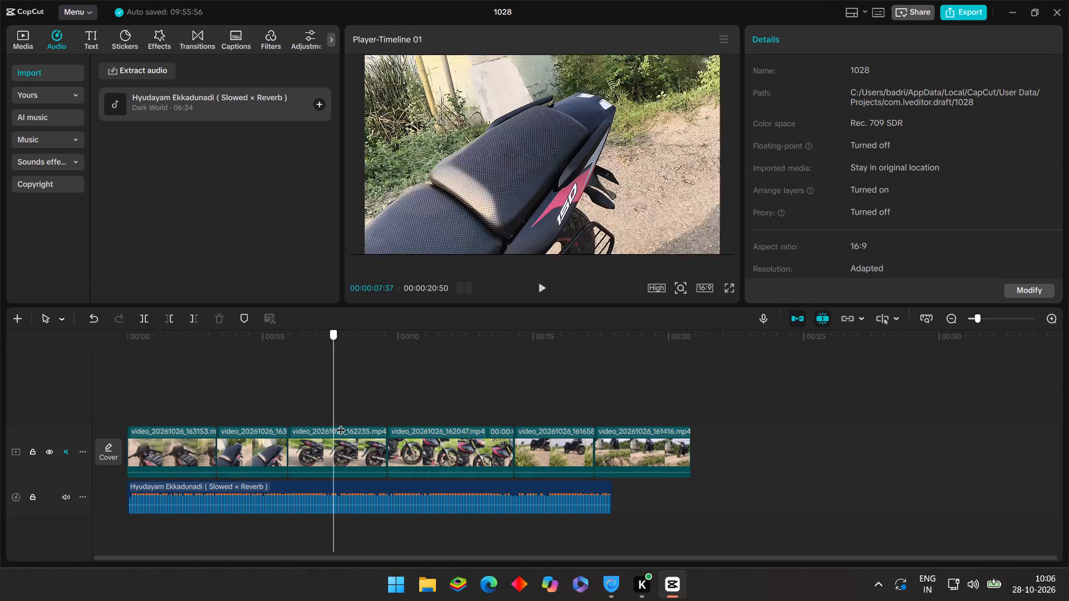
left_click_drag(341, 423, 647, 473)
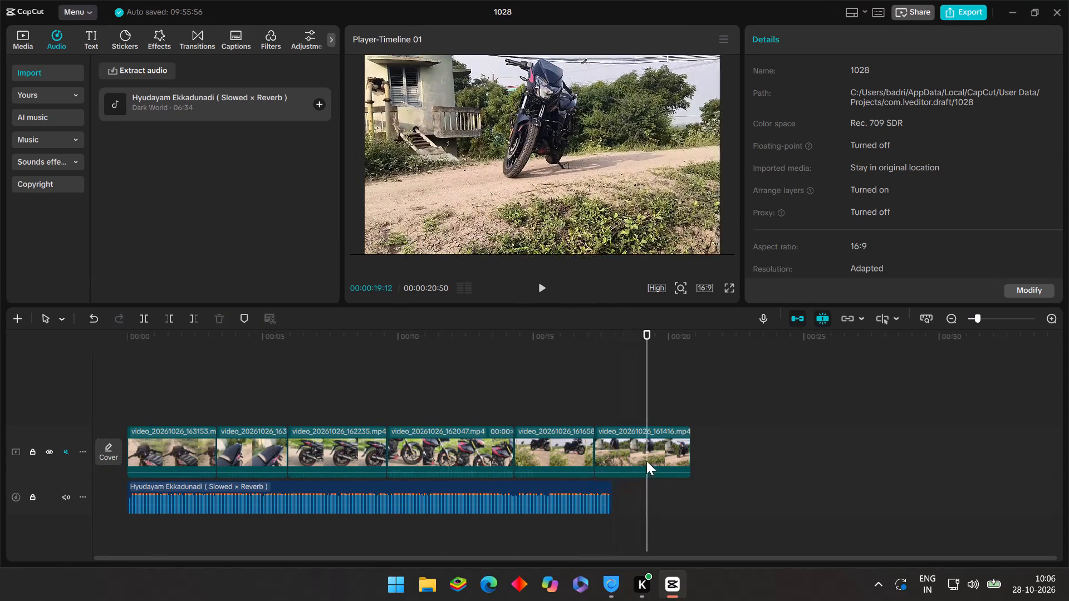
Reorder the main track so video_20261026_161416.mp4 opens the video and video_20261026_163153.mp4 comes second.
left_click_drag(645, 454, 143, 464)
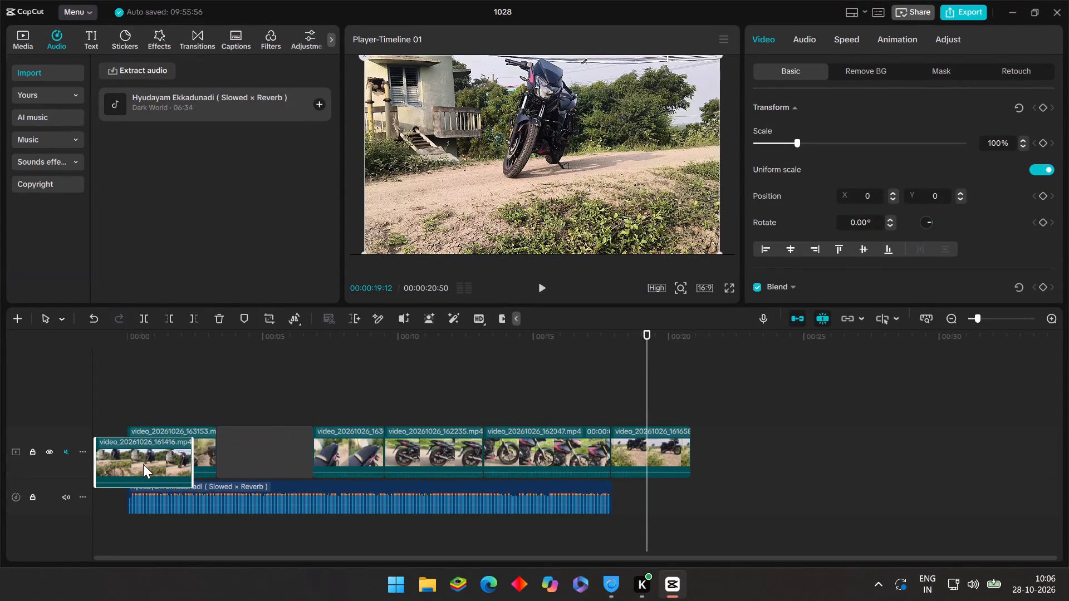
left_click_drag(143, 464, 65, 451)
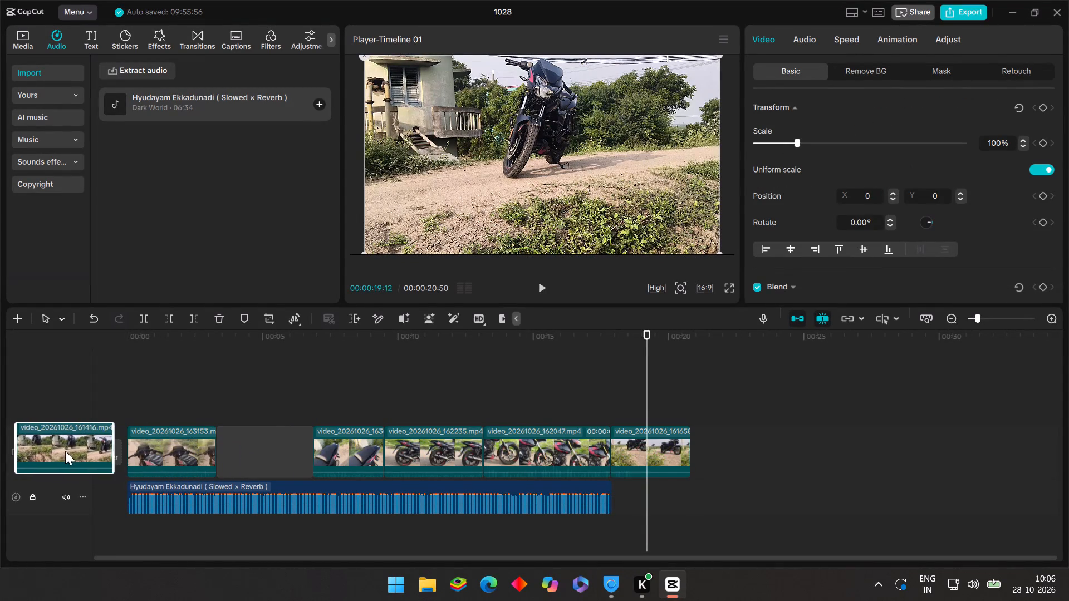
left_click_drag(65, 451, 25, 459)
left_click_drag(286, 458, 210, 456)
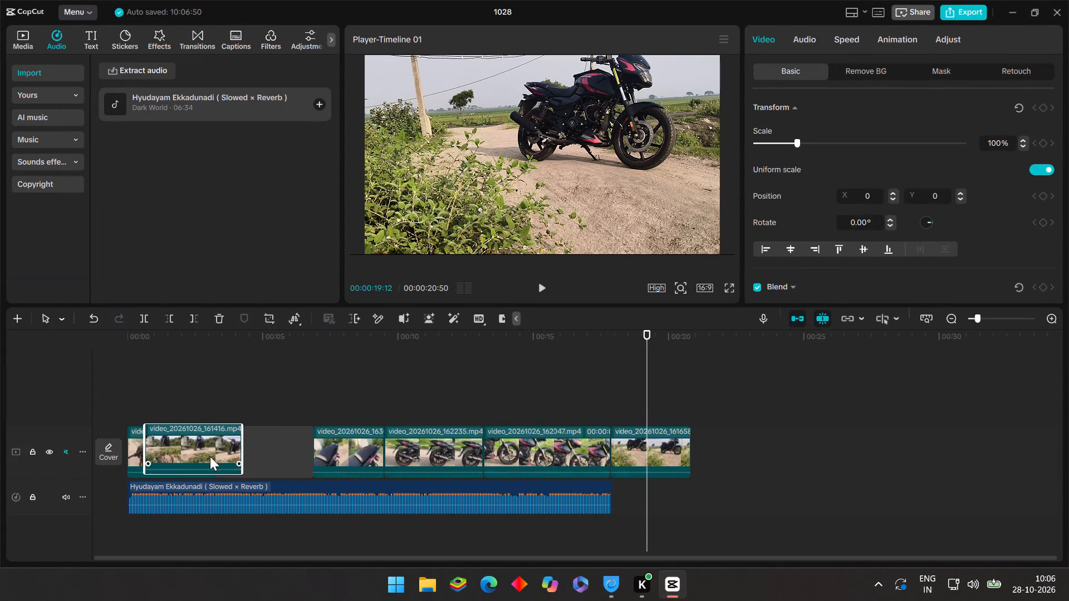
left_click_drag(210, 456, 85, 453)
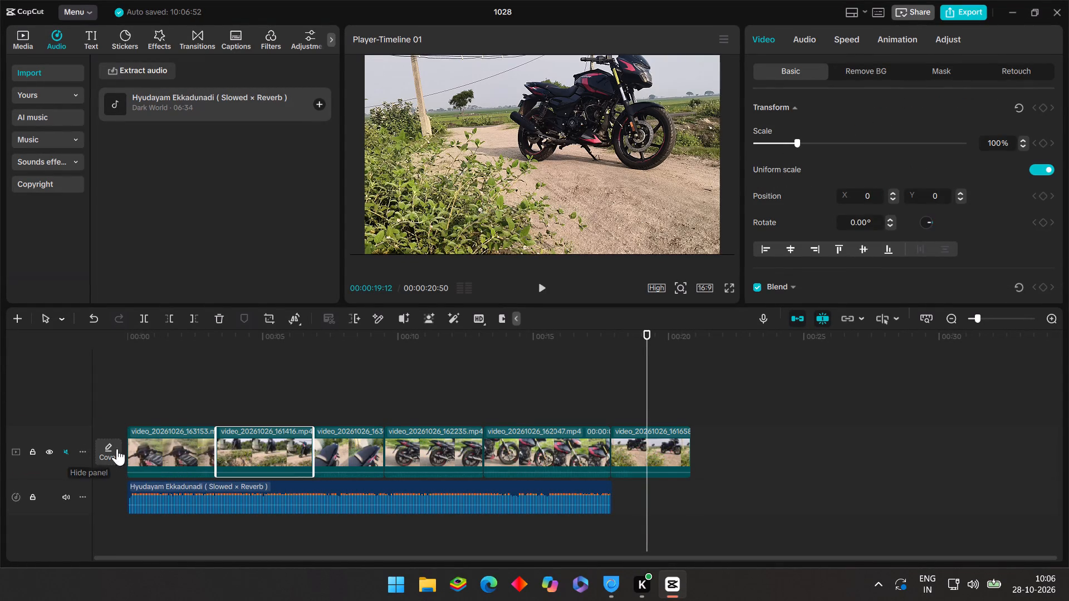
left_click_drag(165, 444, 240, 444)
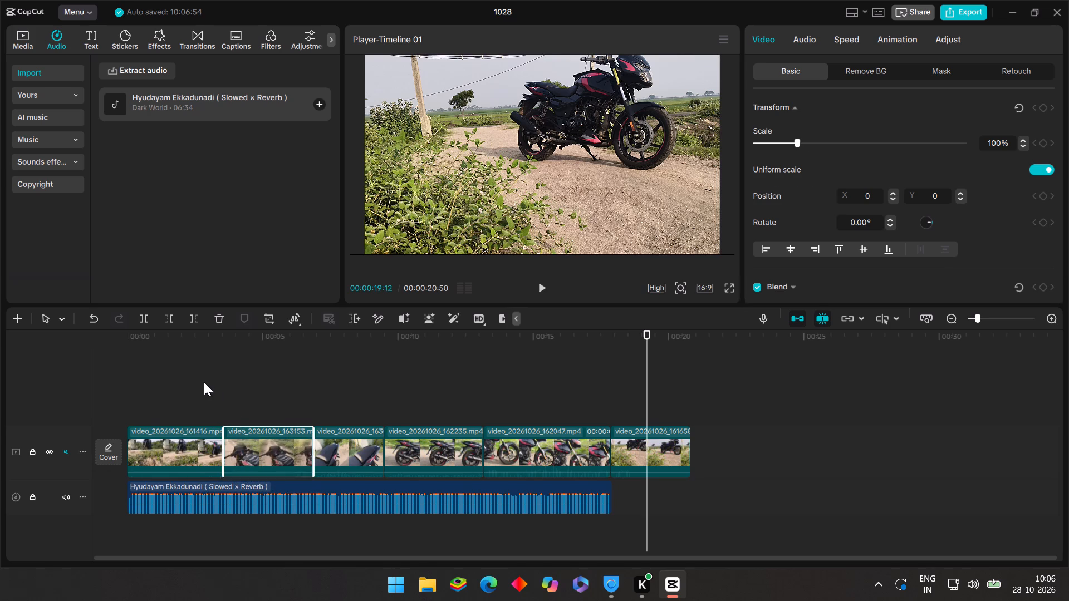
Replay the reordered opening clips with the song from the start of the timeline to check how they match.
left_click(204, 382)
left_click_drag(202, 380, 68, 420)
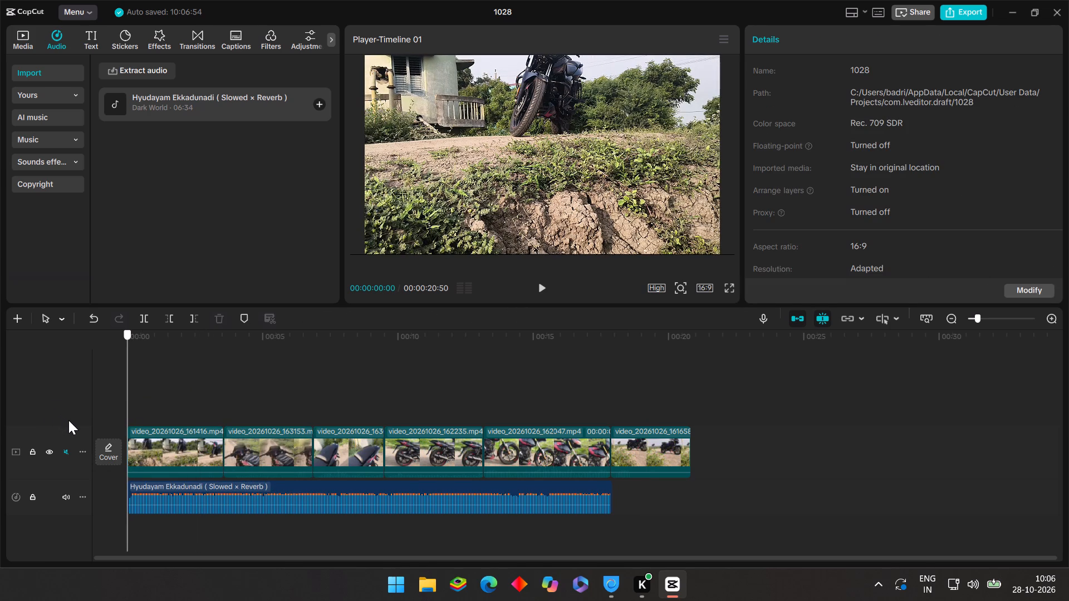
left_click_drag(68, 420, 73, 426)
left_click_drag(73, 426, 112, 458)
left_click_drag(122, 406, 136, 413)
left_click_drag(131, 406, 155, 420)
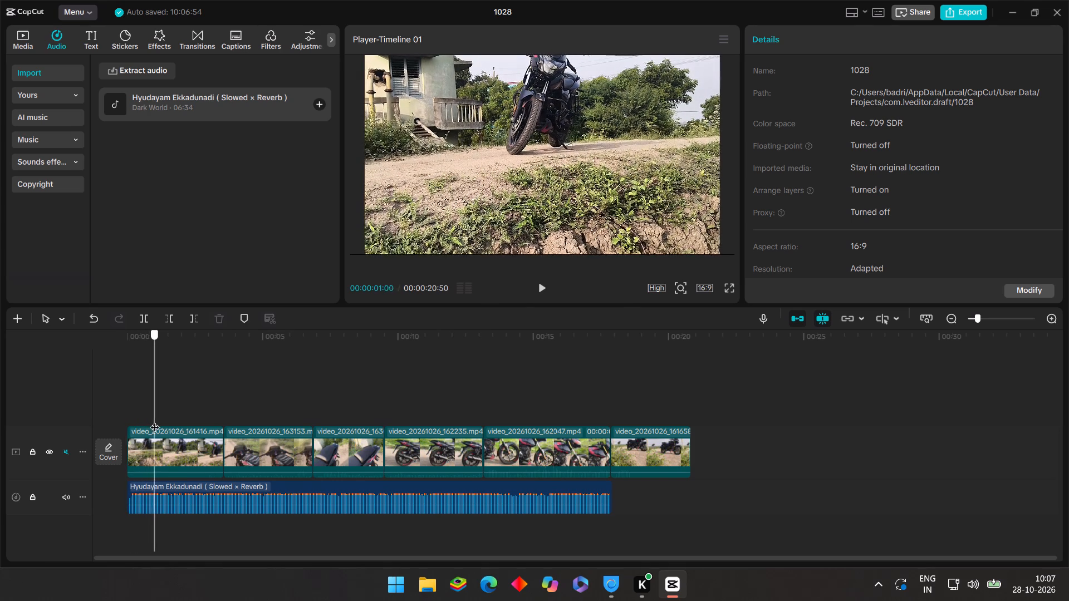
left_click_drag(155, 420, 76, 414)
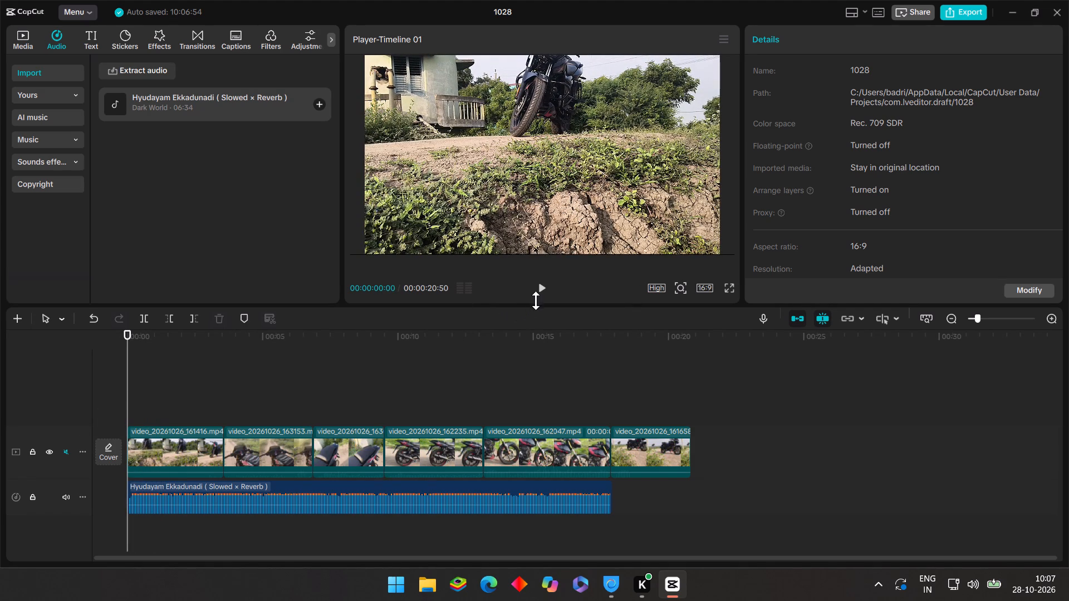
left_click(540, 284)
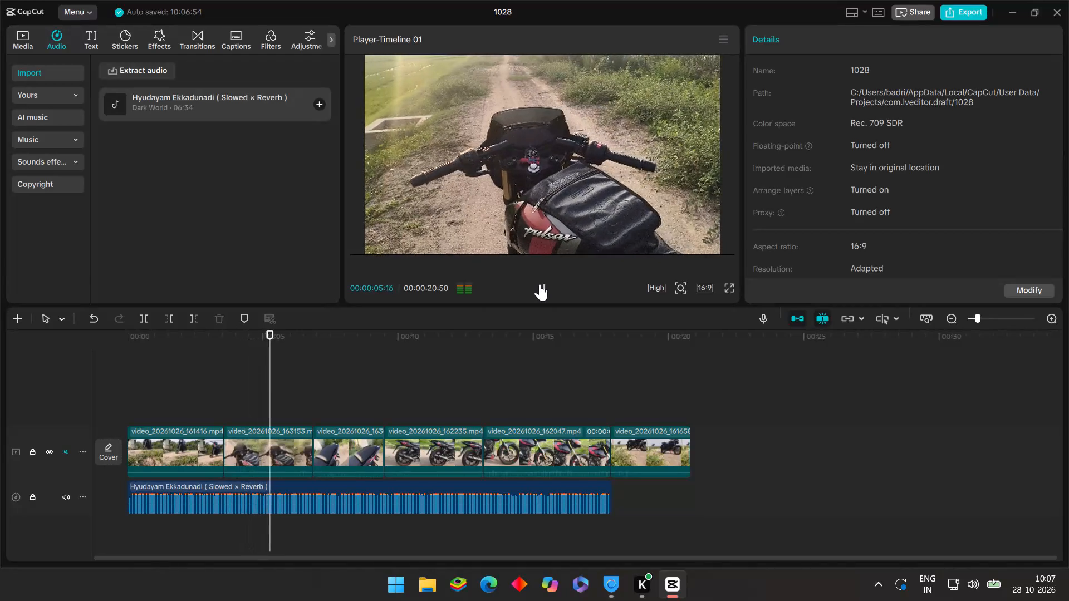
left_click(175, 380)
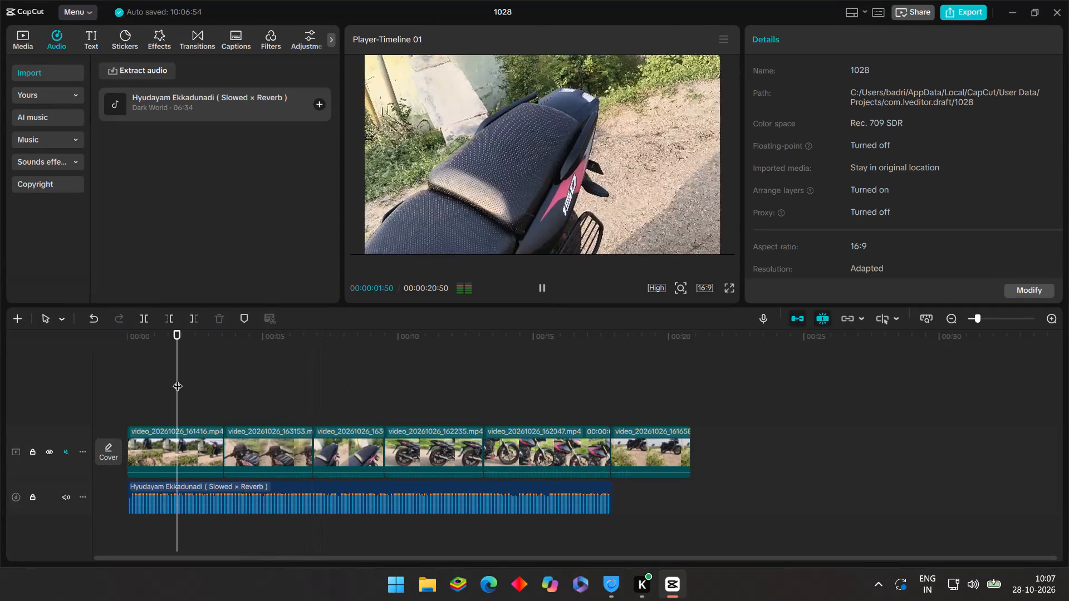
Auto mark the beats of the song on the audio track using the Beats 1 option.
left_click(197, 491)
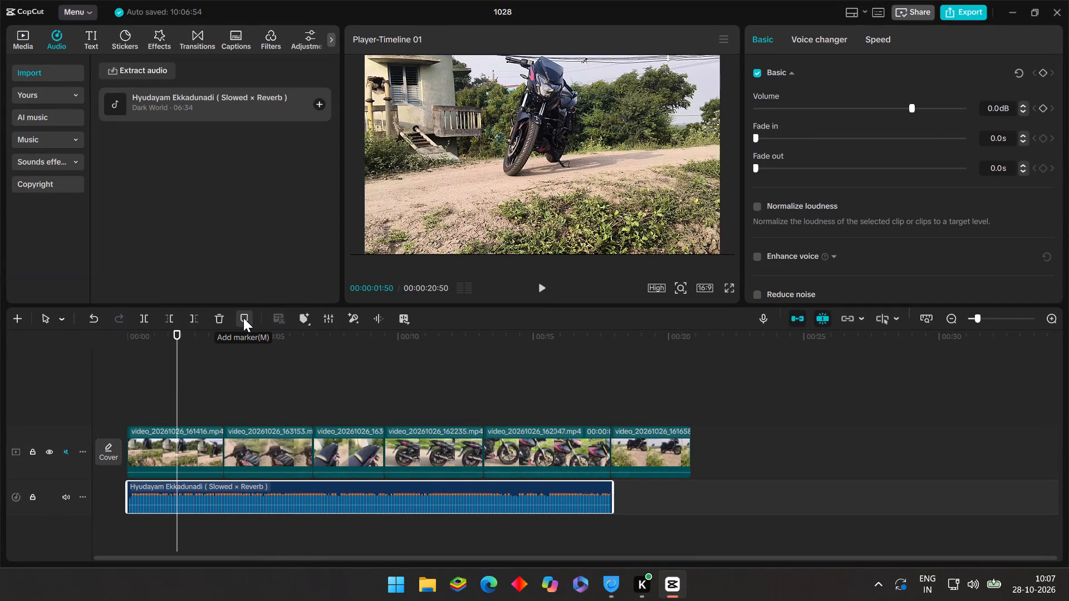
left_click(319, 397)
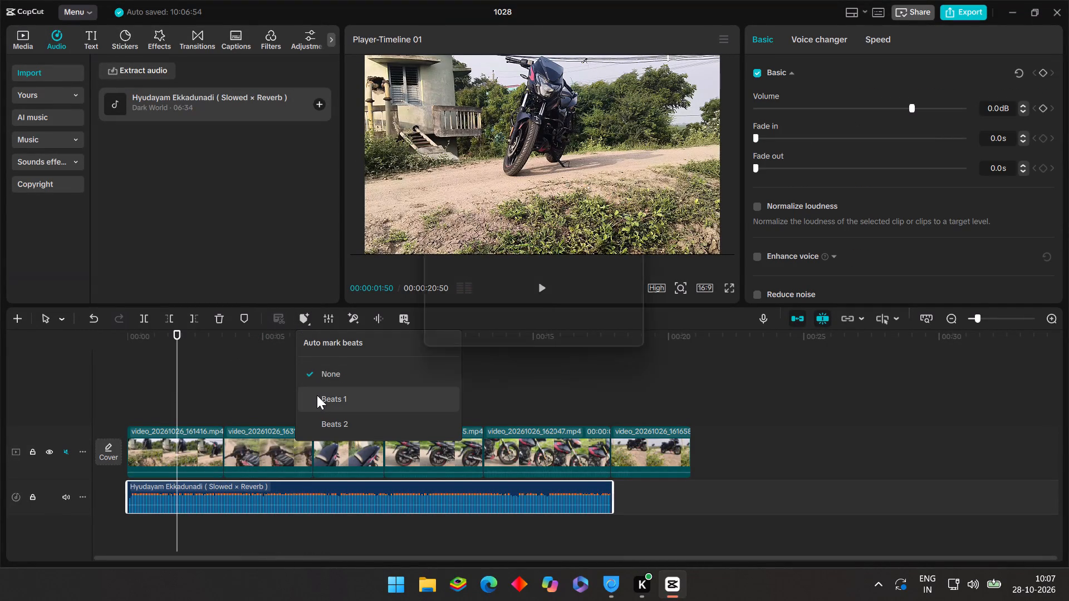
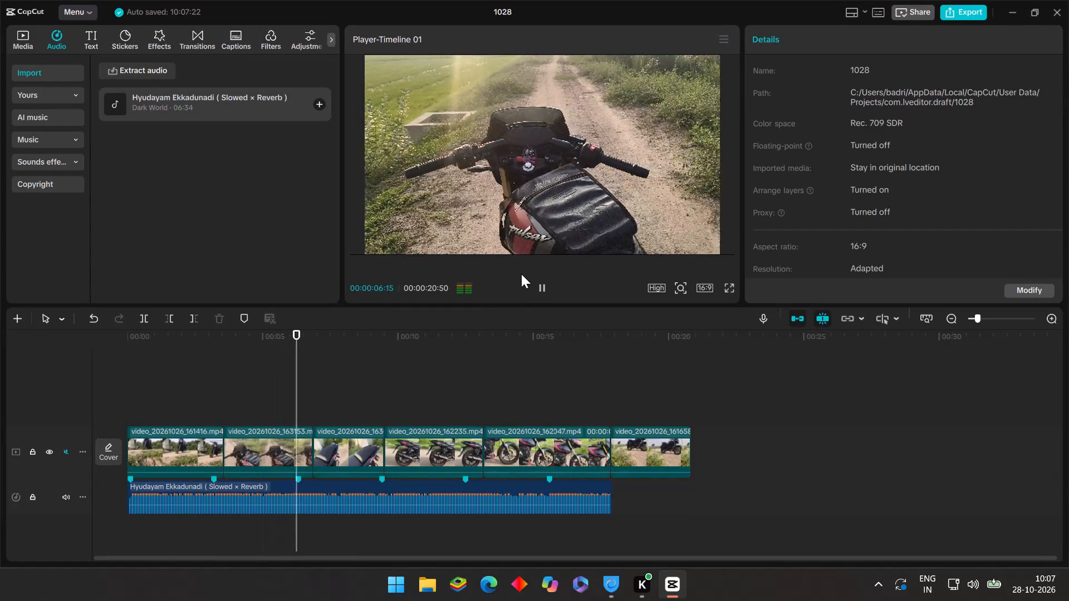
Replay the second clip with the song from about 00:00:05:10 to check it against the beat markers.
left_click(307, 388)
left_click_drag(306, 388, 267, 391)
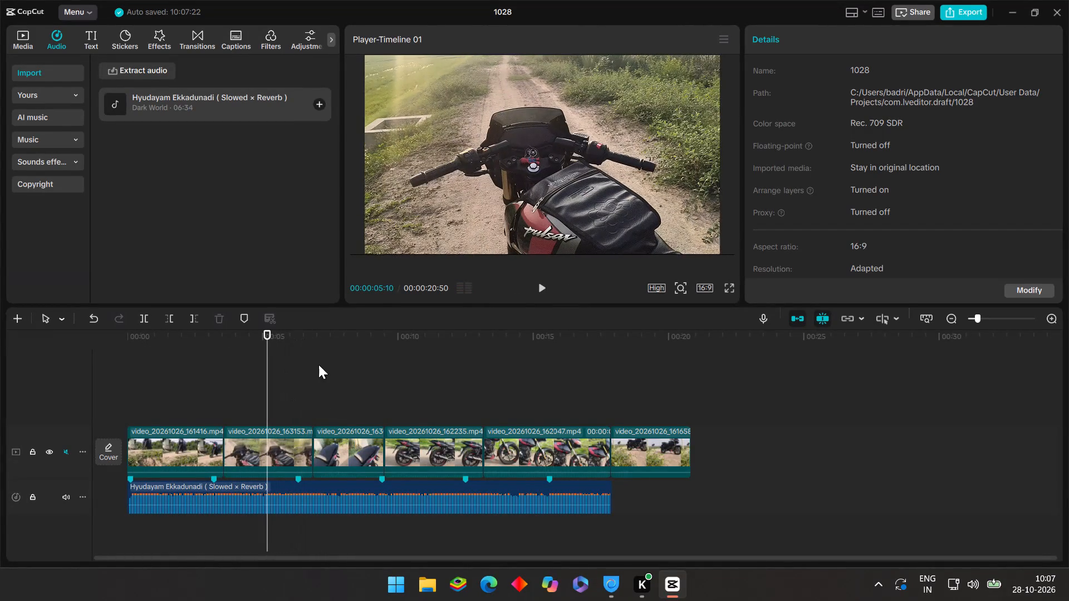
left_click(543, 290)
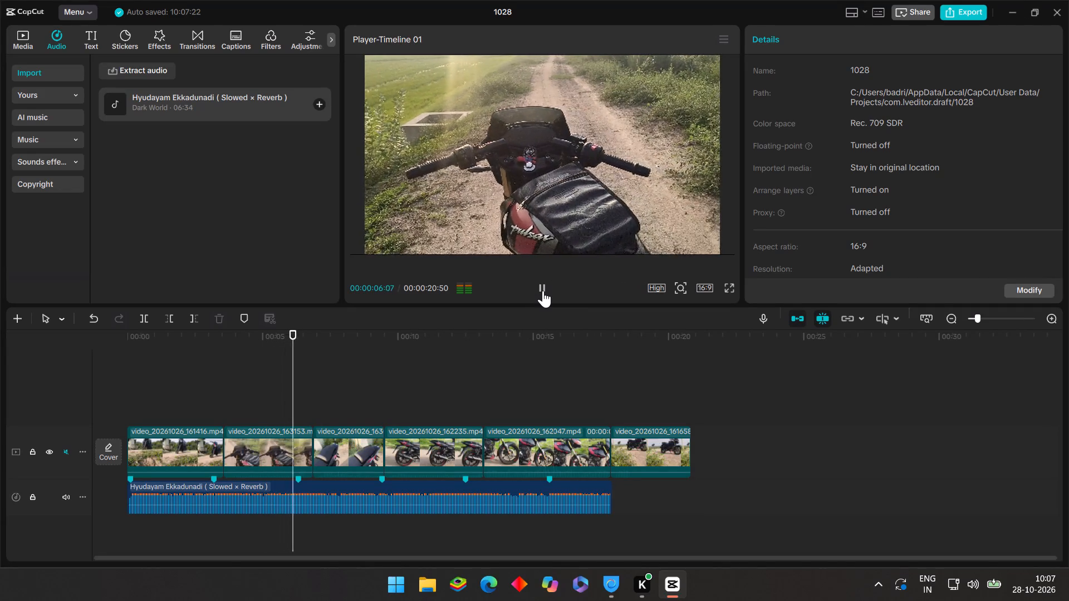
left_click(322, 381)
left_click_drag(322, 381, 291, 375)
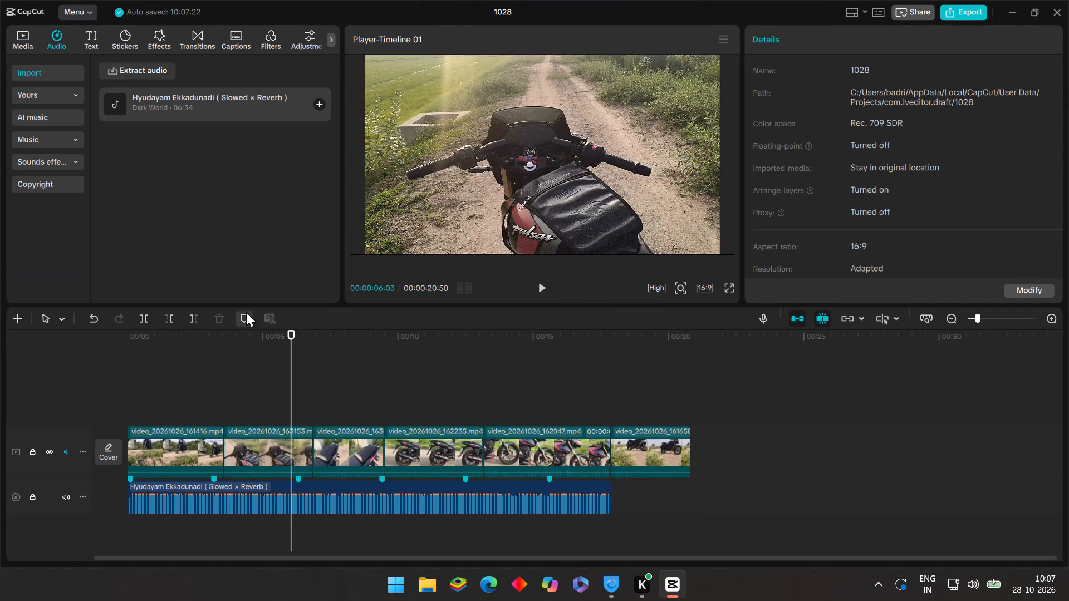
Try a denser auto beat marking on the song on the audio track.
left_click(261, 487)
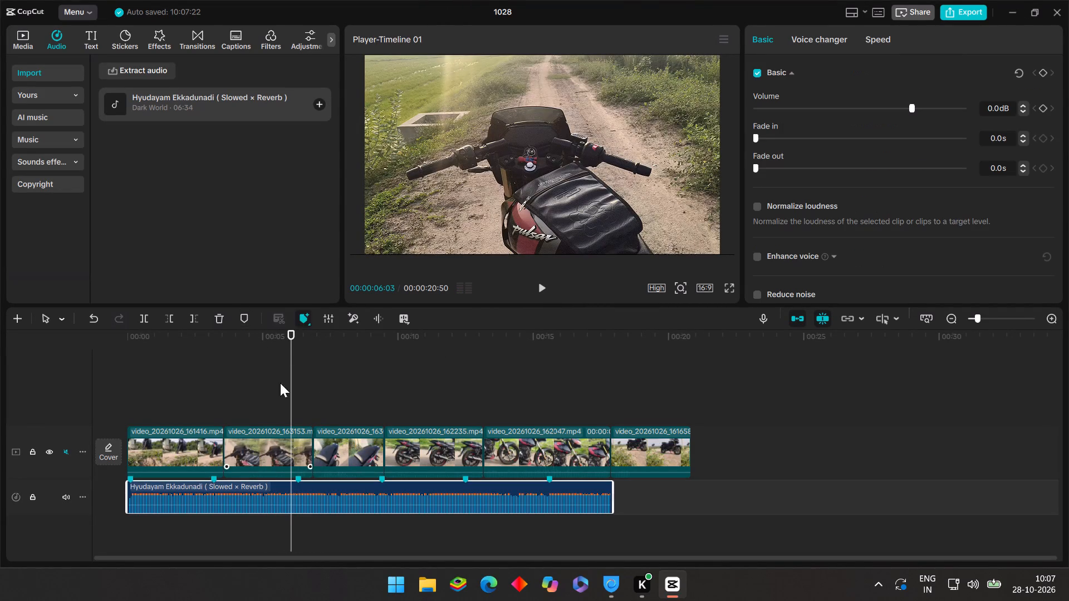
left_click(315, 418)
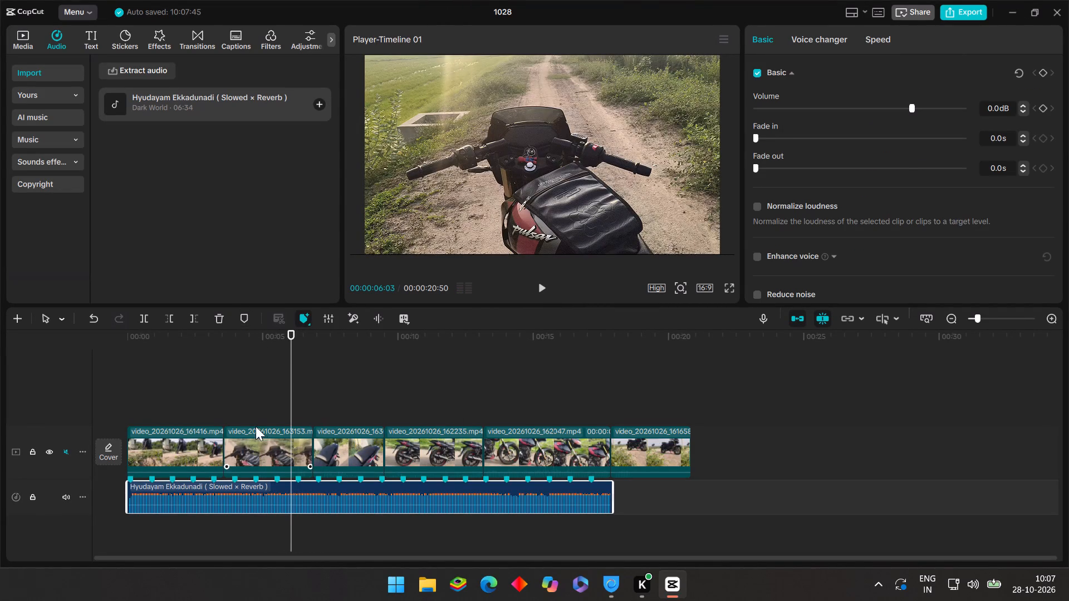
Play the first two clips with the song from about 00:00:02:51 to check the denser beat markers.
left_click(247, 412)
left_click_drag(247, 412, 204, 405)
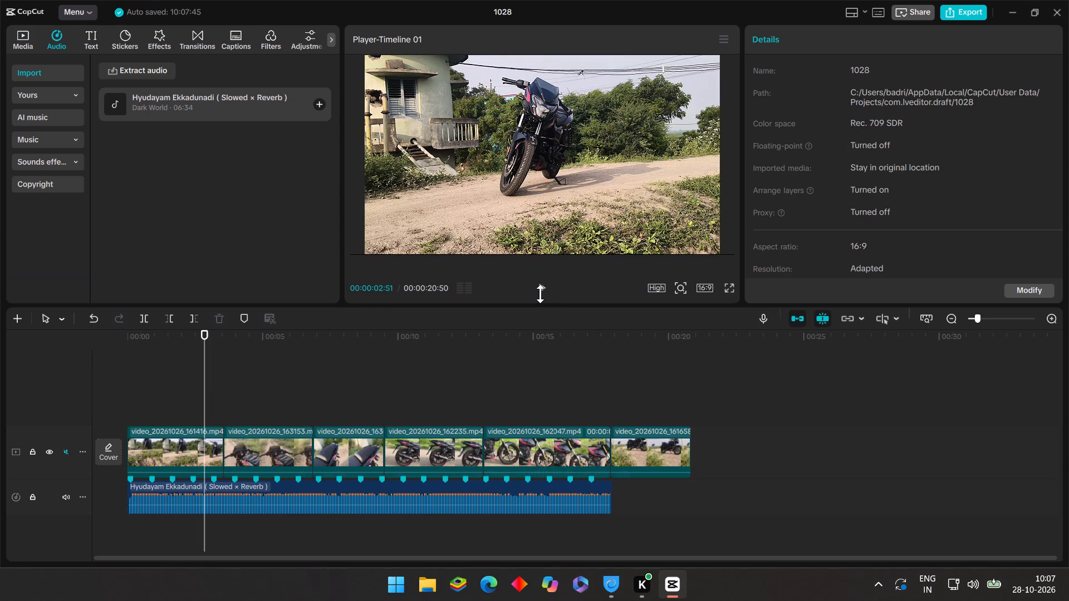
left_click(540, 294)
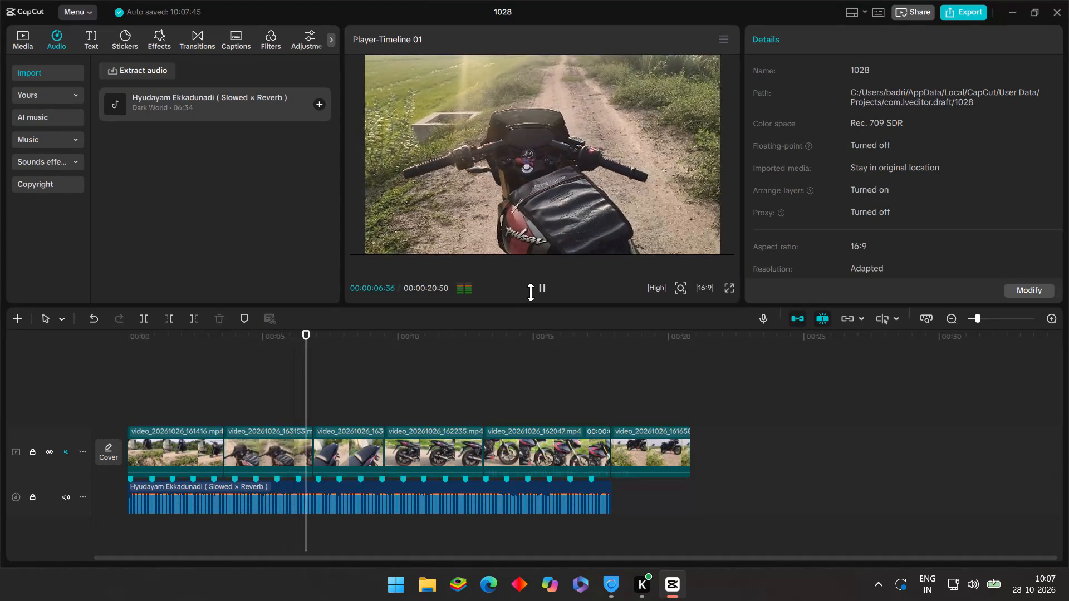
left_click(298, 380)
left_click_drag(296, 380, 278, 378)
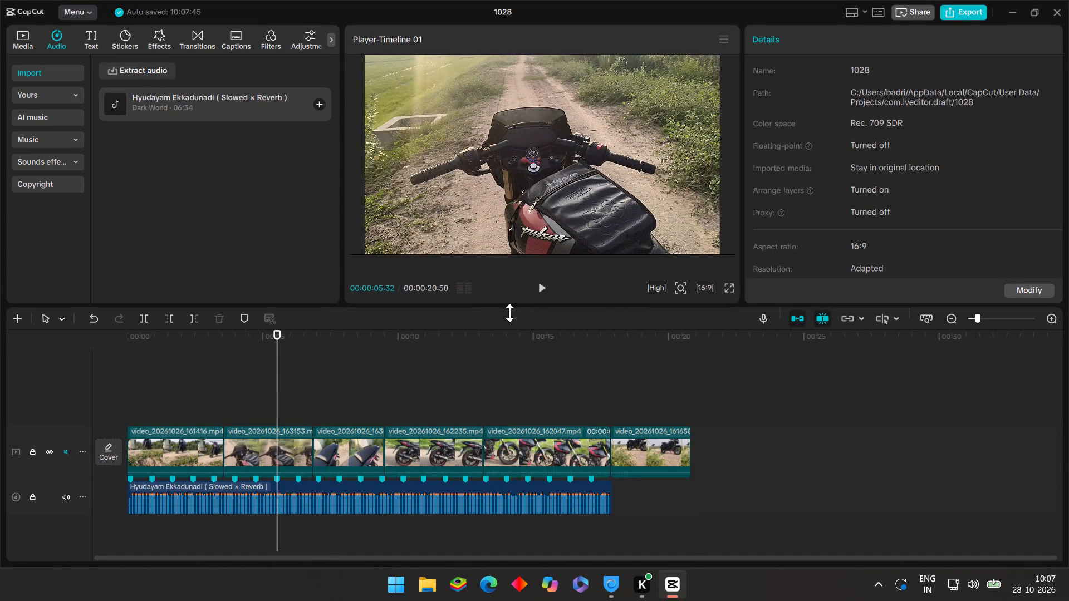
left_click(536, 293)
left_click(536, 292)
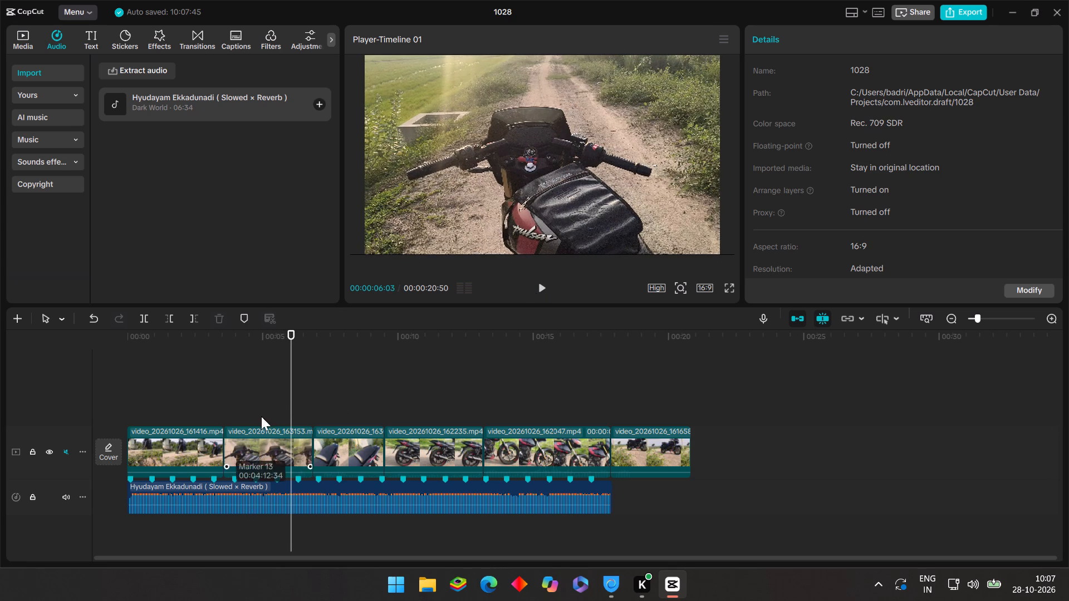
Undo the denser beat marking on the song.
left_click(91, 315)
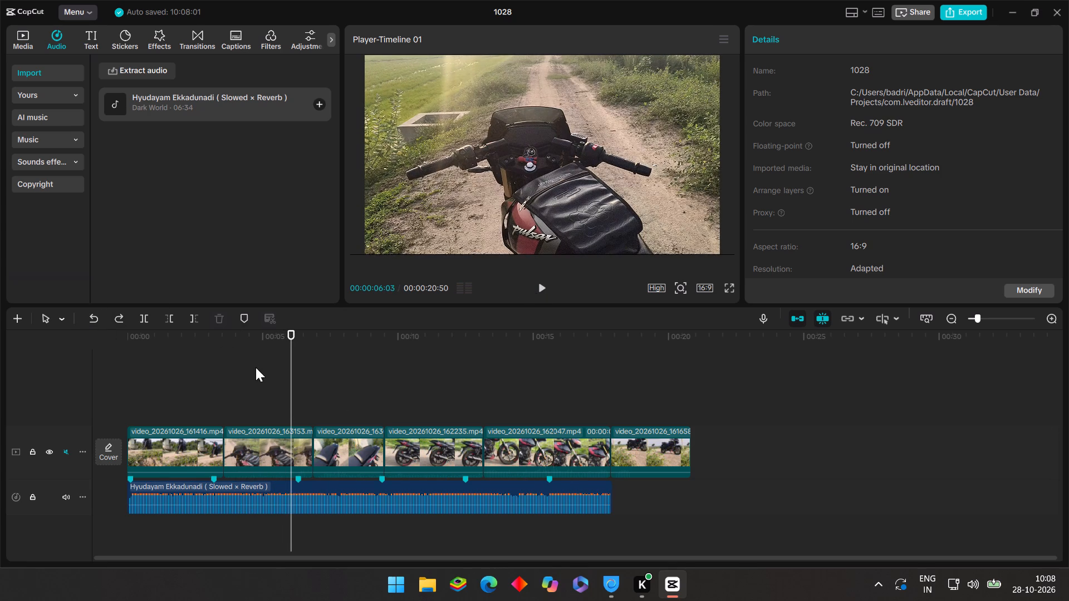
Scrub through the opening clip video_20261026_161416.mp4 and set the playhead at 00:00:02:44.
left_click(256, 367)
left_click_drag(256, 364, 256, 379)
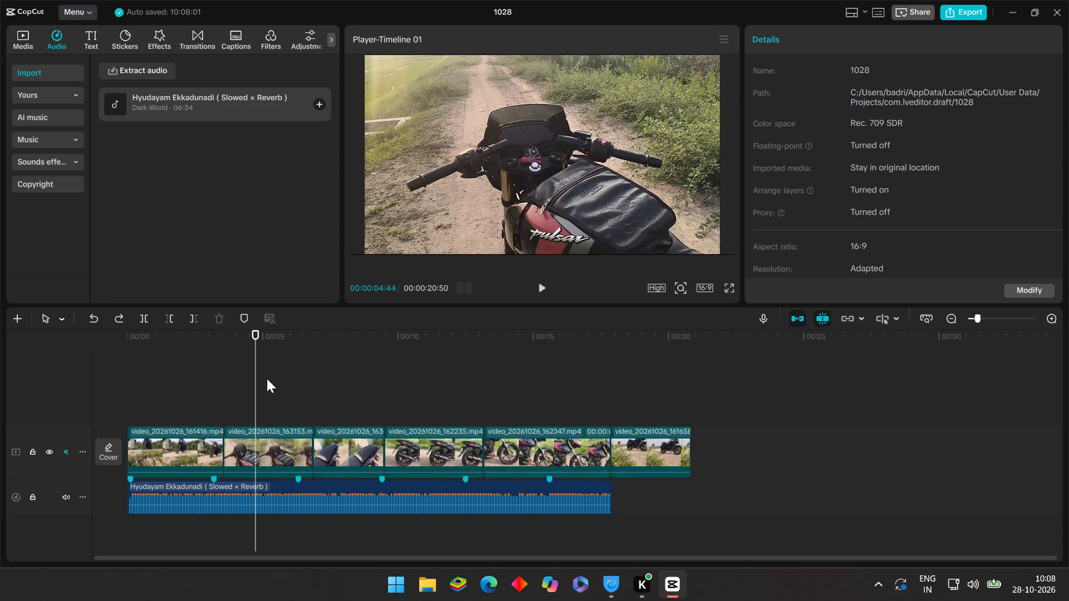
scroll(266, 378, "up", 9, "ctrl")
left_click(331, 411)
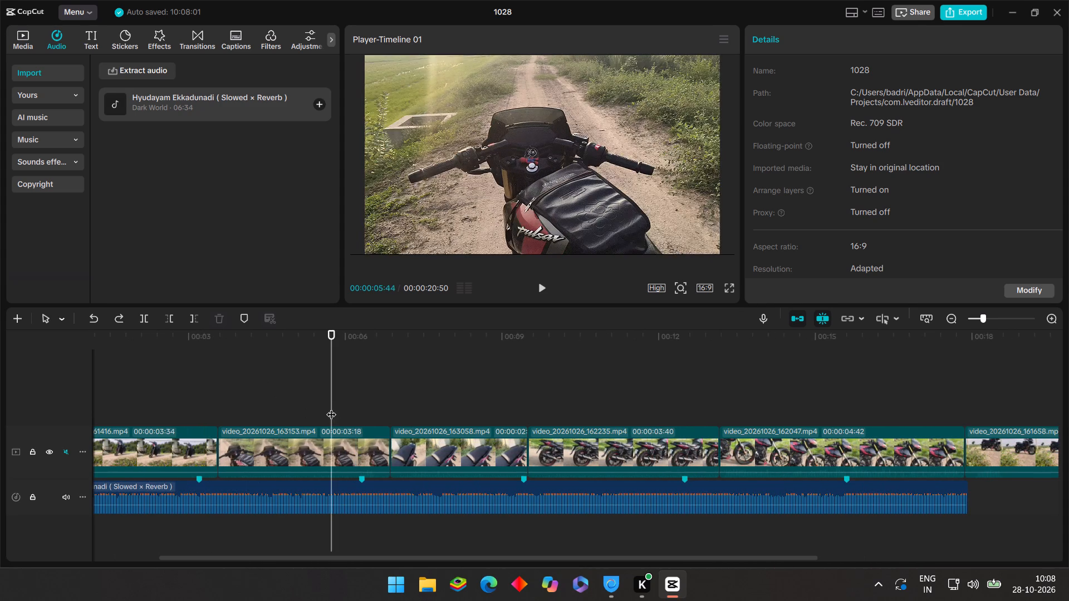
left_click_drag(331, 407, 113, 426)
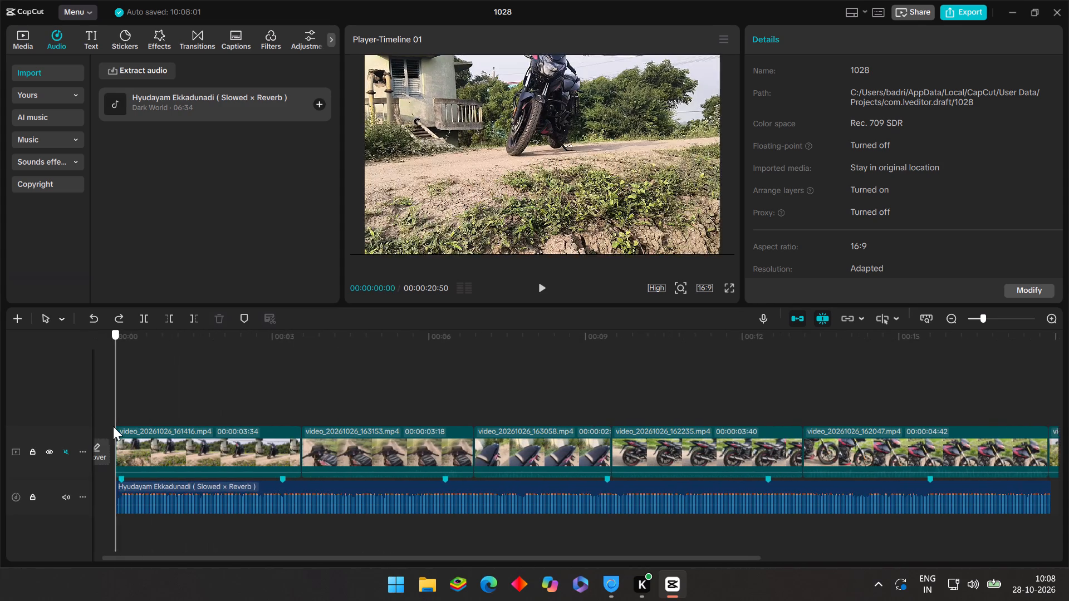
left_click_drag(113, 426, 147, 420)
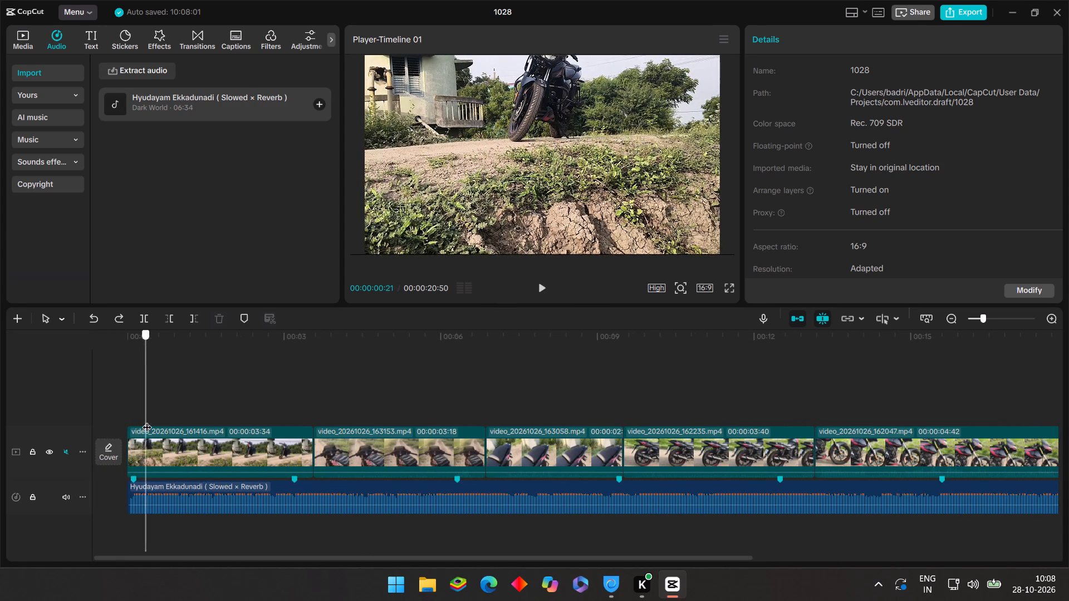
left_click_drag(147, 420, 187, 417)
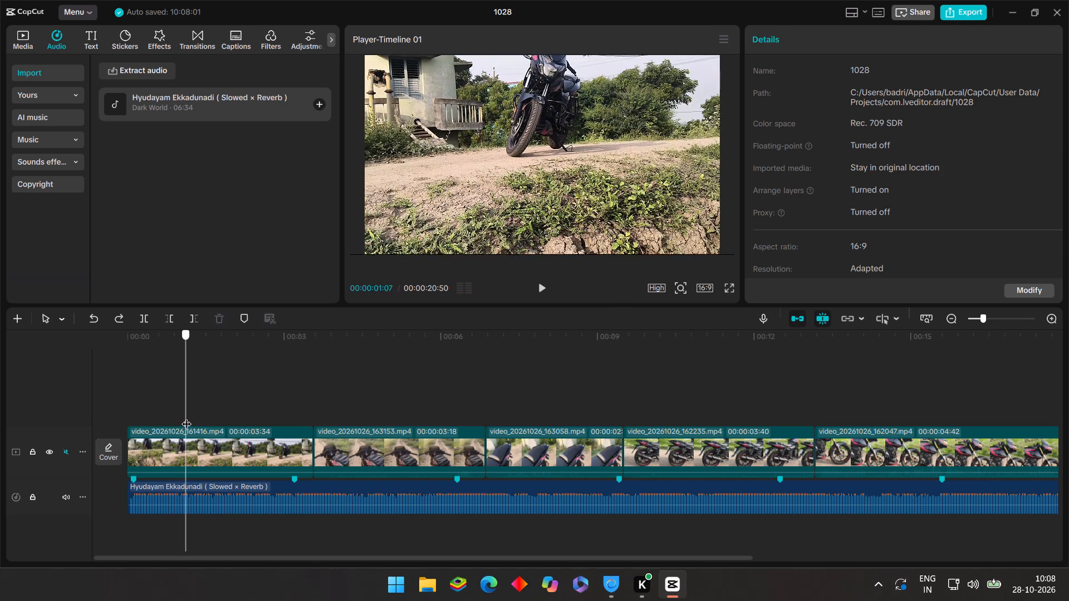
left_click_drag(187, 417, 234, 412)
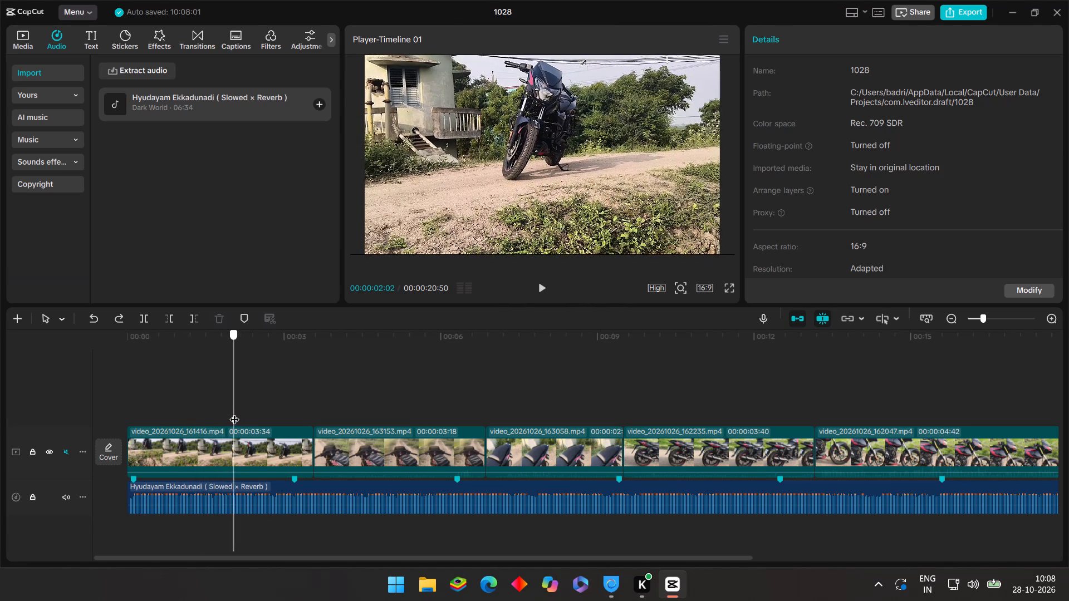
left_click_drag(234, 412, 244, 412)
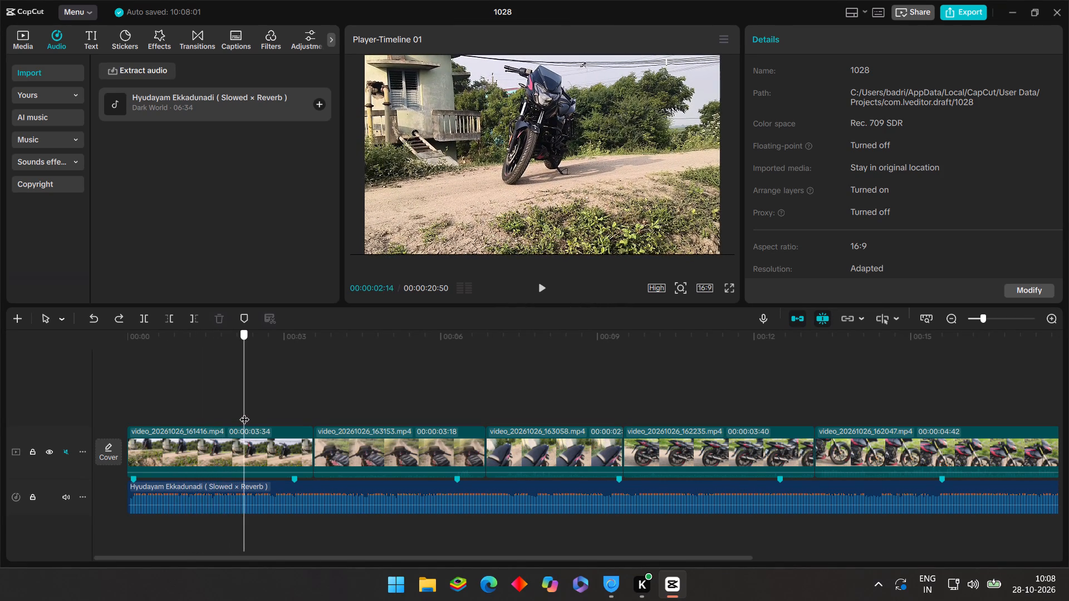
left_click_drag(244, 412, 256, 411)
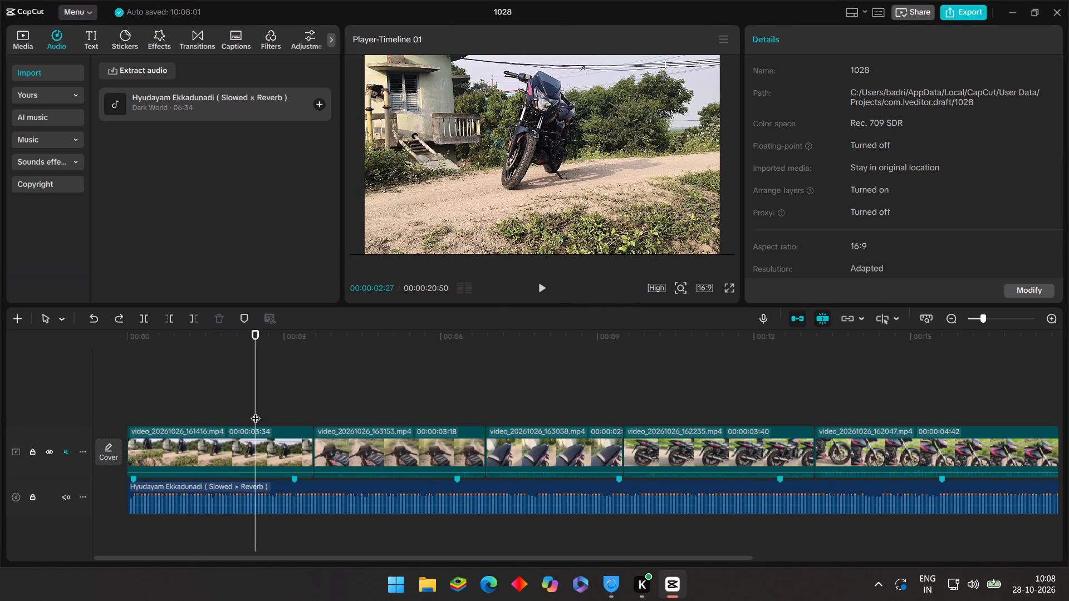
left_click_drag(256, 411, 270, 415)
Search the video effects for "spot blur", look through the blur effects and preview Soft Blur on the opening clip.
left_click(251, 465)
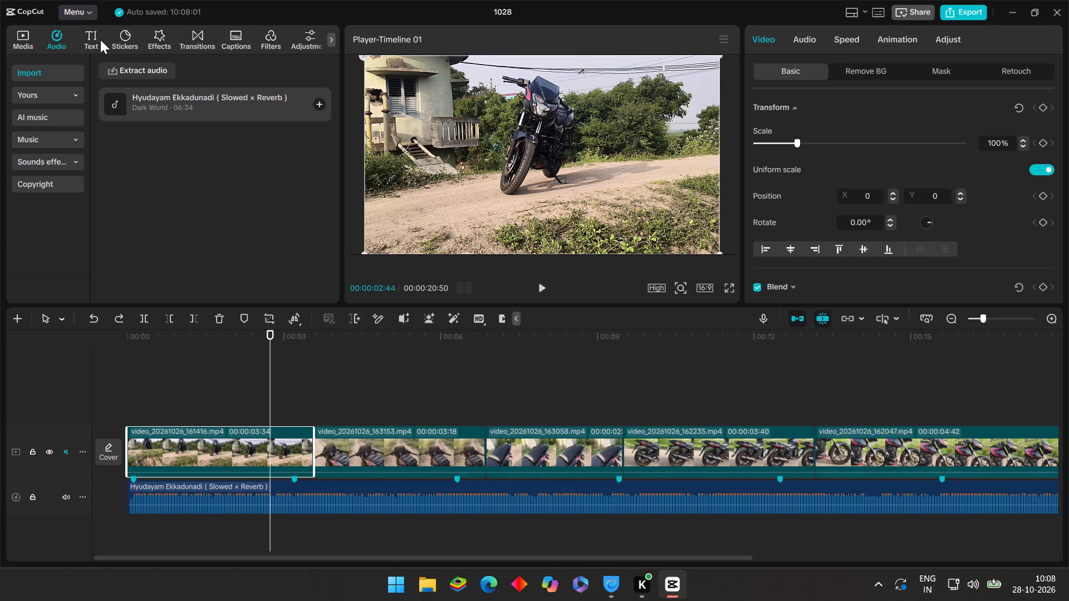
left_click(151, 47)
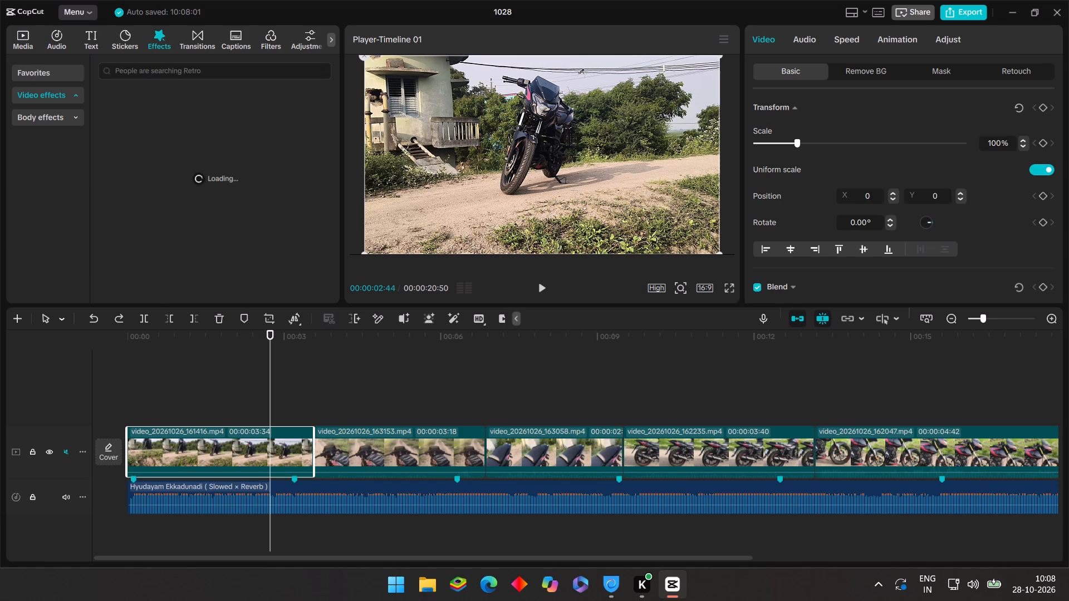
left_click(145, 72)
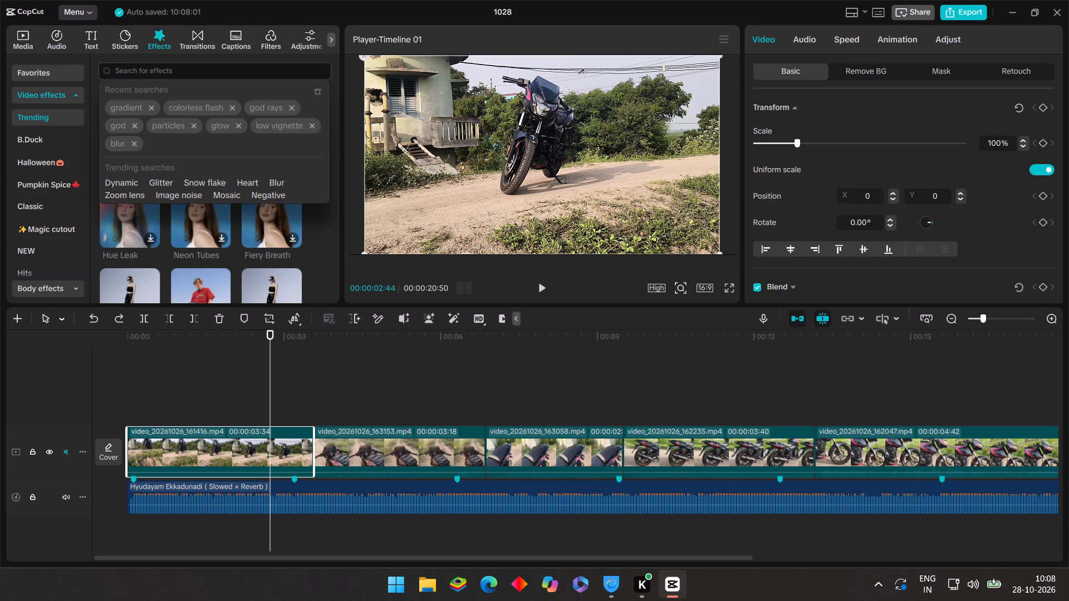
type("spot")
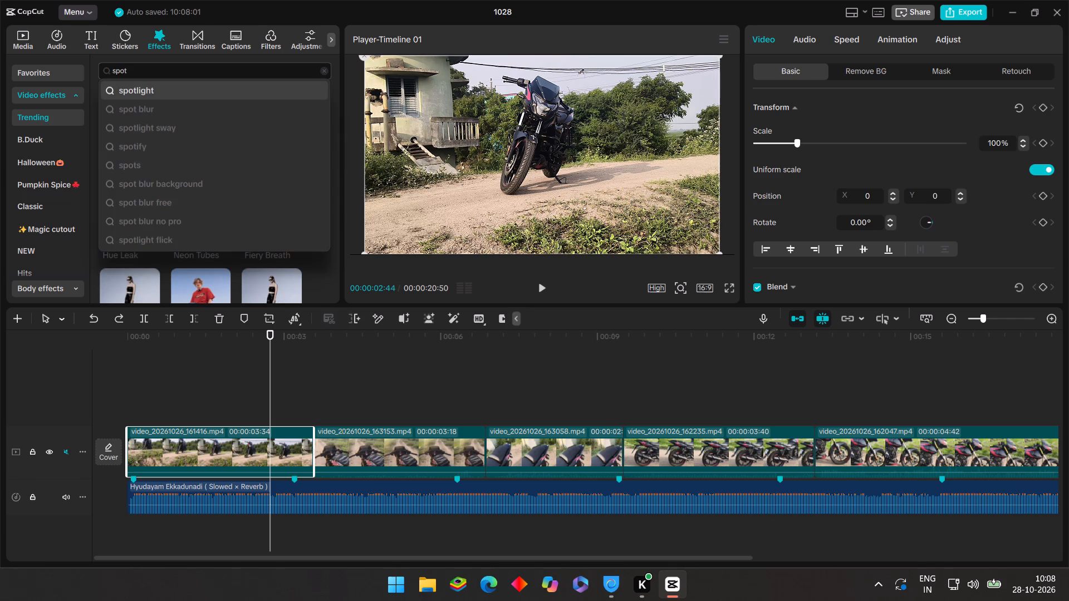
left_click(139, 105)
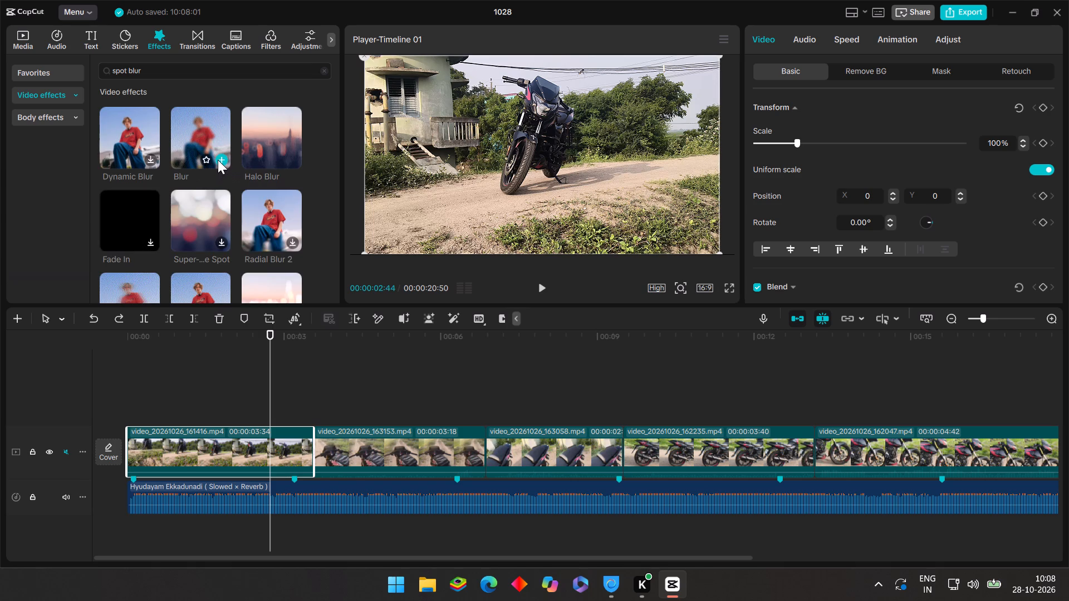
scroll(218, 158, "down", 3)
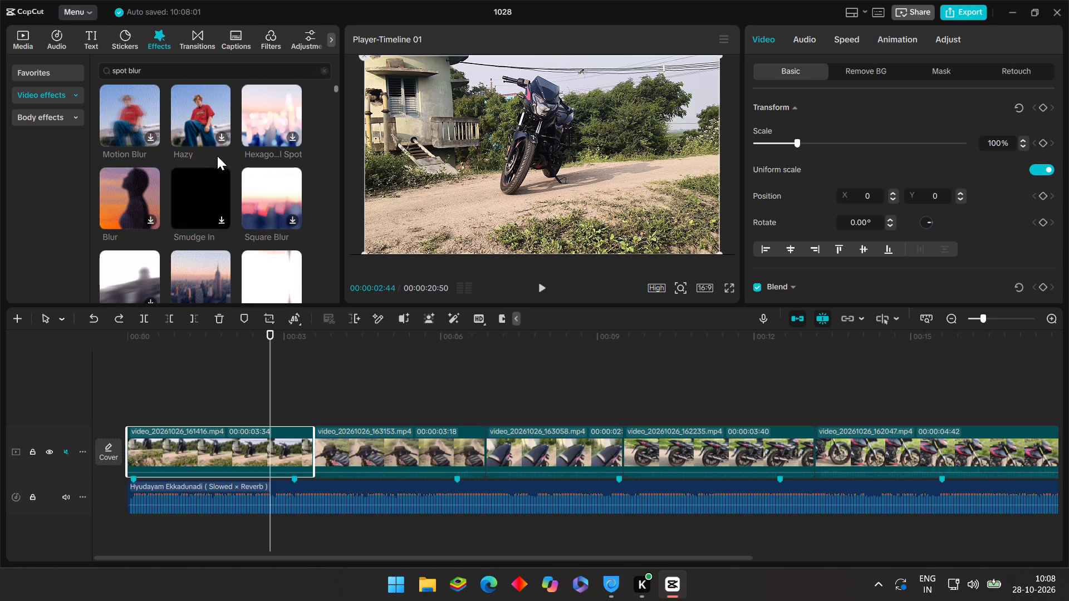
scroll(151, 171, "down", 3)
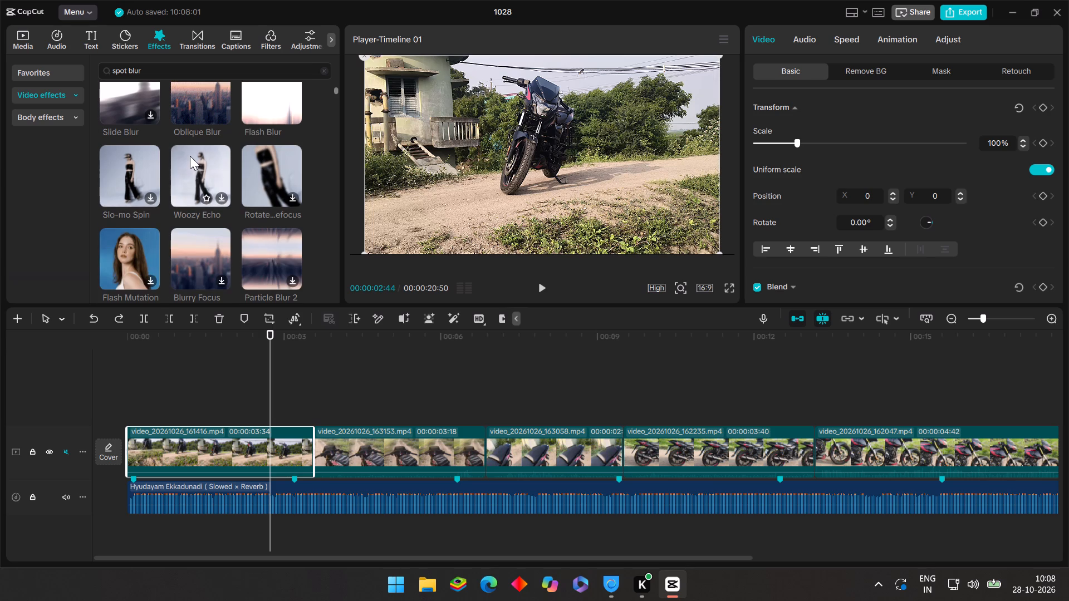
scroll(190, 154, "down", 3)
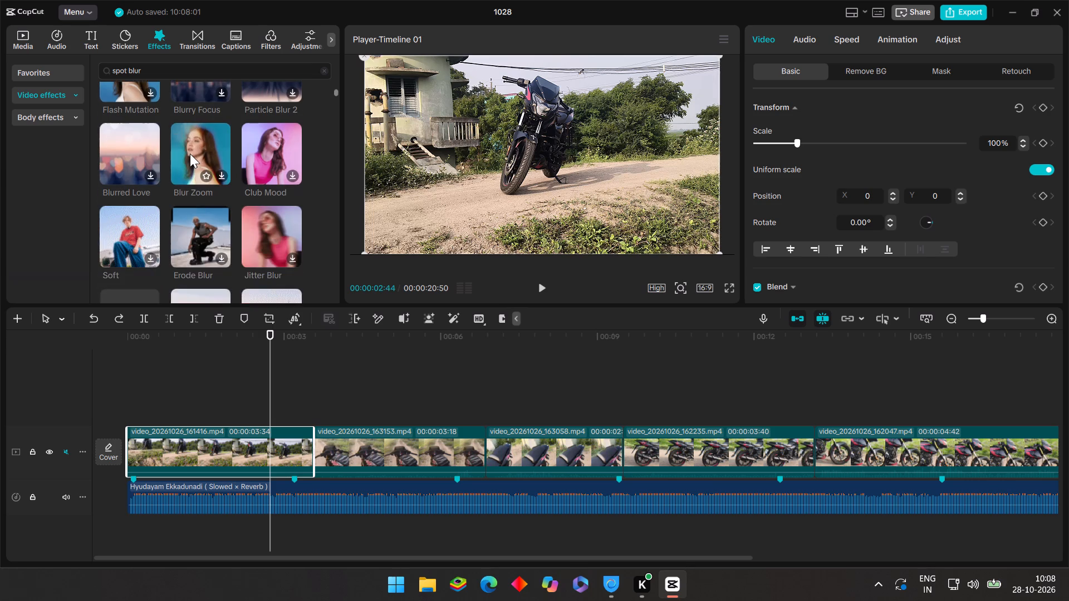
scroll(190, 154, "down", 2)
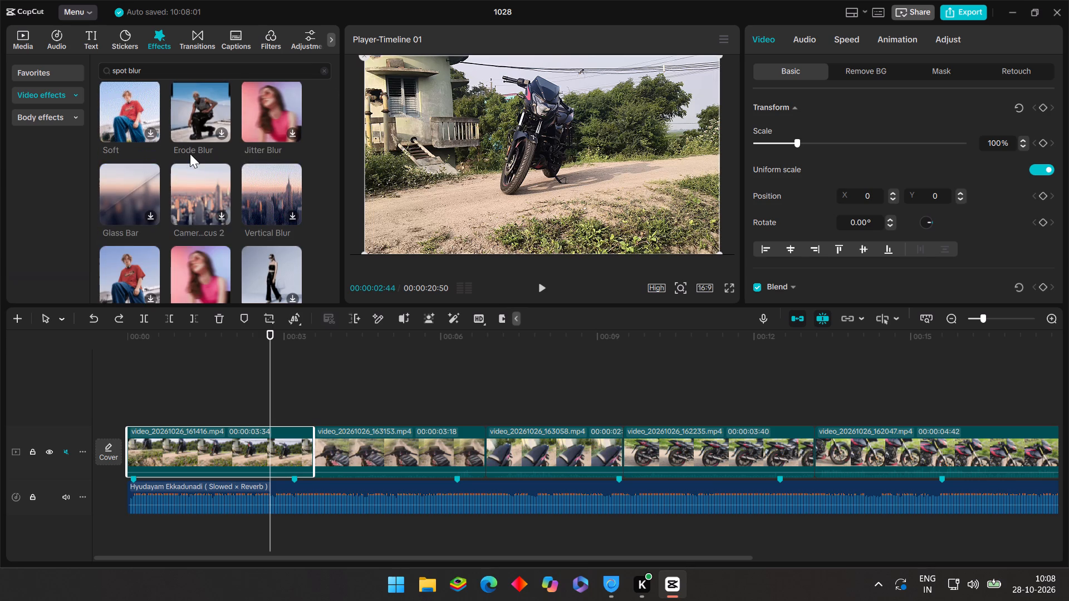
scroll(190, 166, "down", 2)
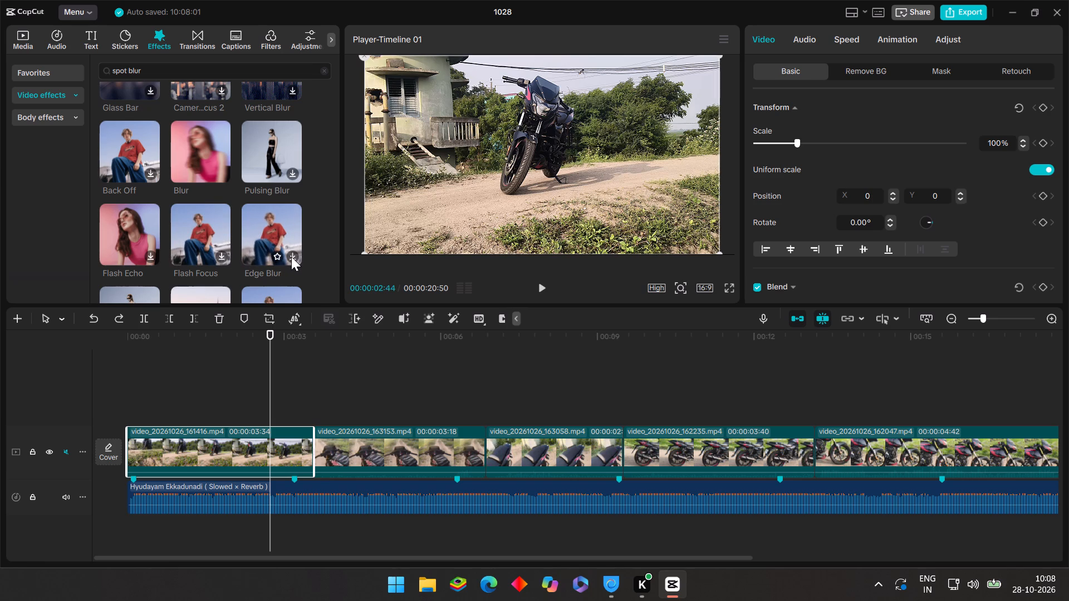
scroll(250, 239, "down", 2)
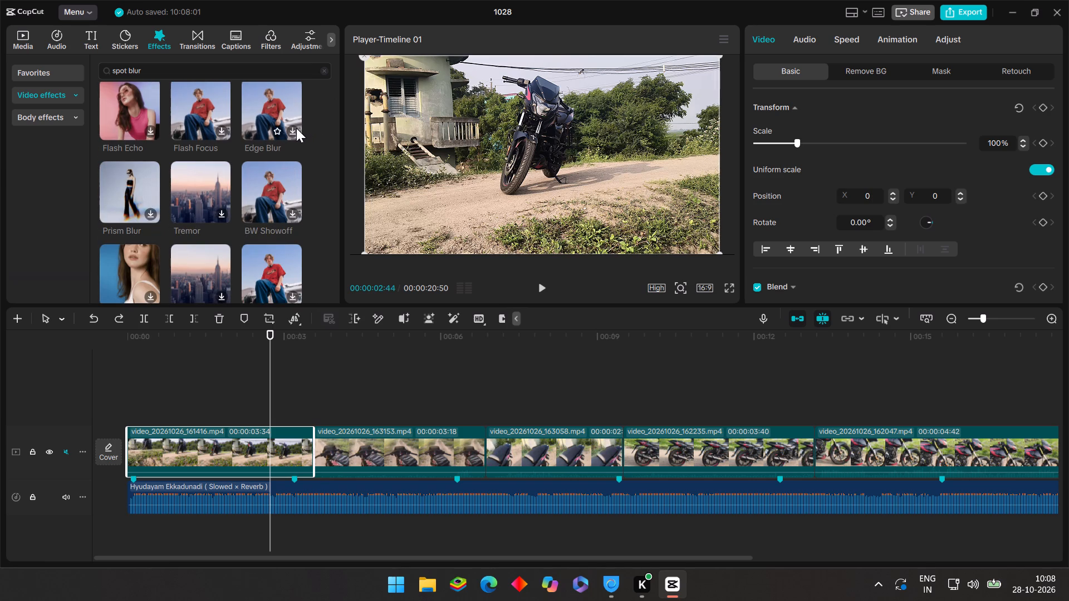
scroll(213, 200, "down", 2)
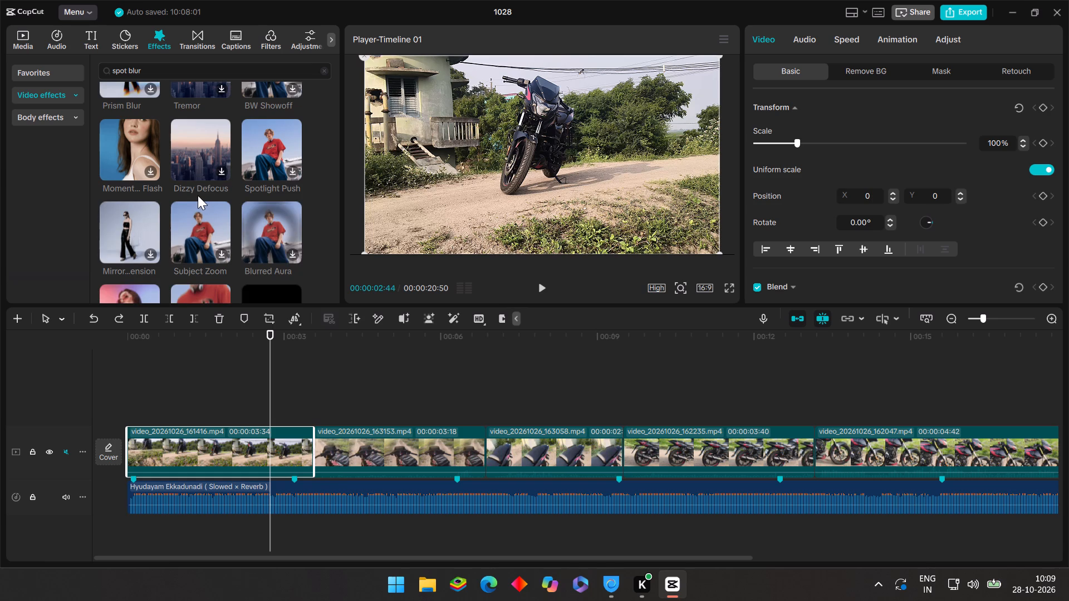
scroll(198, 195, "down", 2)
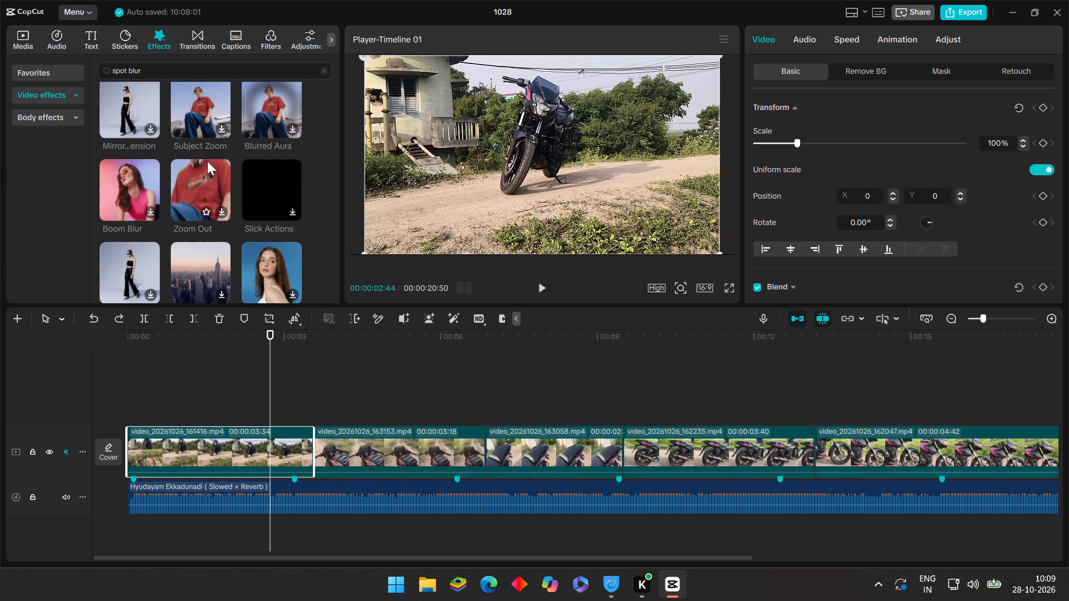
scroll(140, 199, "down", 3)
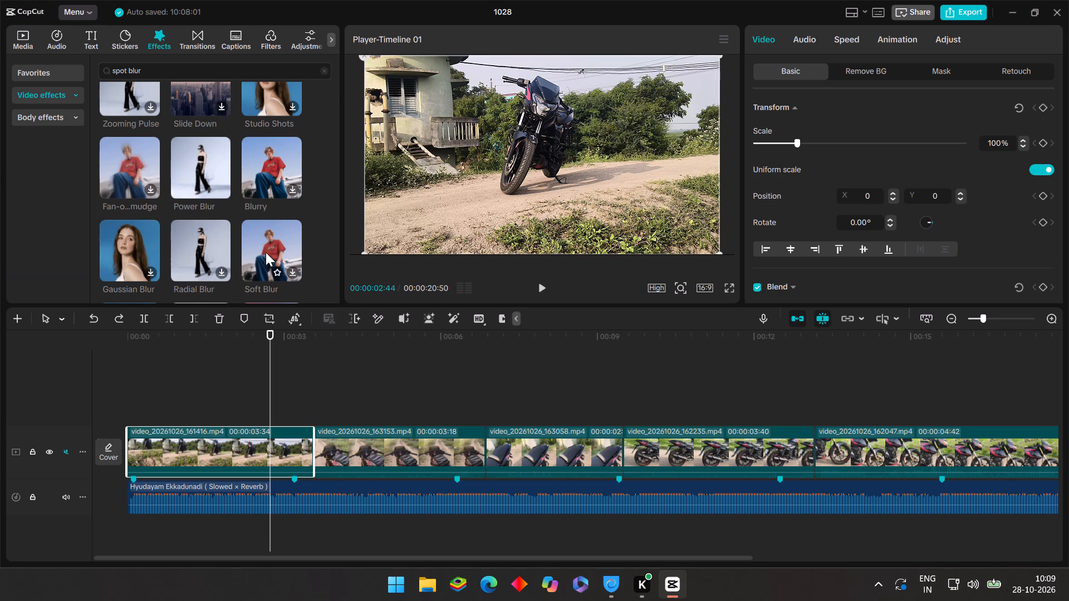
left_click(293, 268)
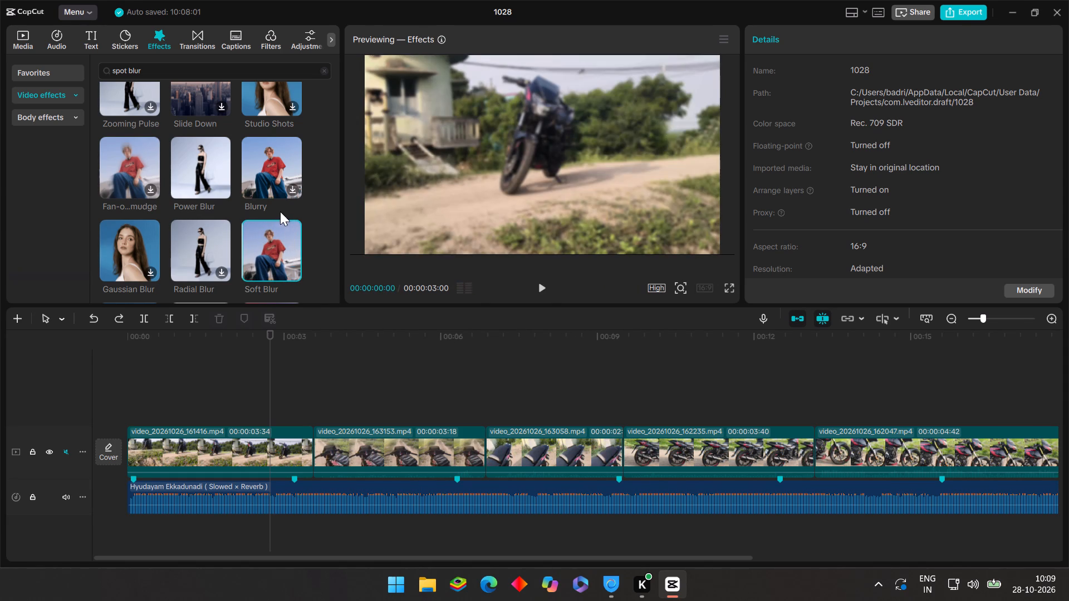
Download the Blurry video effect and add it above the main track starting at 00:00:02:44.
left_click(293, 189)
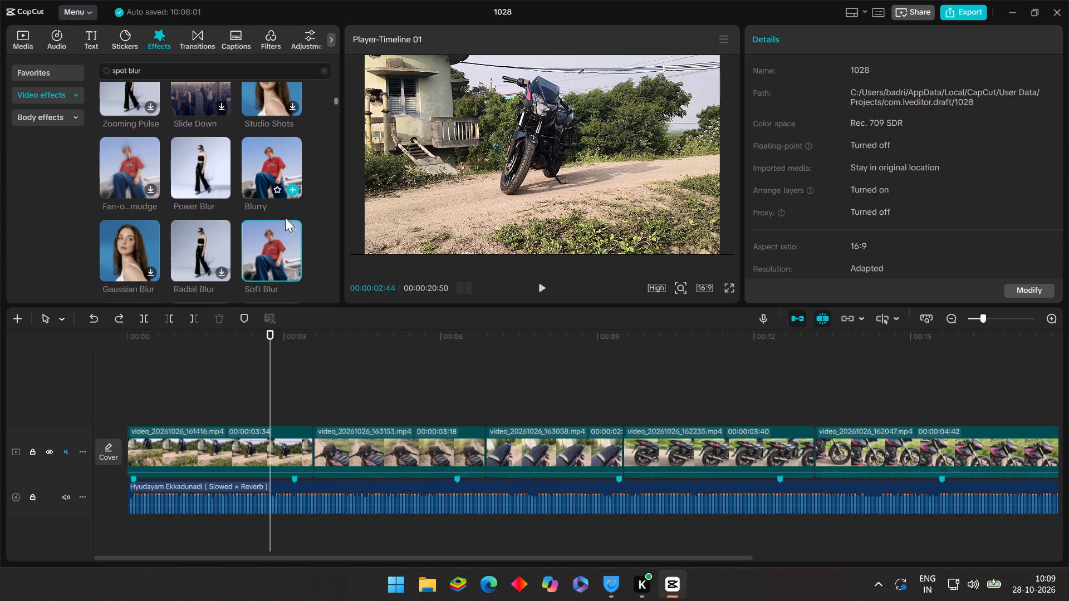
left_click(291, 186)
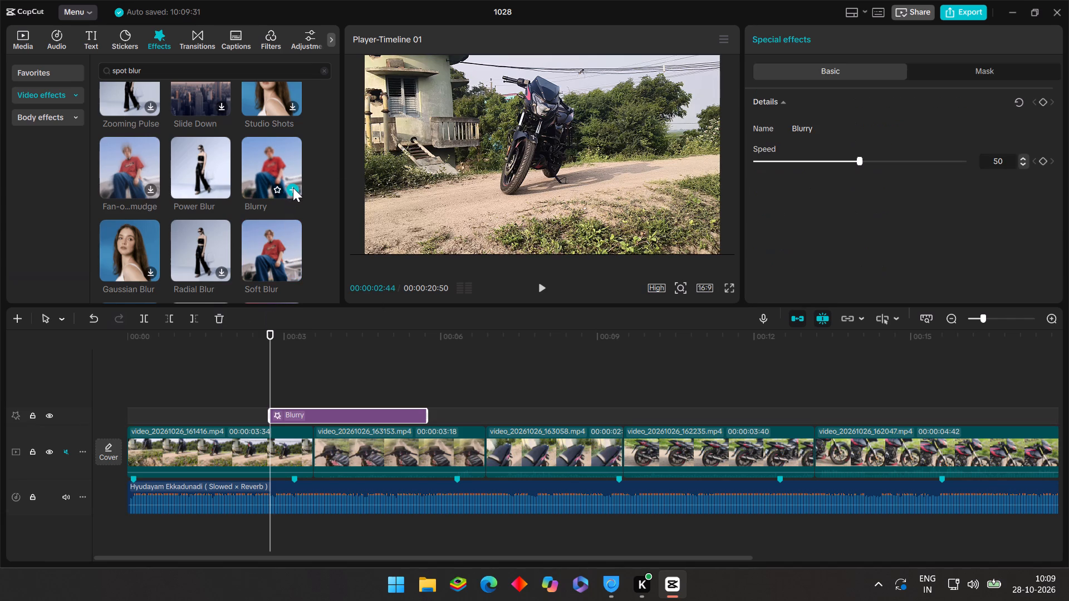
Preview the Blurry effect across the cut between the first two clips and delete it from the timeline.
left_click(305, 385)
left_click_drag(305, 381, 307, 381)
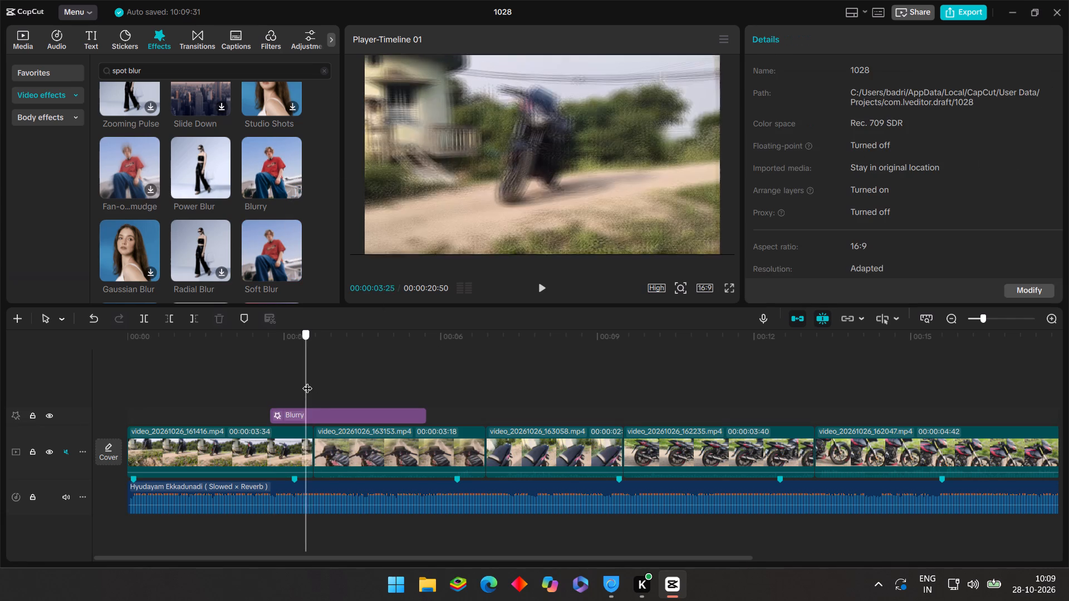
left_click_drag(307, 381, 316, 387)
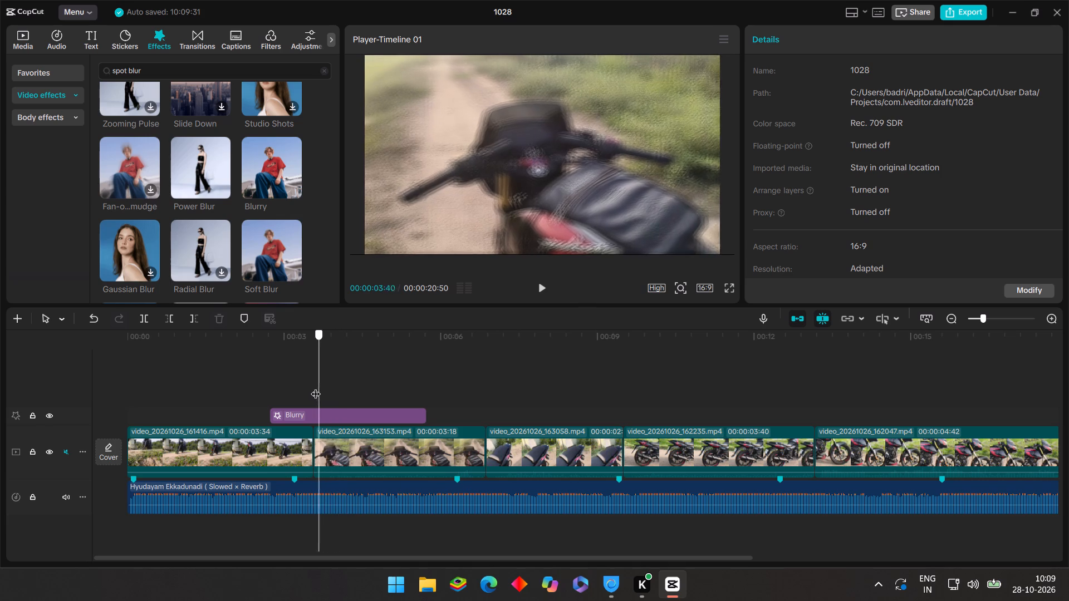
left_click_drag(316, 387, 215, 385)
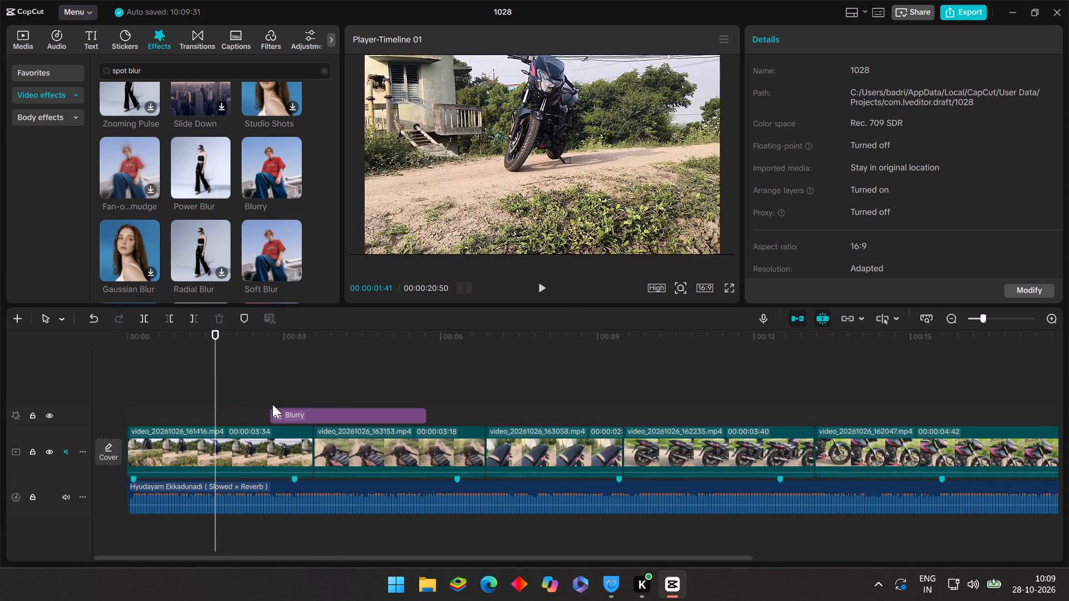
left_click(288, 413)
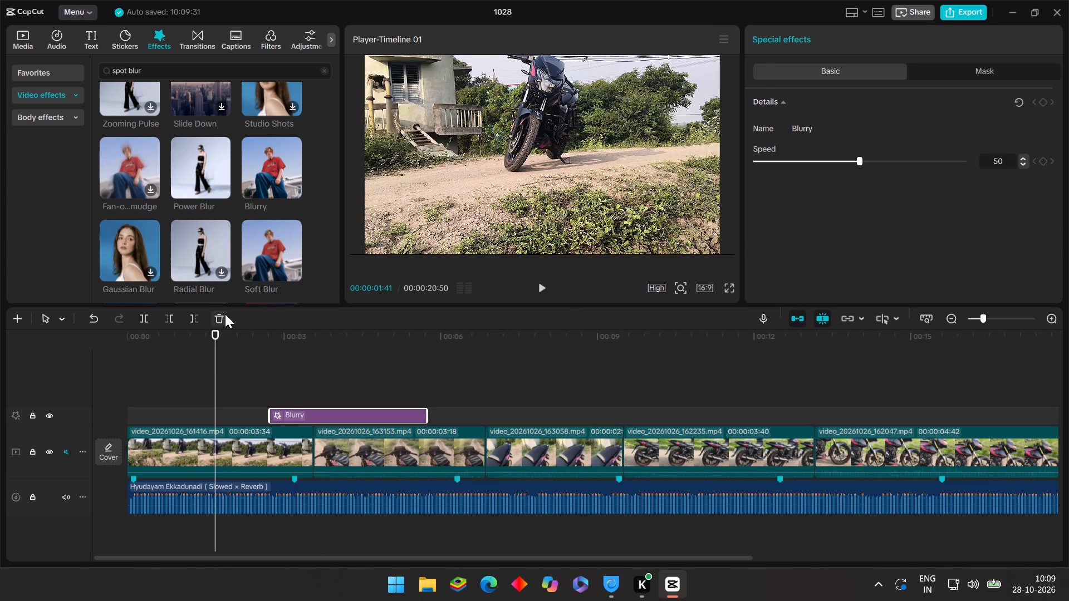
left_click(225, 314)
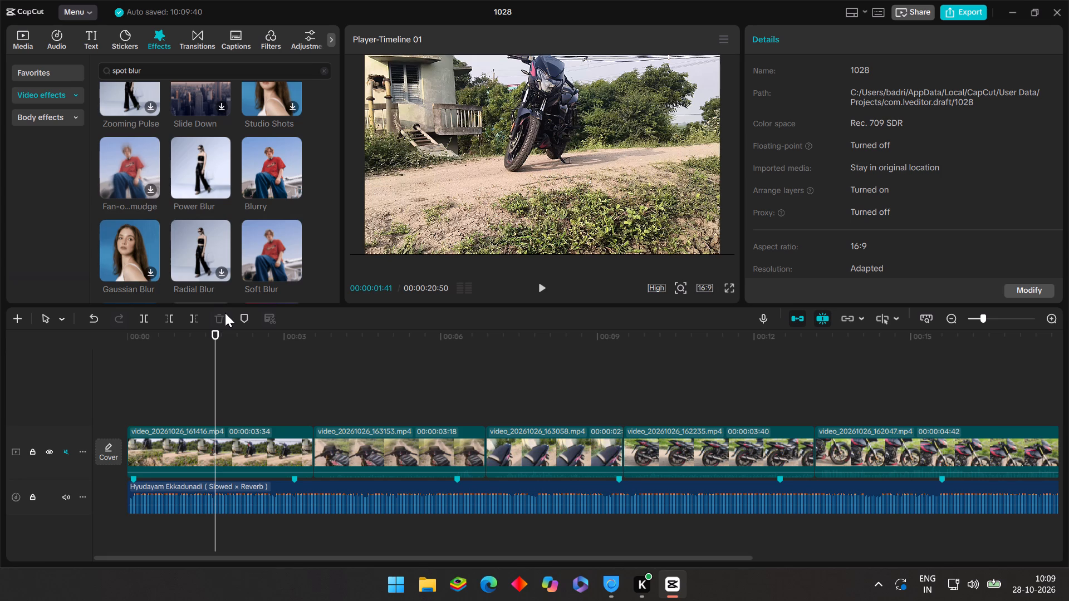
left_click(225, 313)
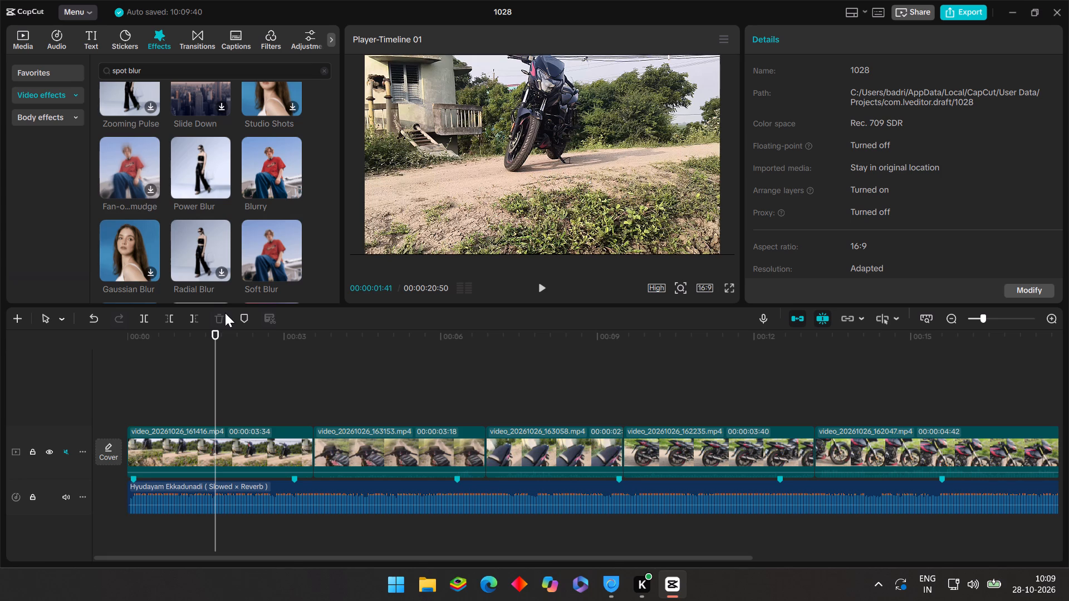
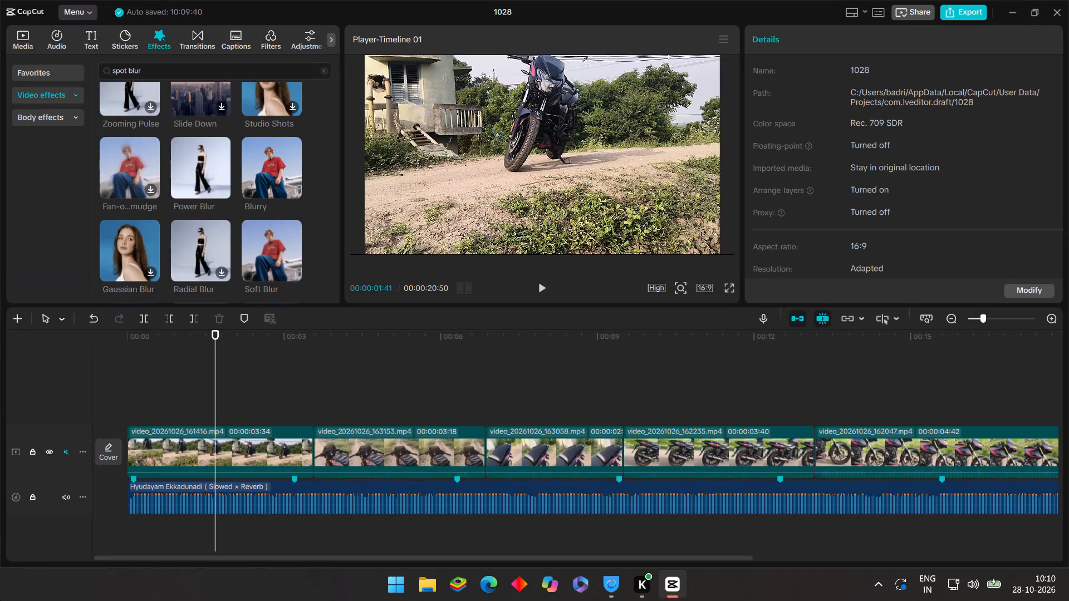
Insert a freeze frame at the very start of the opening clip video_20261026_161416.mp4.
left_click(102, 377)
left_click_drag(102, 377, 114, 382)
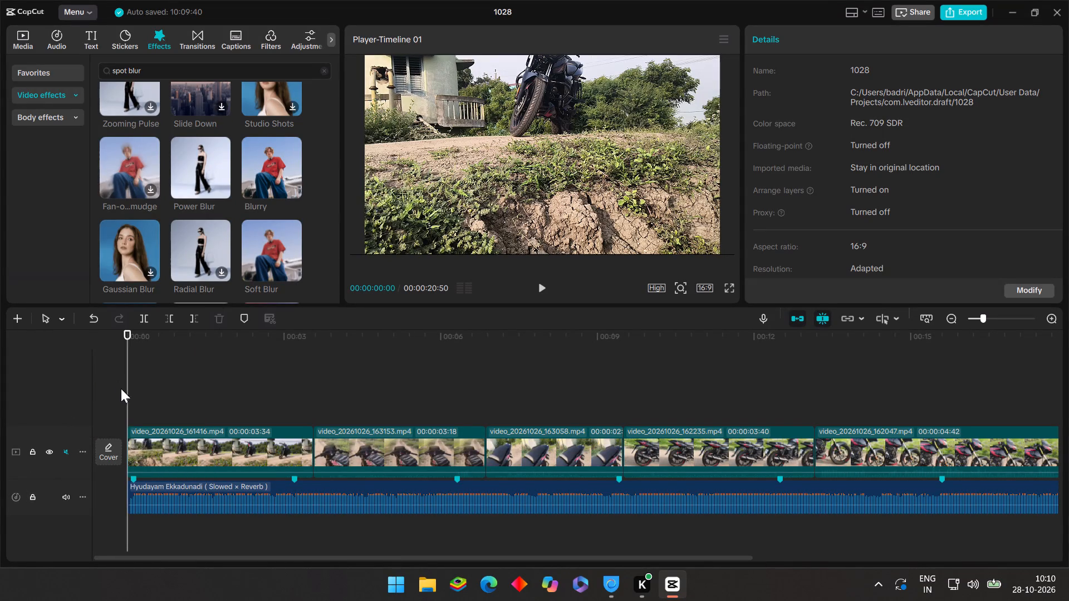
left_click_drag(126, 390, 114, 411)
left_click(193, 455)
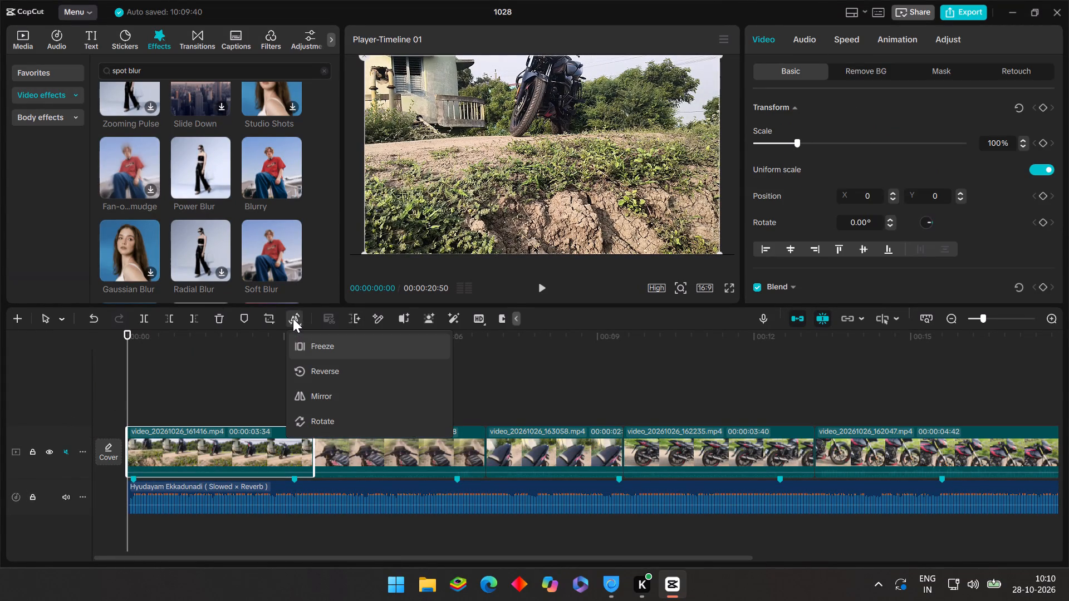
left_click(305, 351)
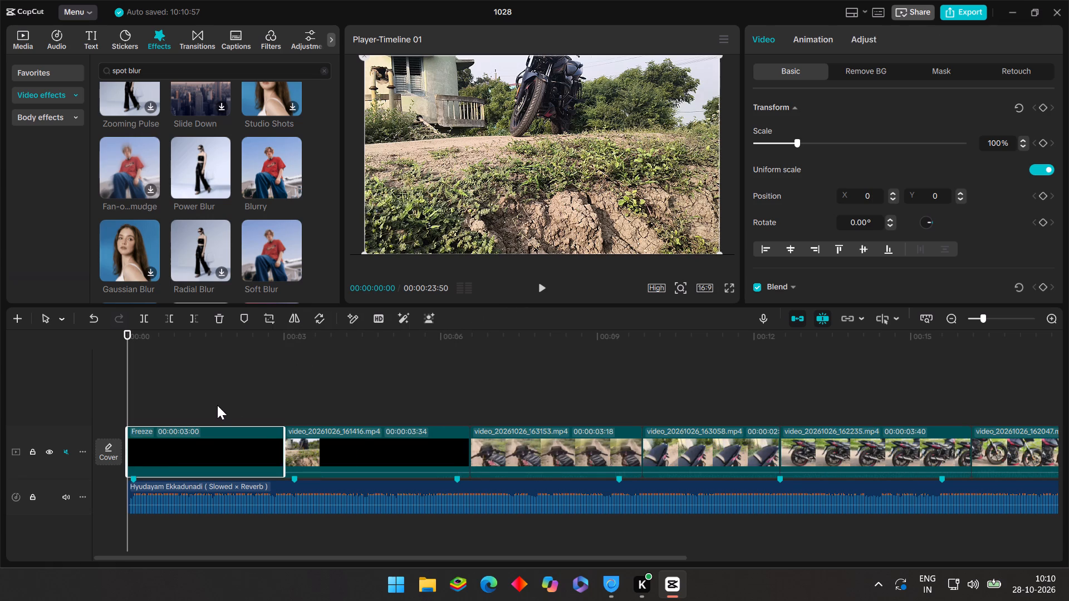
Scrub across the freeze frame and play the sequence on into the opening clip with the music.
left_click(217, 405)
left_click(217, 405)
left_click_drag(217, 405, 280, 430)
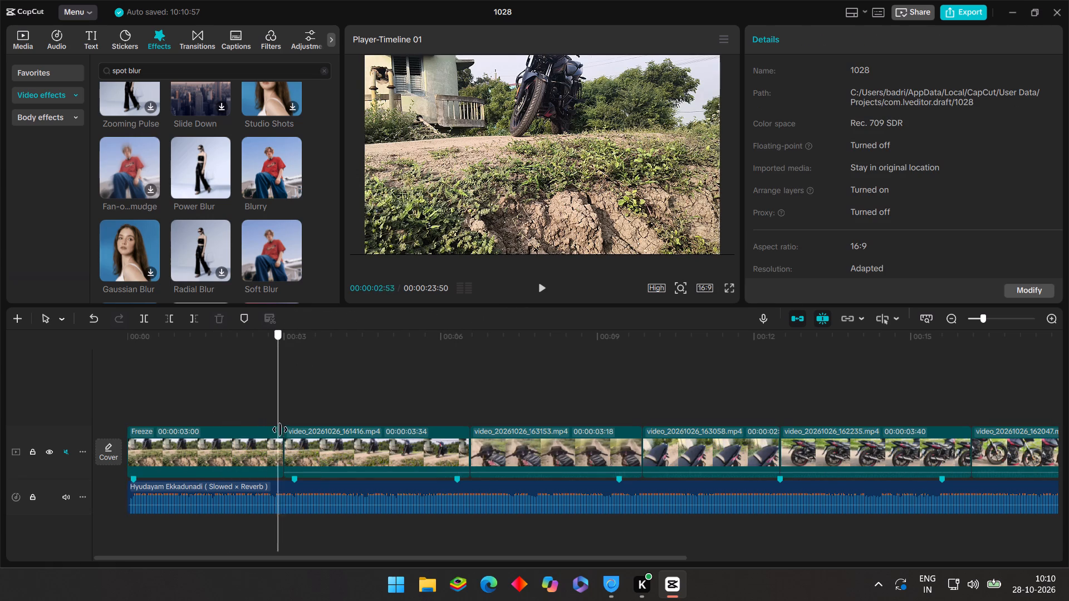
left_click_drag(280, 430, 199, 456)
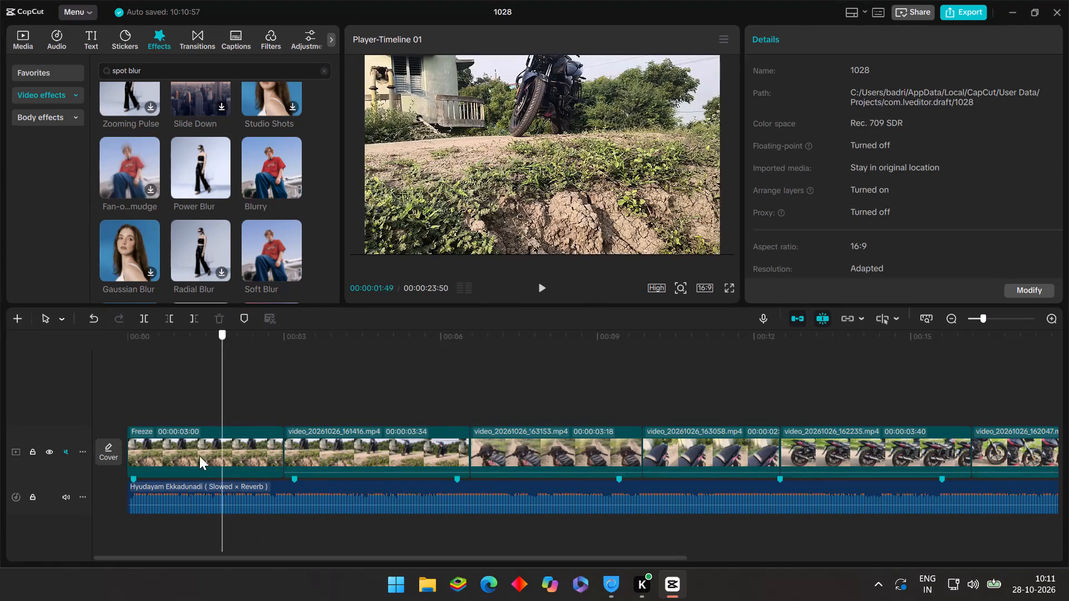
left_click_drag(199, 456, 190, 454)
left_click(199, 447)
left_click(543, 291)
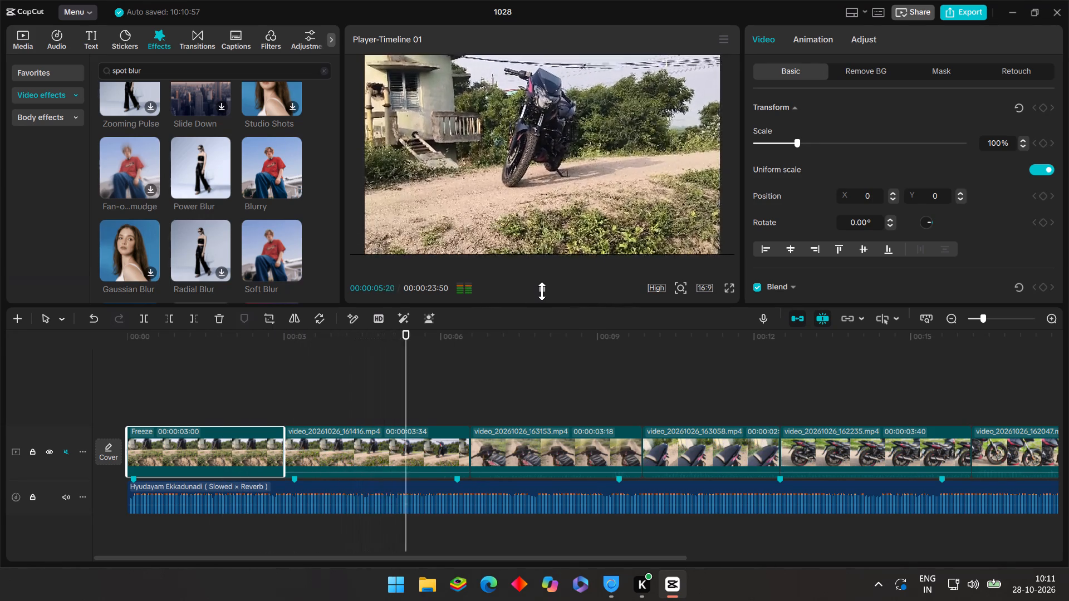
left_click(542, 291)
Find the beat just before the second clip by replaying the passage, and add a marker to the song at 00:00:05:55.
scroll(542, 291, "up", 10)
scroll(542, 291, "down", 1)
scroll(468, 368, "up", 9, "ctrl")
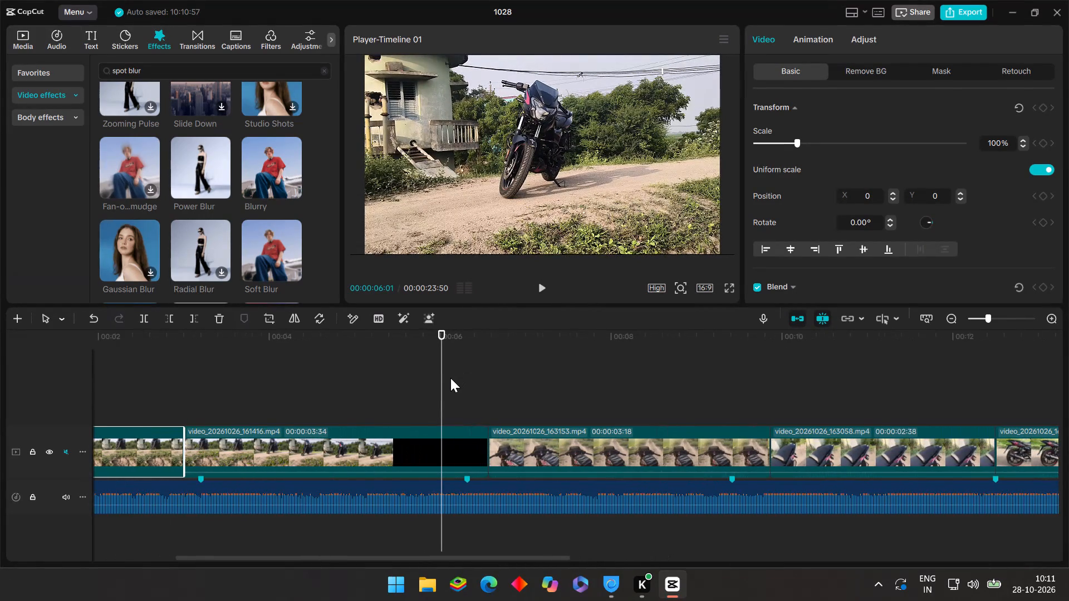
scroll(419, 385, "up", 5)
scroll(396, 373, "up", 8, "ctrl")
left_click(395, 372)
left_click_drag(395, 372, 261, 389)
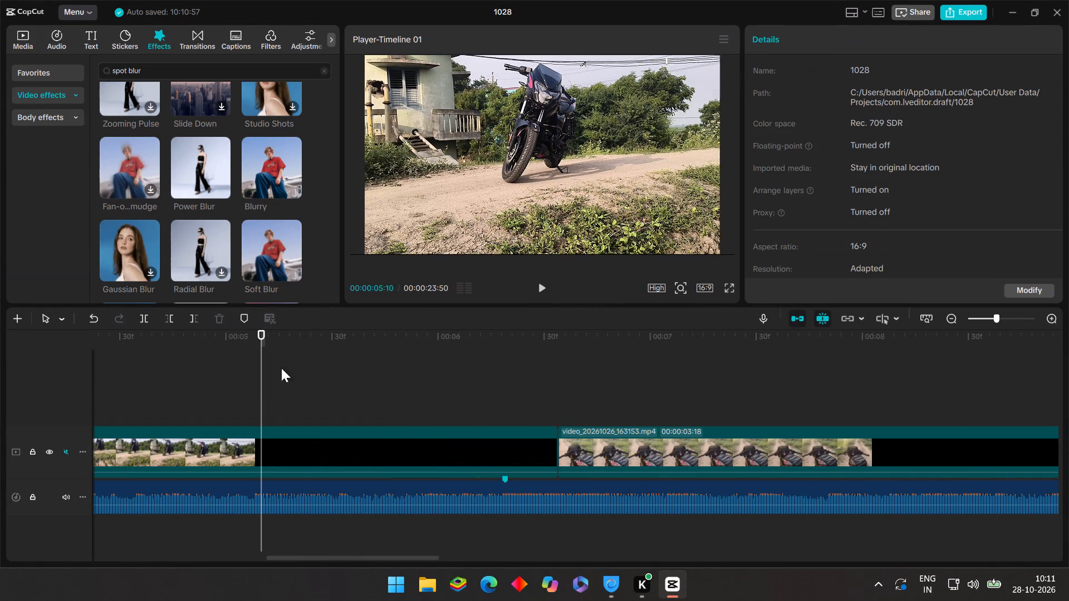
left_click(537, 290)
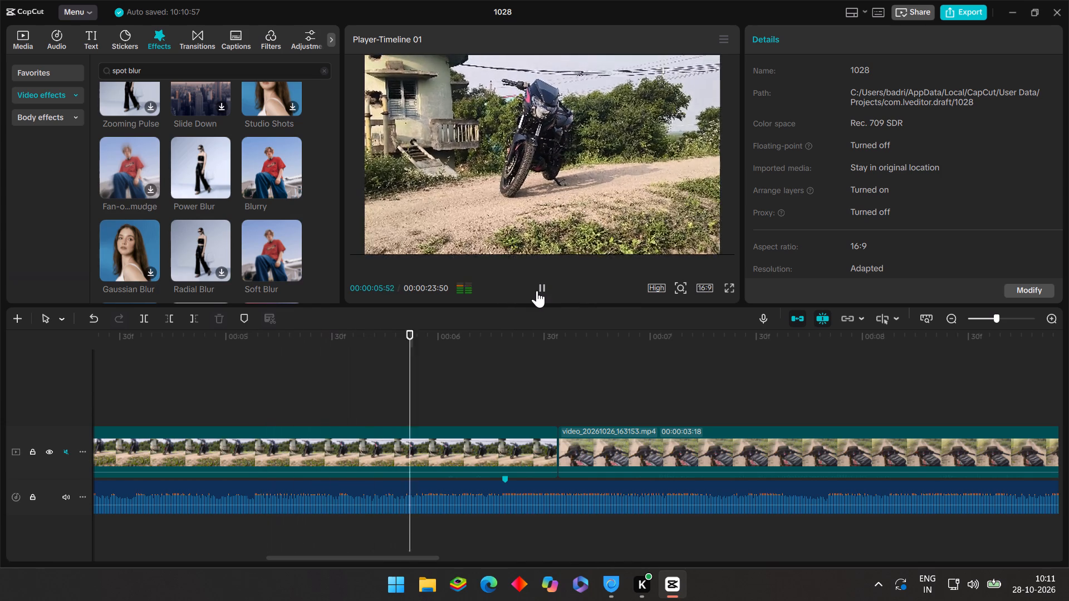
left_click(537, 290)
left_click(349, 395)
left_click_drag(349, 395, 285, 395)
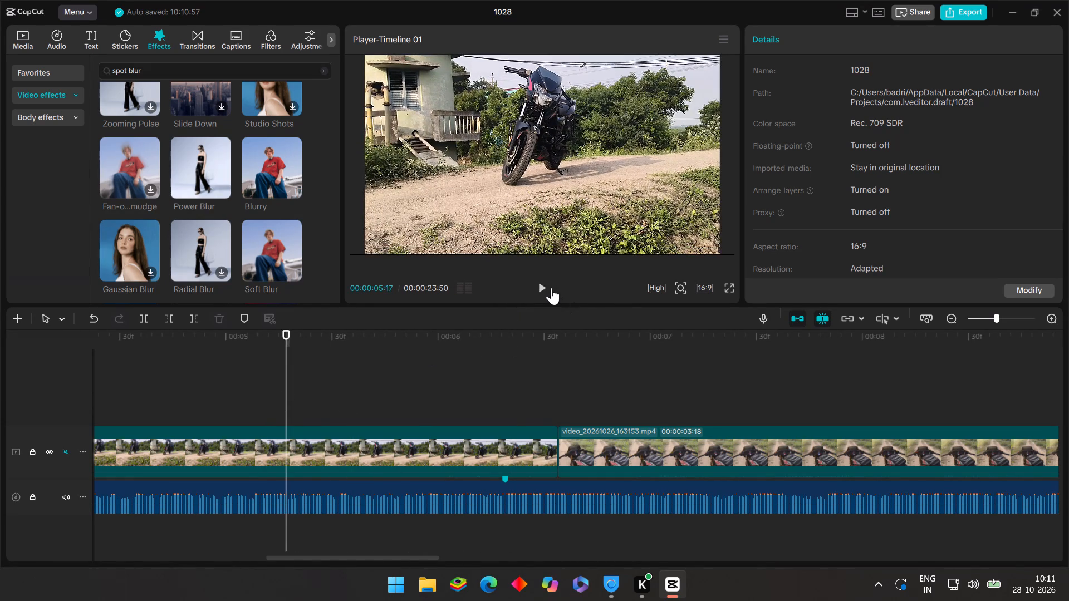
left_click(549, 288)
left_click(548, 288)
double_click(423, 352)
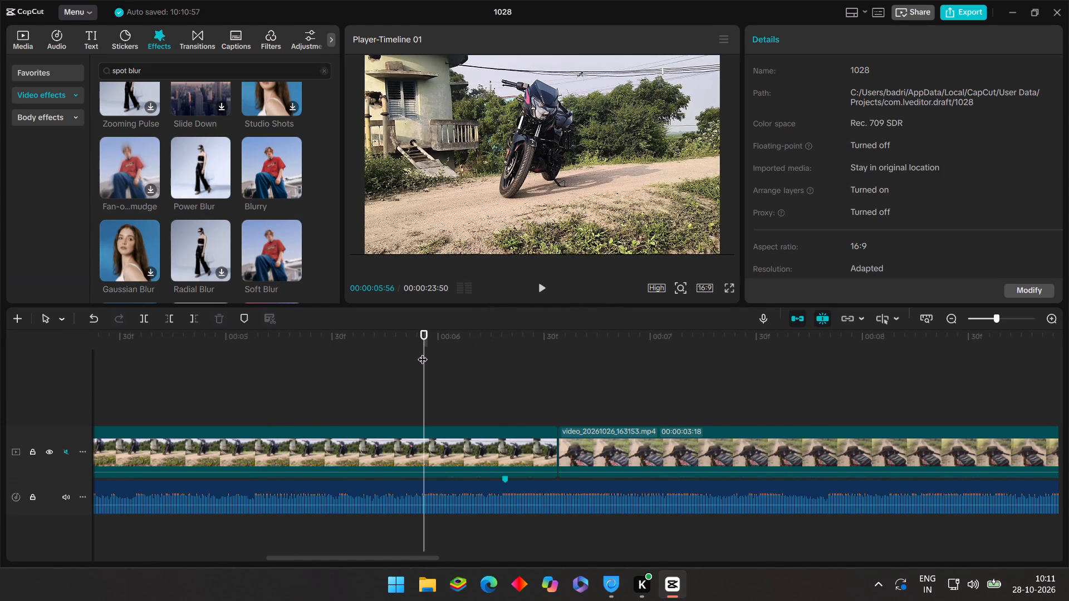
left_click(544, 295)
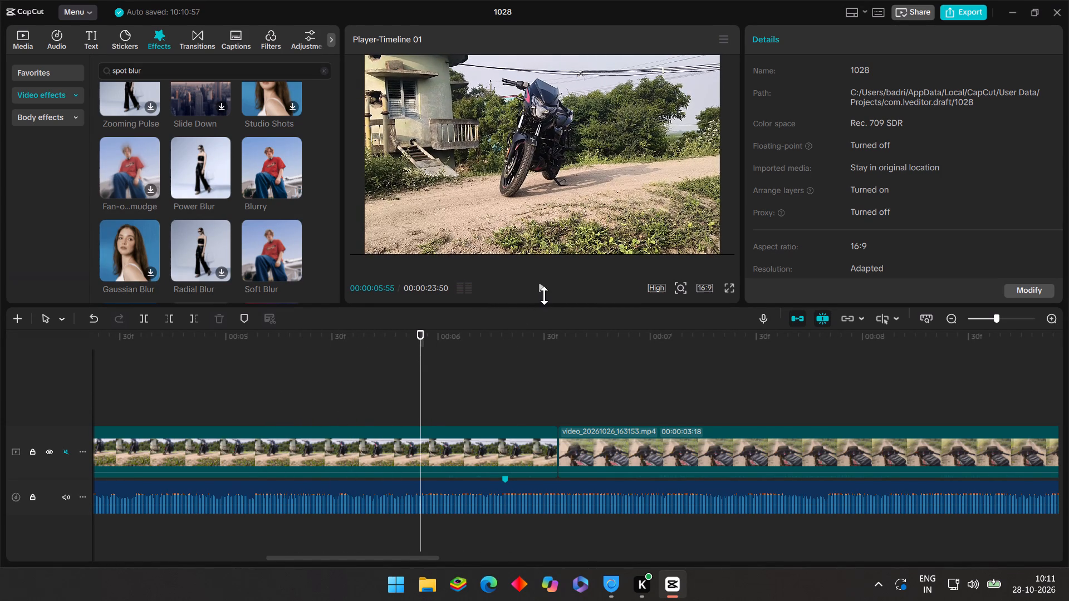
left_click(355, 377)
left_click_drag(356, 375, 420, 419)
left_click(439, 485)
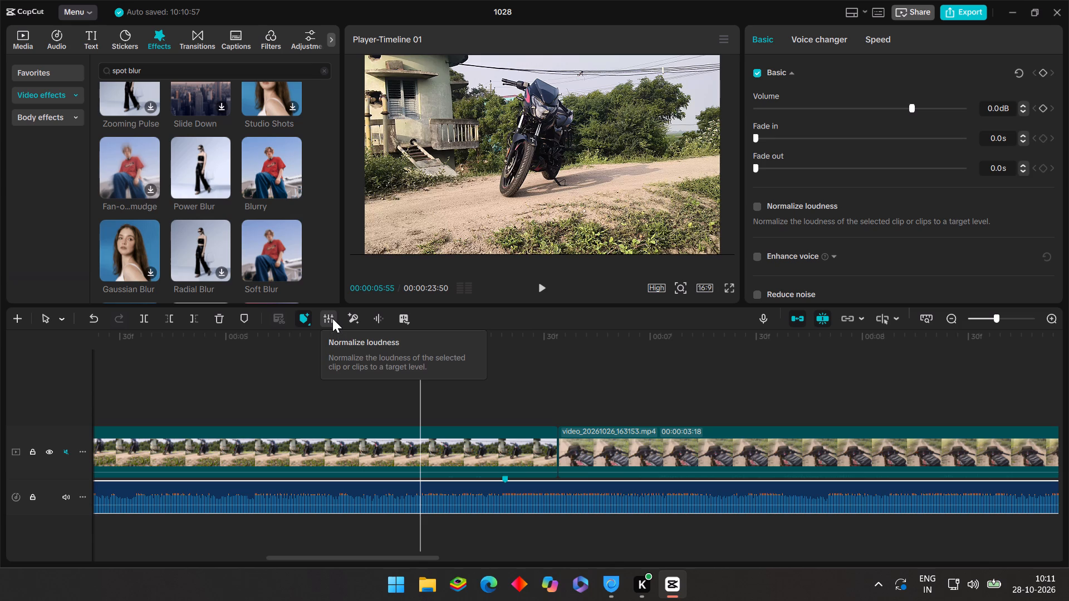
left_click(241, 319)
Extend the freeze frame at the start of the main track so it ends on the song marker at 00:00:05:55.
left_click(326, 363)
left_click_drag(326, 363, 384, 413)
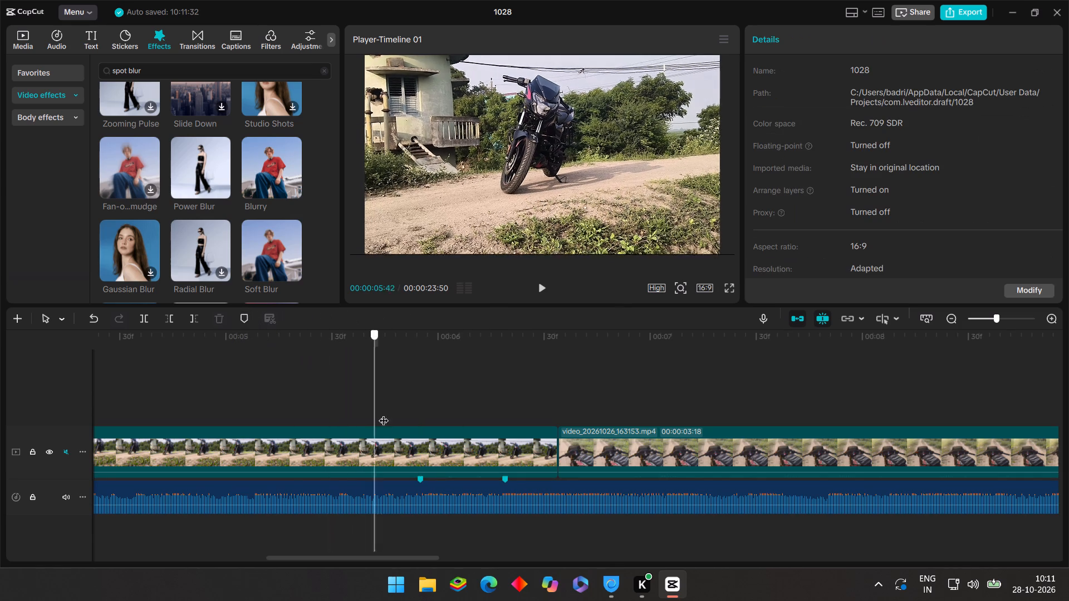
left_click_drag(384, 413, 28, 521)
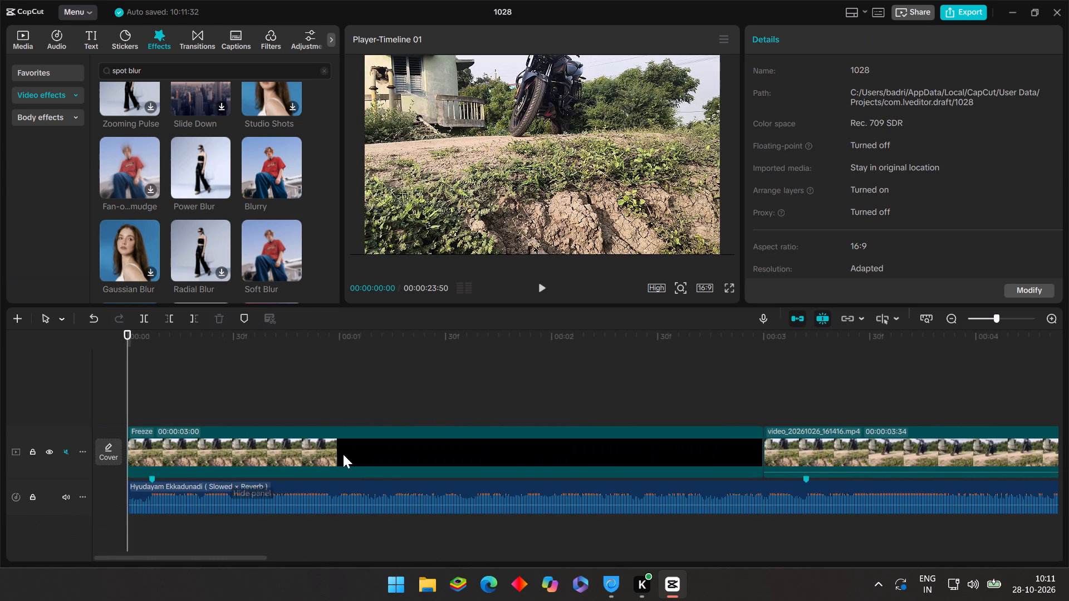
left_click(611, 437)
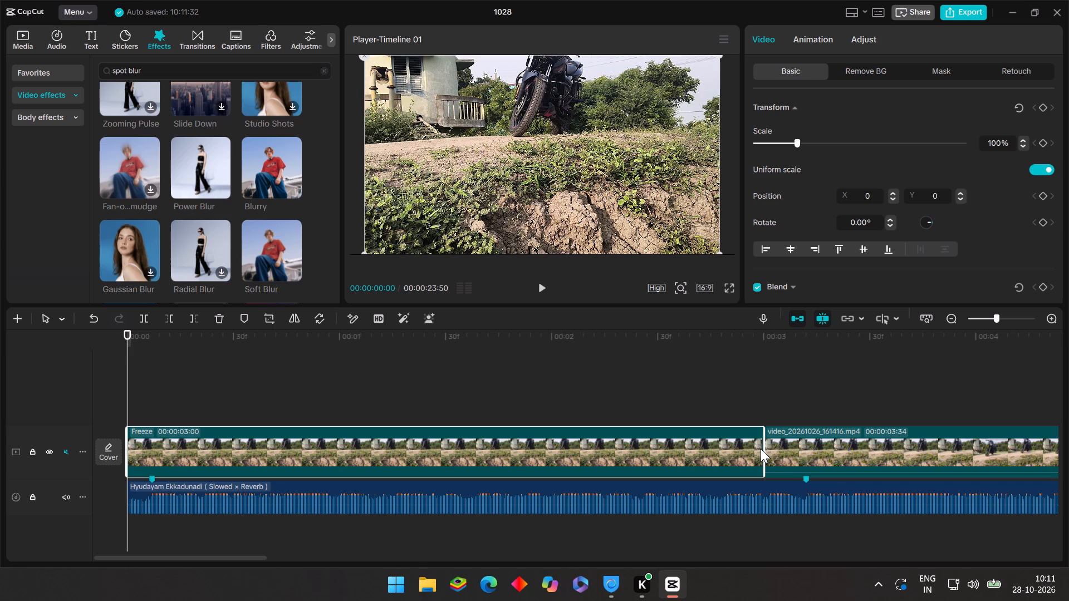
left_click_drag(763, 445, 1068, 428)
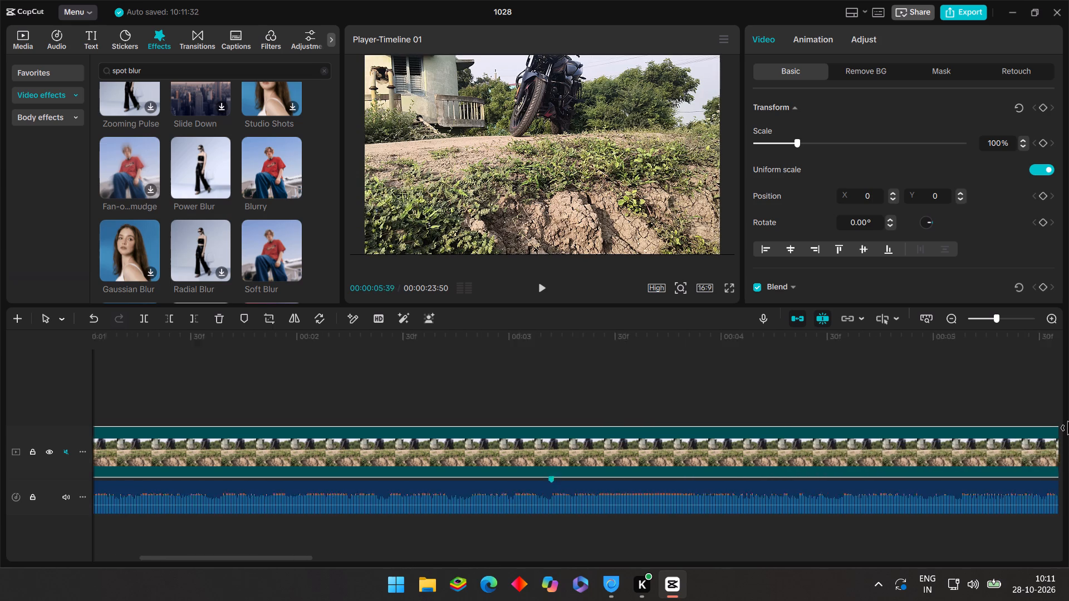
left_click_drag(1068, 428, 594, 489)
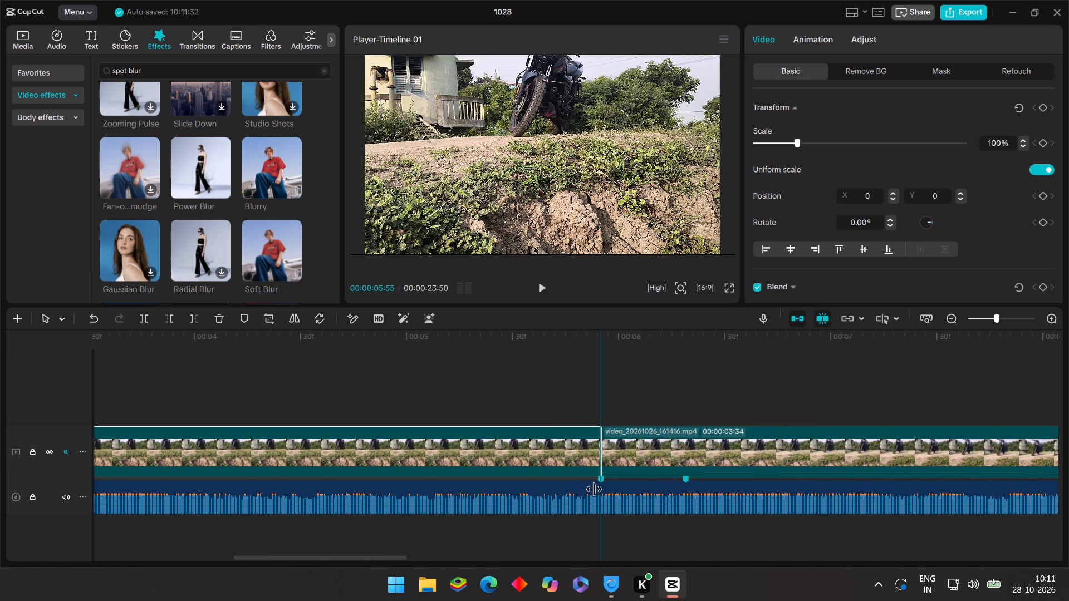
left_click_drag(594, 489, 596, 491)
Add the Blur video effect above the freeze frame from 00:00:00:00 and stretch it to the freeze's end.
left_click(507, 383)
left_click_drag(507, 383, 0, 465)
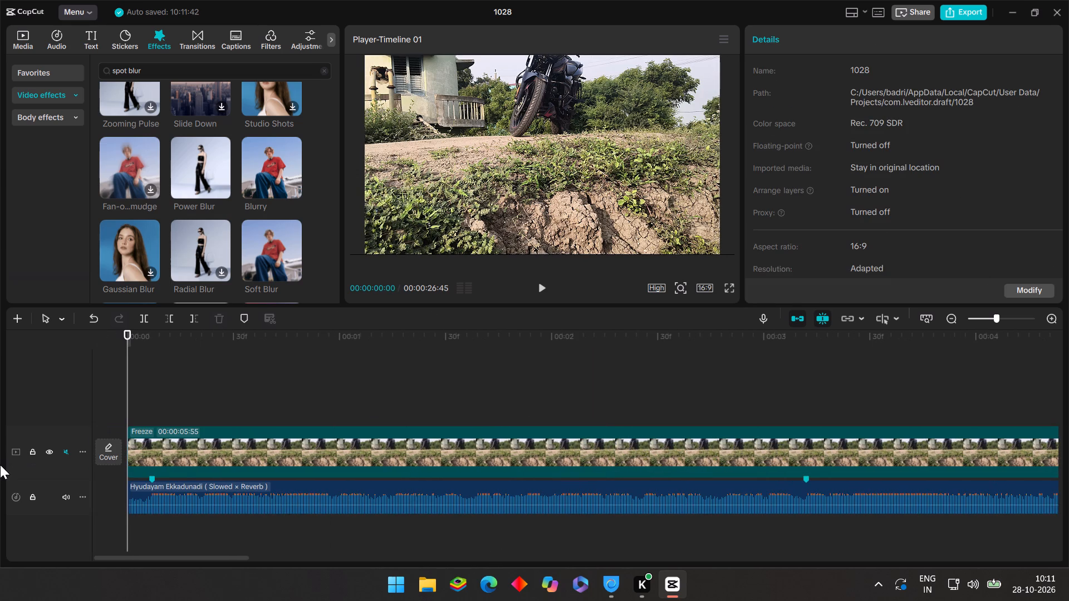
scroll(129, 176, "up", 15)
scroll(125, 171, "up", 12)
left_click(223, 161)
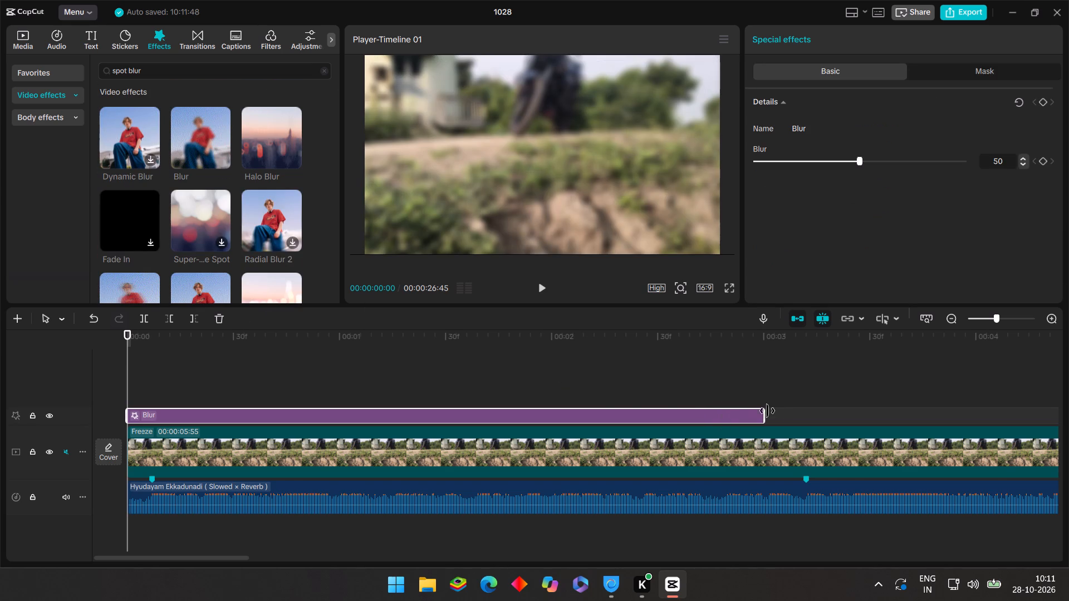
left_click_drag(765, 416, 774, 420)
left_click_drag(774, 420, 857, 451)
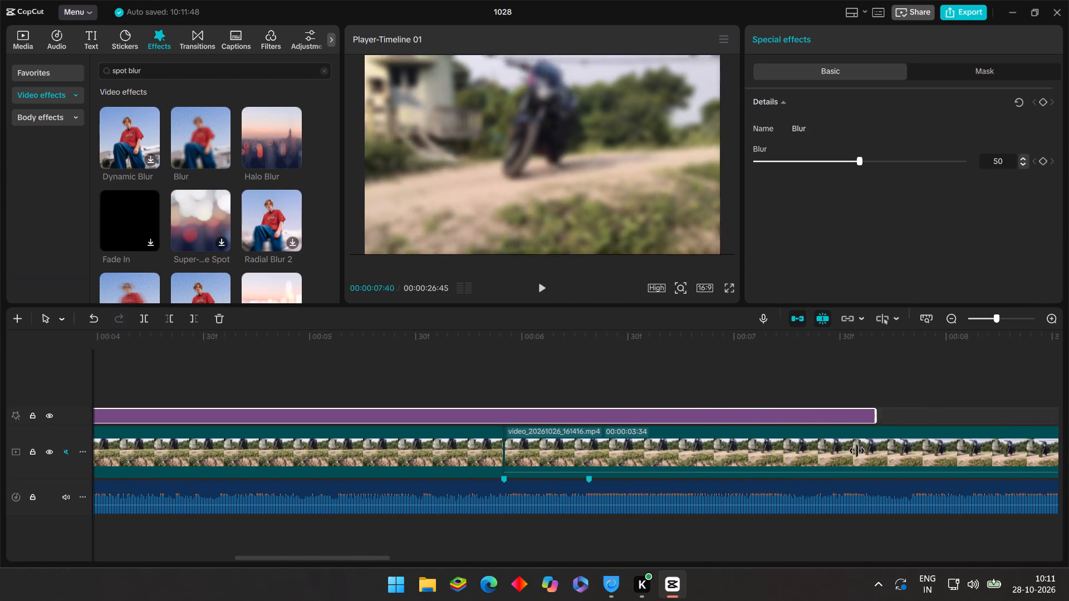
left_click_drag(857, 451, 497, 472)
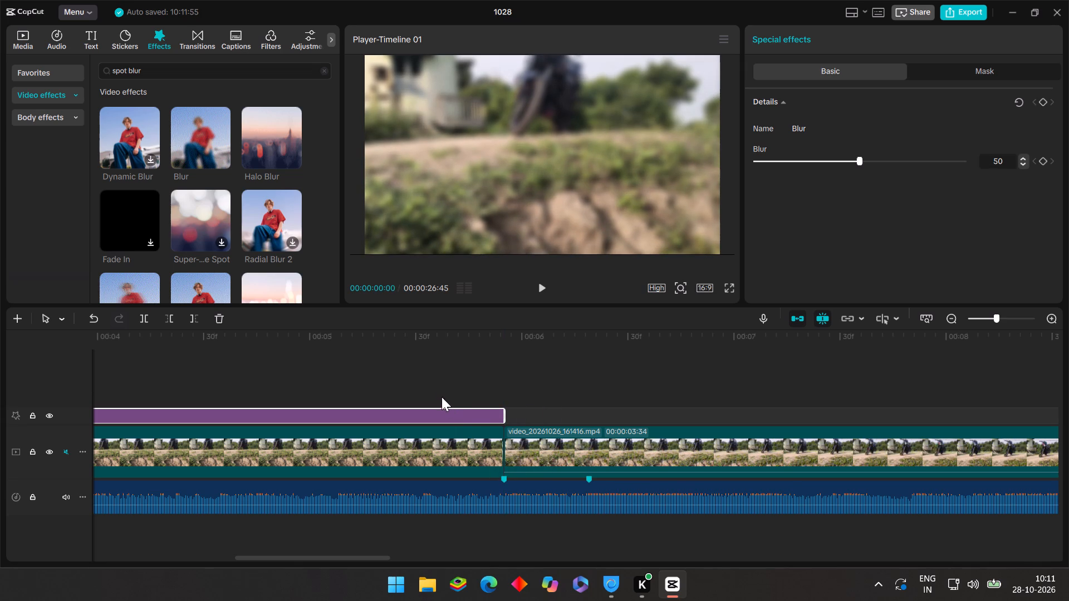
Add a default text layer above the Blur effect at the start of the timeline.
left_click(439, 388)
left_click_drag(438, 387, 13, 437)
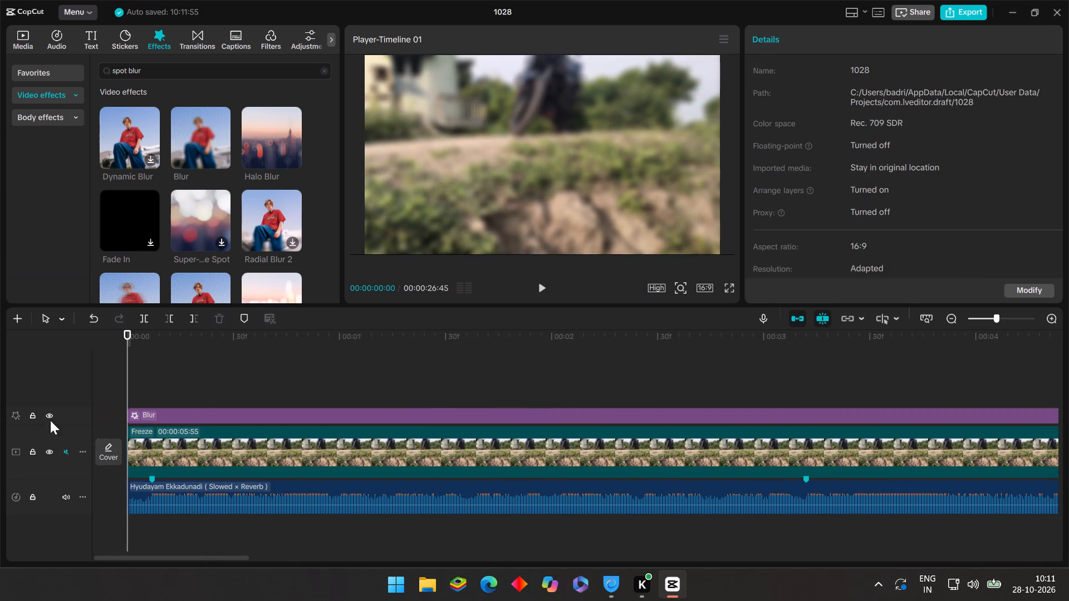
left_click(85, 45)
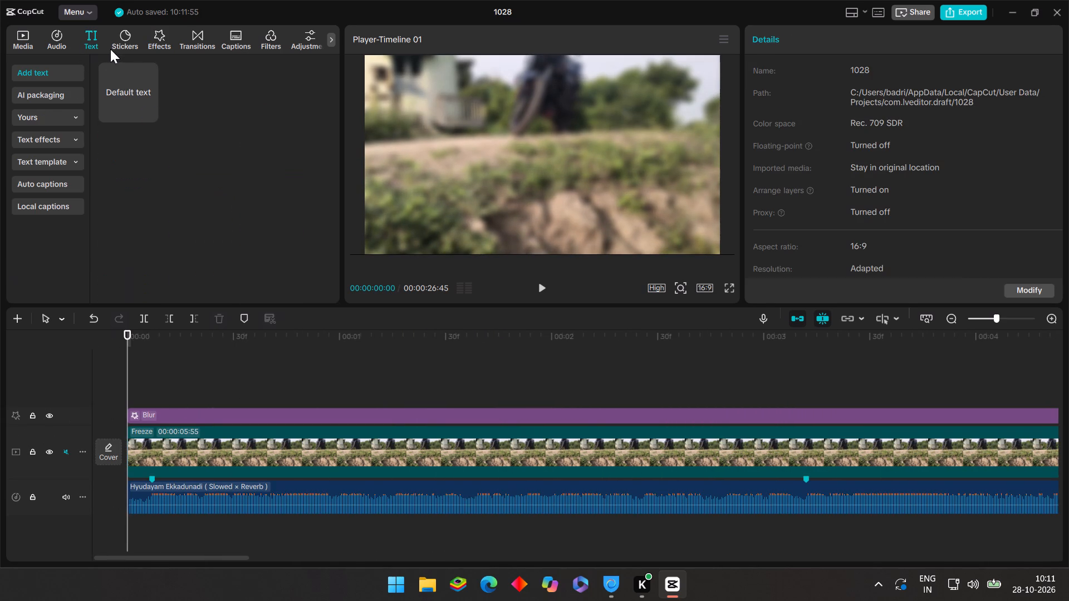
left_click(145, 110)
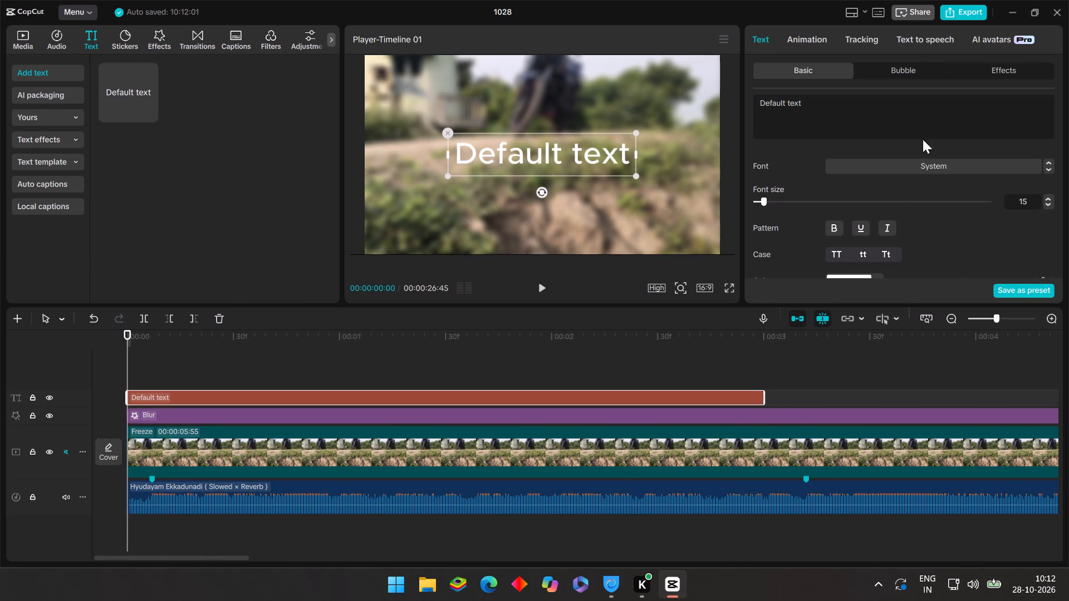
Clear the placeholder wording from the new text layer.
left_click_drag(856, 106, 513, 131)
left_click_drag(809, 104, 743, 106)
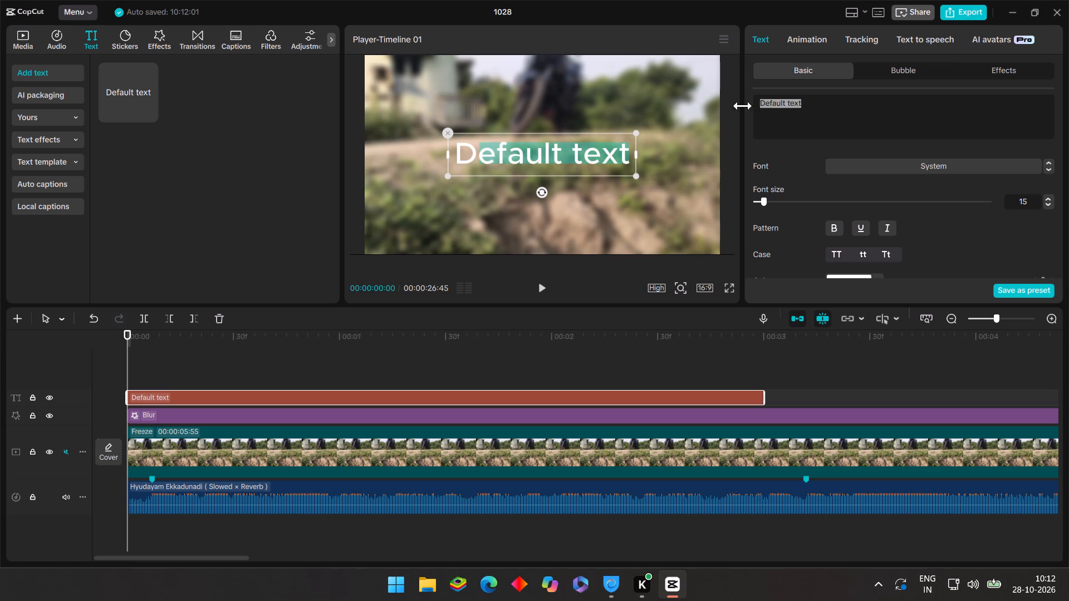
left_click_drag(743, 106, 735, 107)
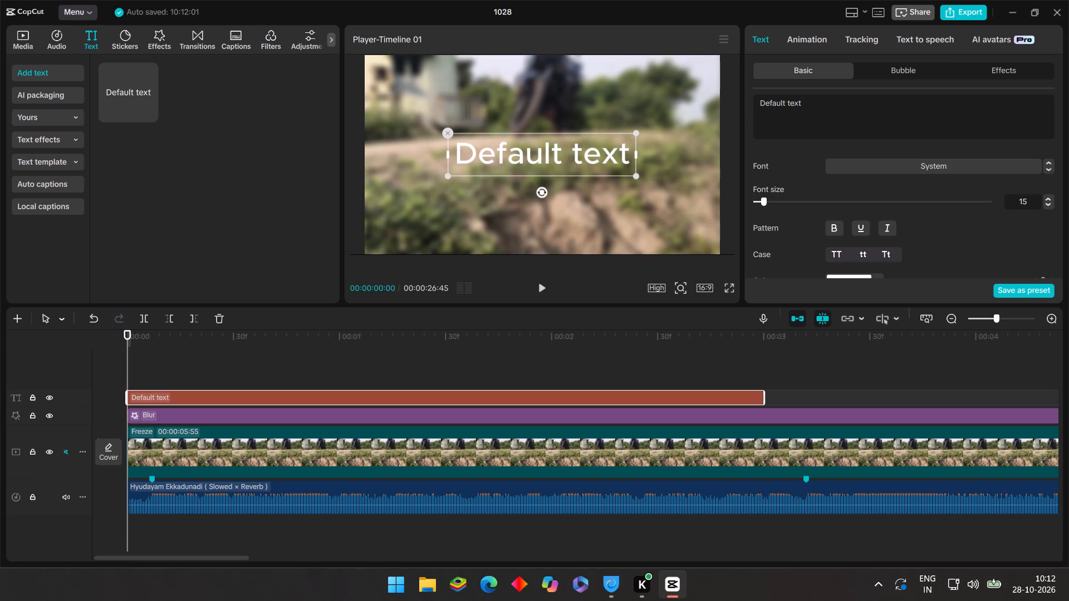
key("BackSpace")
key("BackSpace")
key("BackSpace")
key("BackSpace")
key("BackSpace")
key("BackSpace")
key("BackSpace")
key("BackSpace")
key("BackSpace")
key("BackSpace")
key("BackSpace")
key("BackSpace")
key("BackSpace")
key("BackSpace")
key("BackSpace")
key("BackSpace")
key("BackSpace")
key("BackSpace")
key("BackSpace")
key("BackSpace")
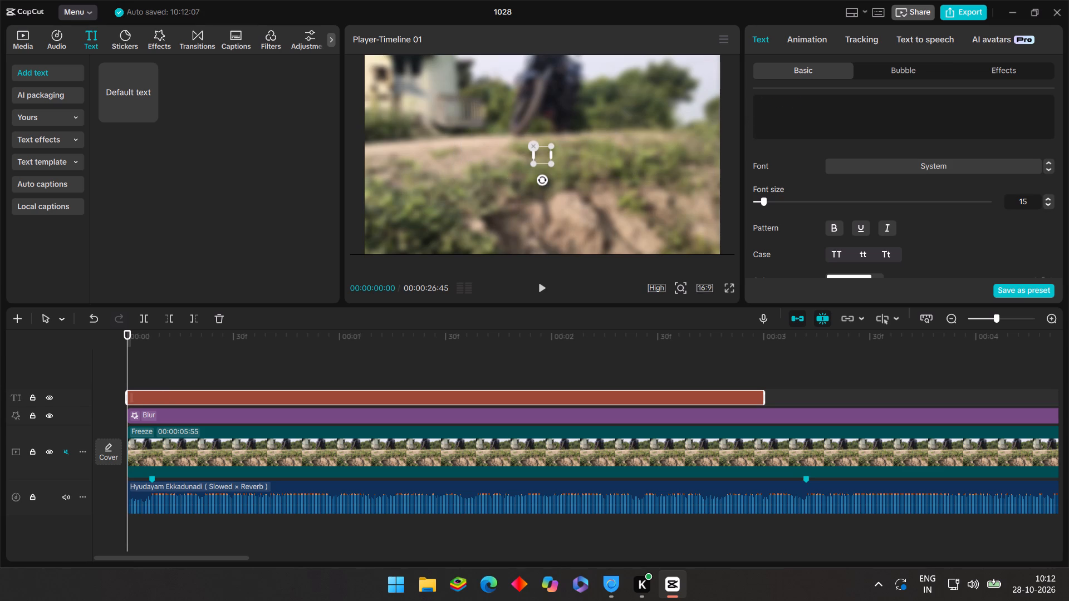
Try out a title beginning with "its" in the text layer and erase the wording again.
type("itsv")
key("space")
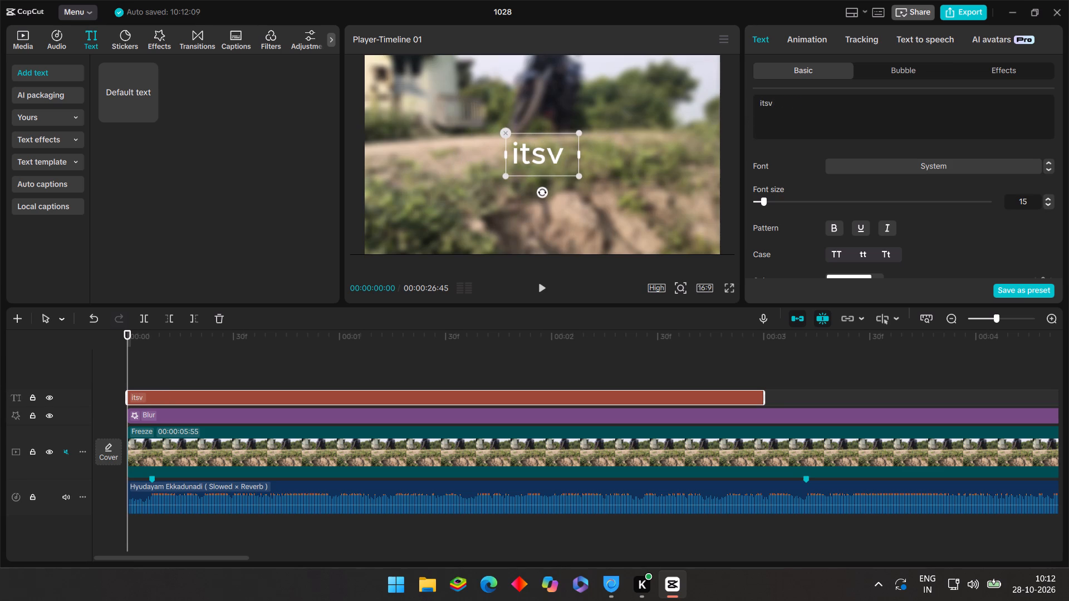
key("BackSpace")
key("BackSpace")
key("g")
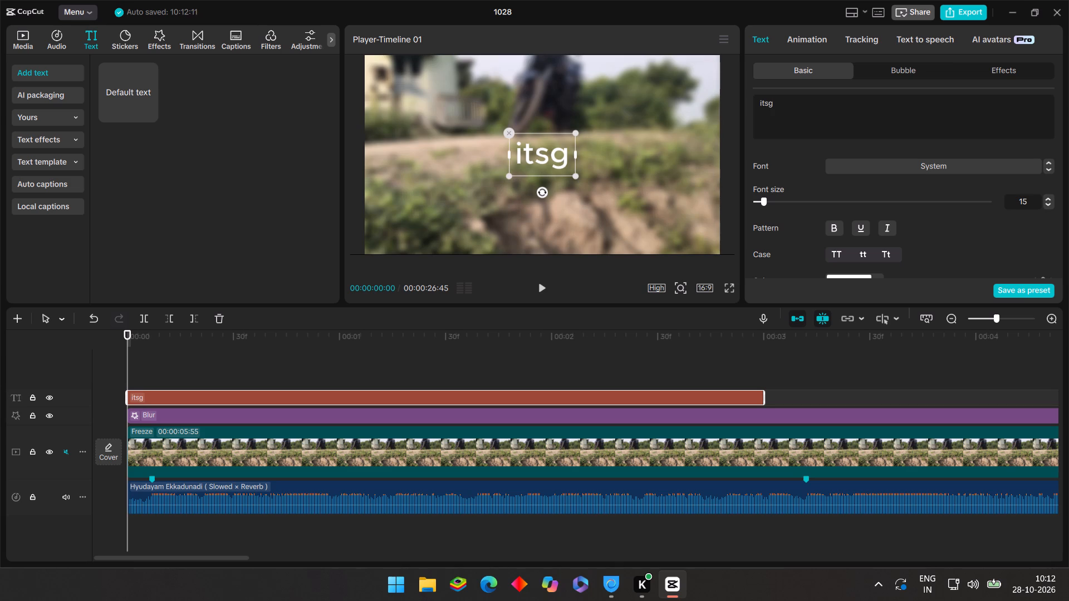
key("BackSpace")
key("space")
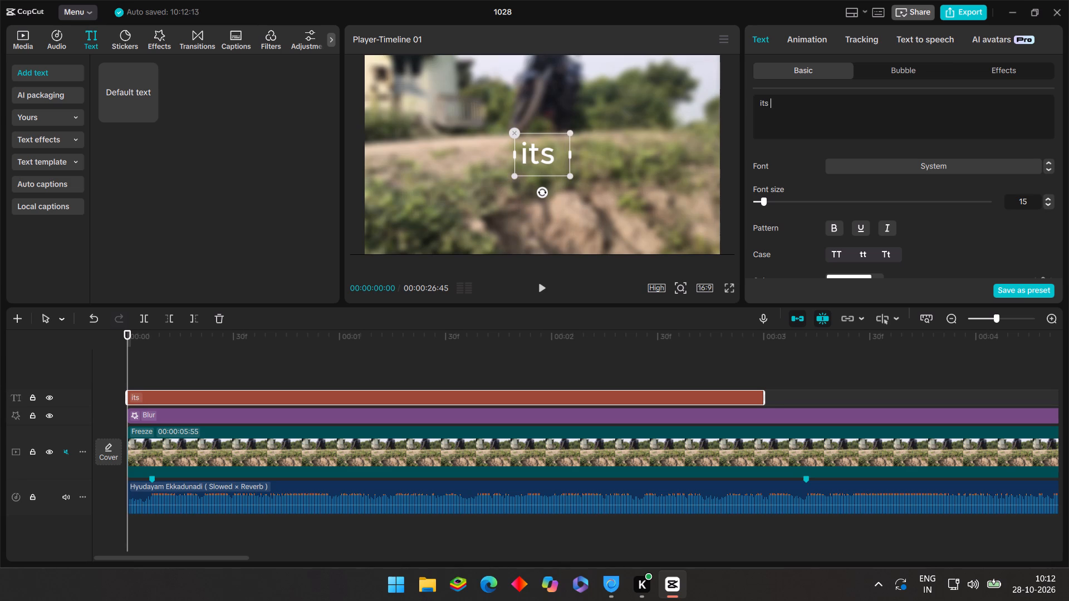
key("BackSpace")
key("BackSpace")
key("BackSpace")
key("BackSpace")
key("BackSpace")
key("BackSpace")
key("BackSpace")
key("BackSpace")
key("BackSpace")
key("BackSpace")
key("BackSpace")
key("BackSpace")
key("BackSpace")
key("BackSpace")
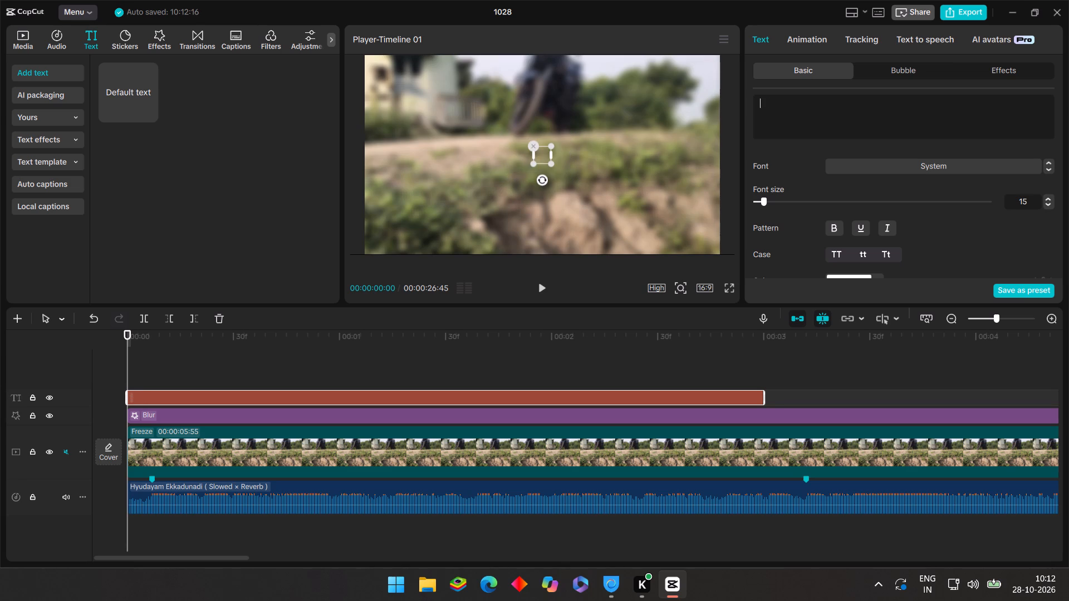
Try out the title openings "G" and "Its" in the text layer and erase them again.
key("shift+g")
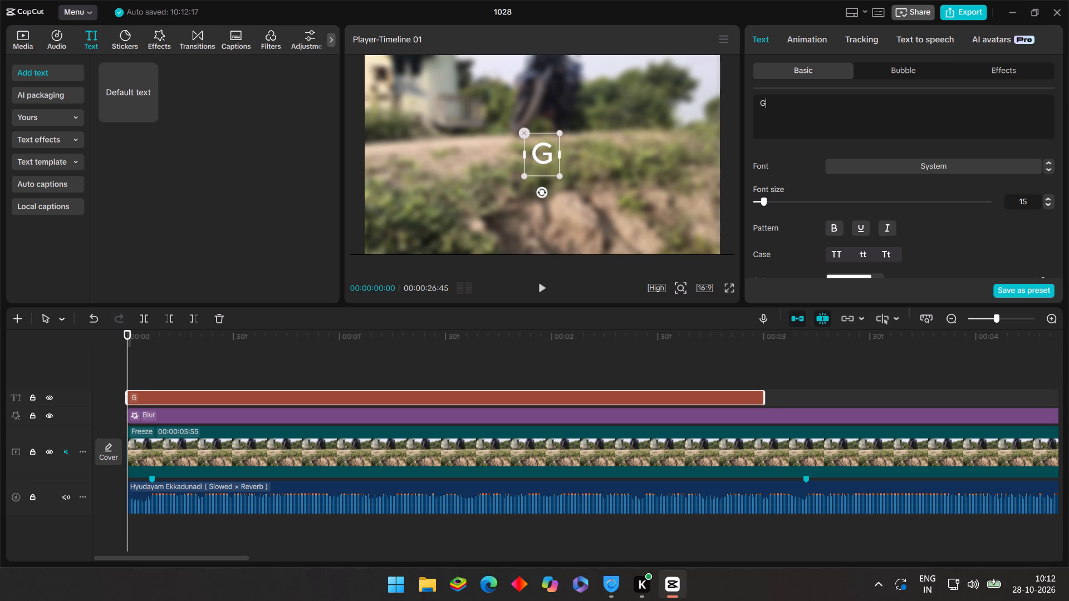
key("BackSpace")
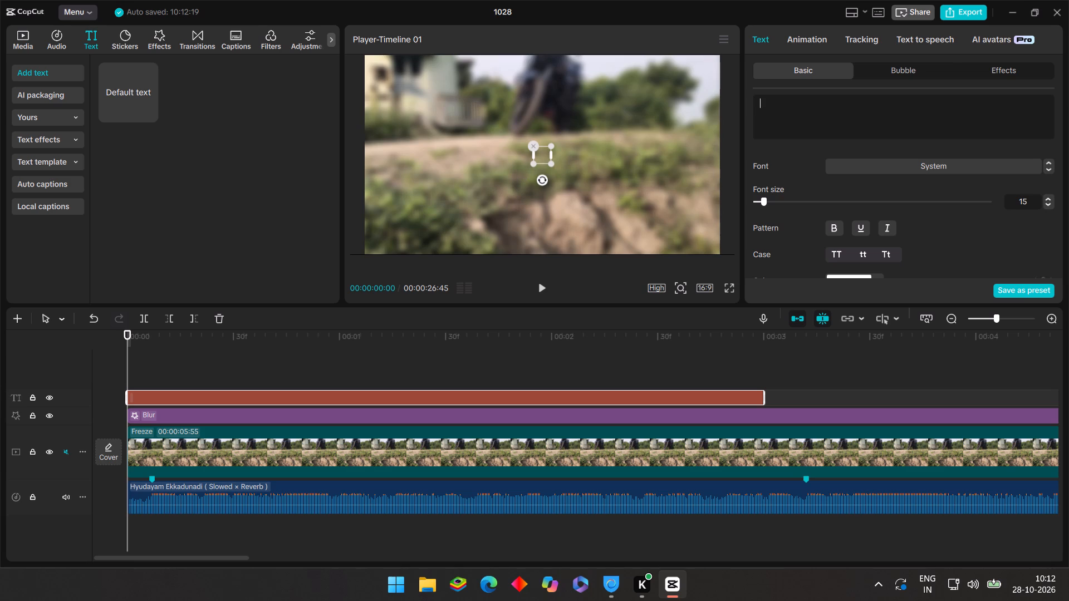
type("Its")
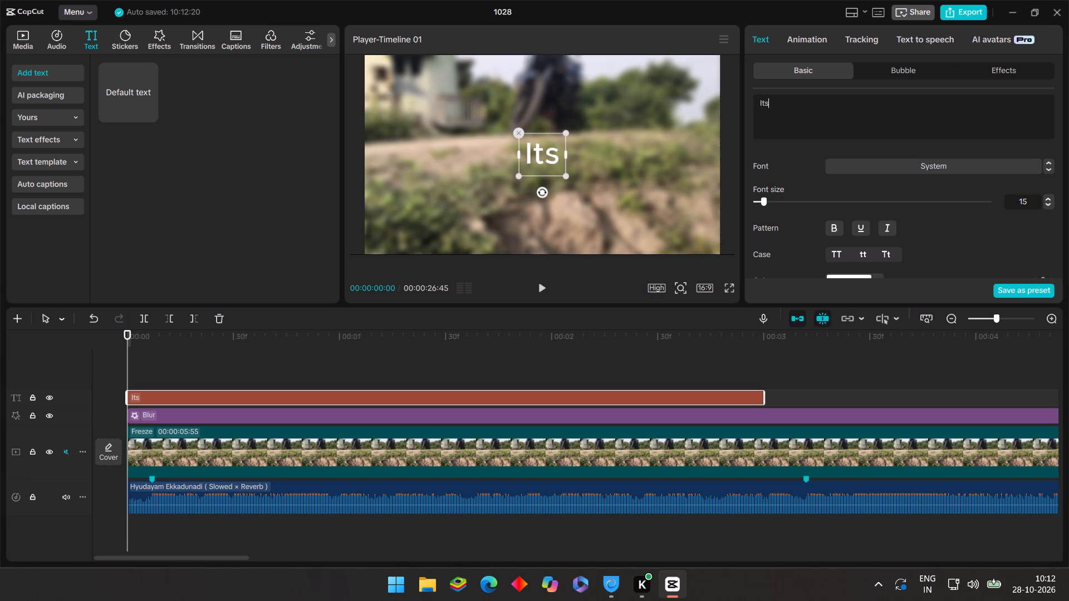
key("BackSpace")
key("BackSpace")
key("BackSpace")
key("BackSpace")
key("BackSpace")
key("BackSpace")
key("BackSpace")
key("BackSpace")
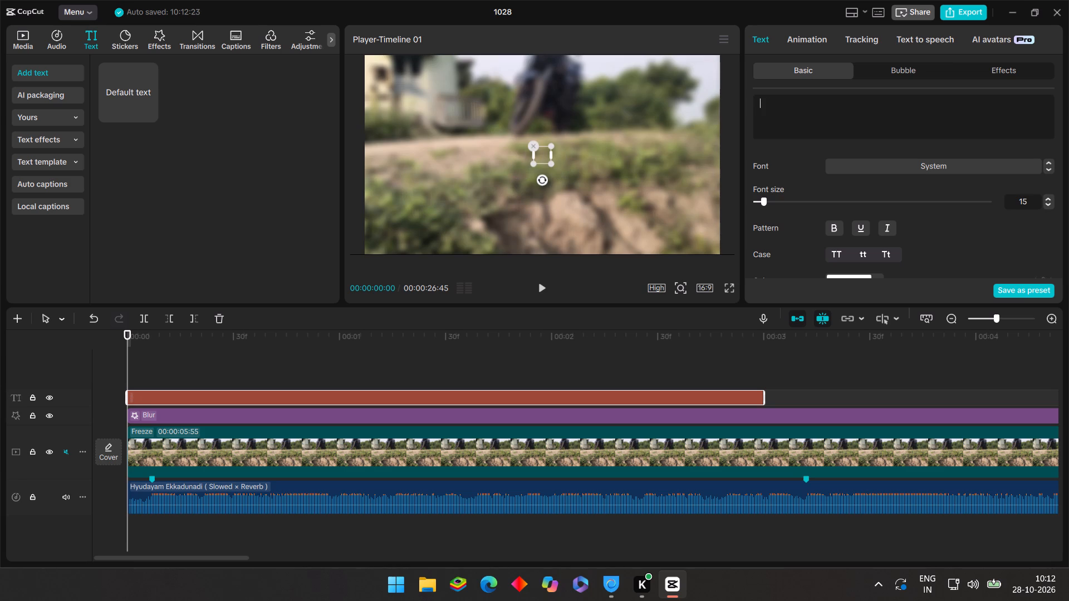
Enter "It's", with an apostrophe and on a single line, as the first word of the title.
key("shift+i")
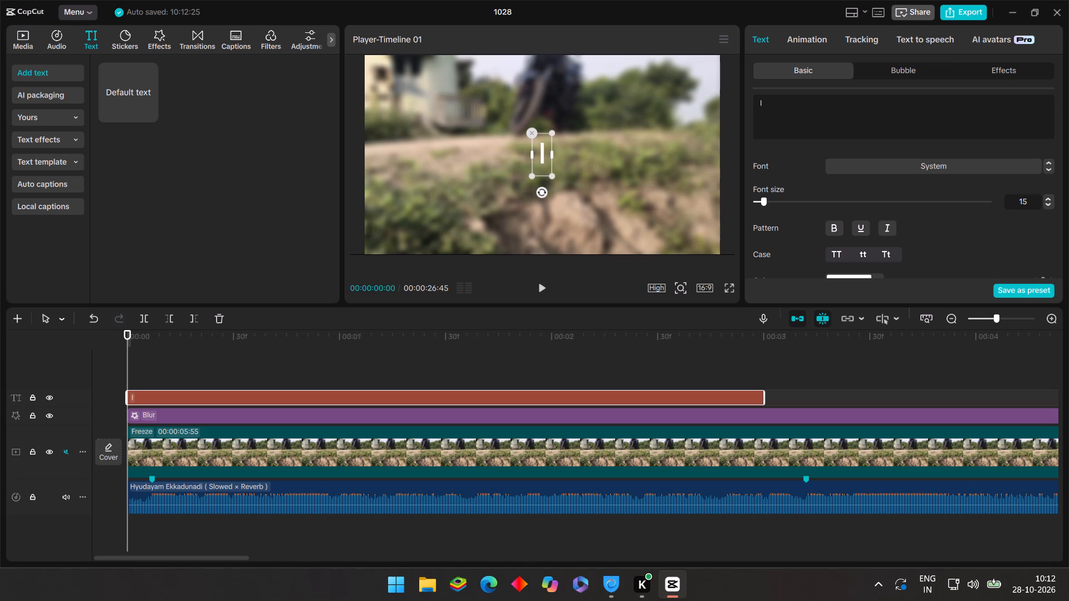
type("ts")
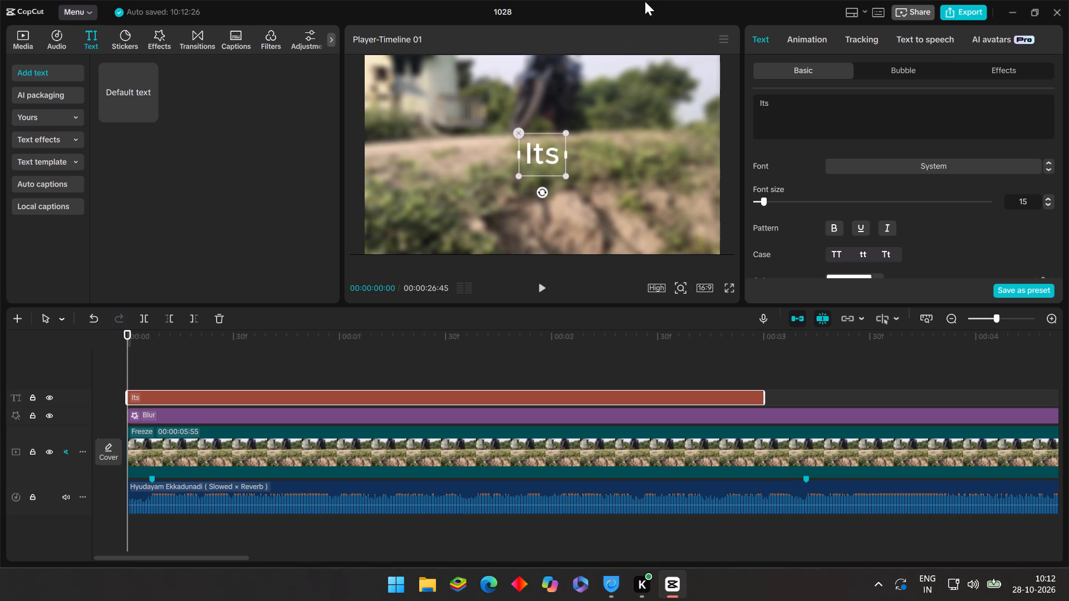
key("Left")
key("comma")
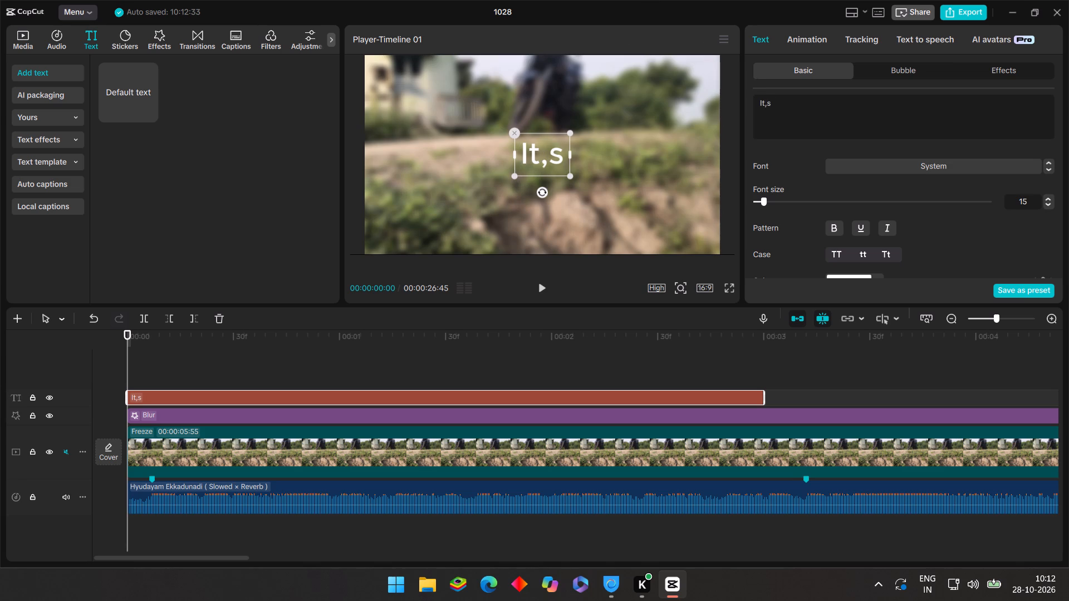
key("BackSpace")
key("shift+less")
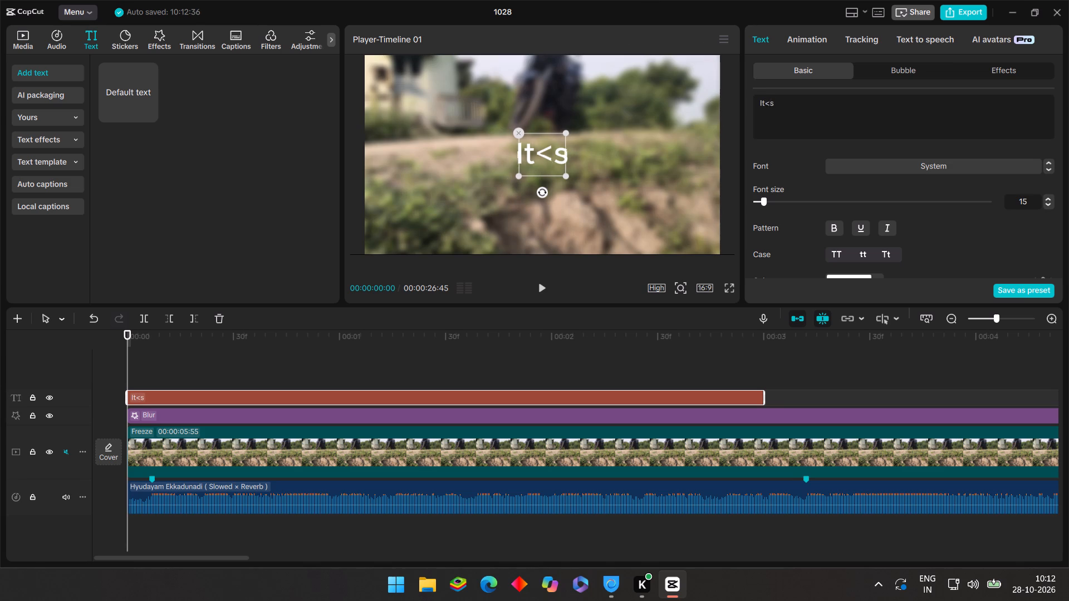
key("BackSpace")
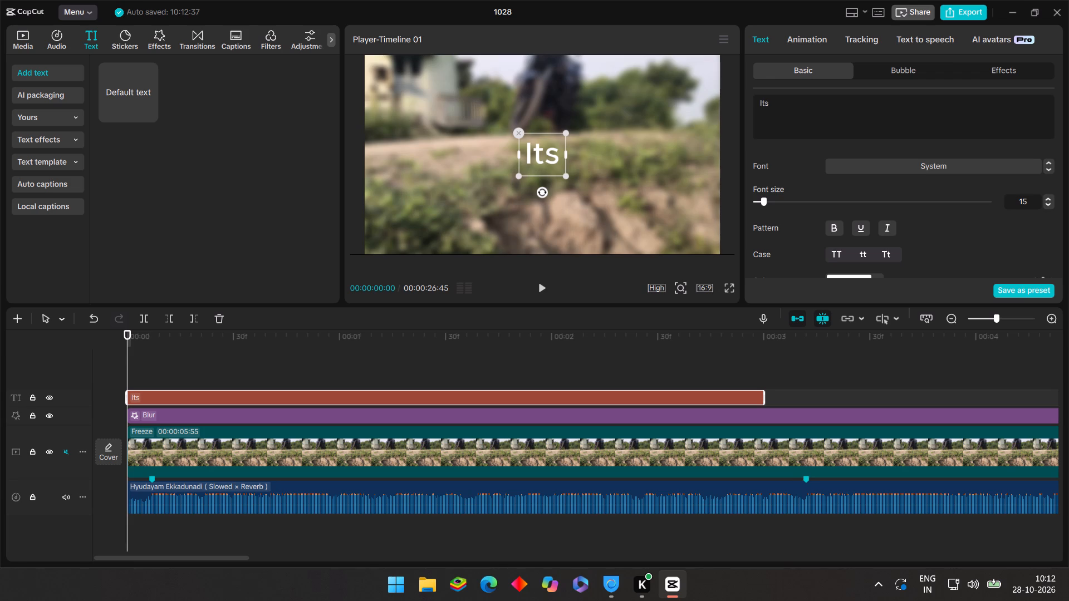
key("comma")
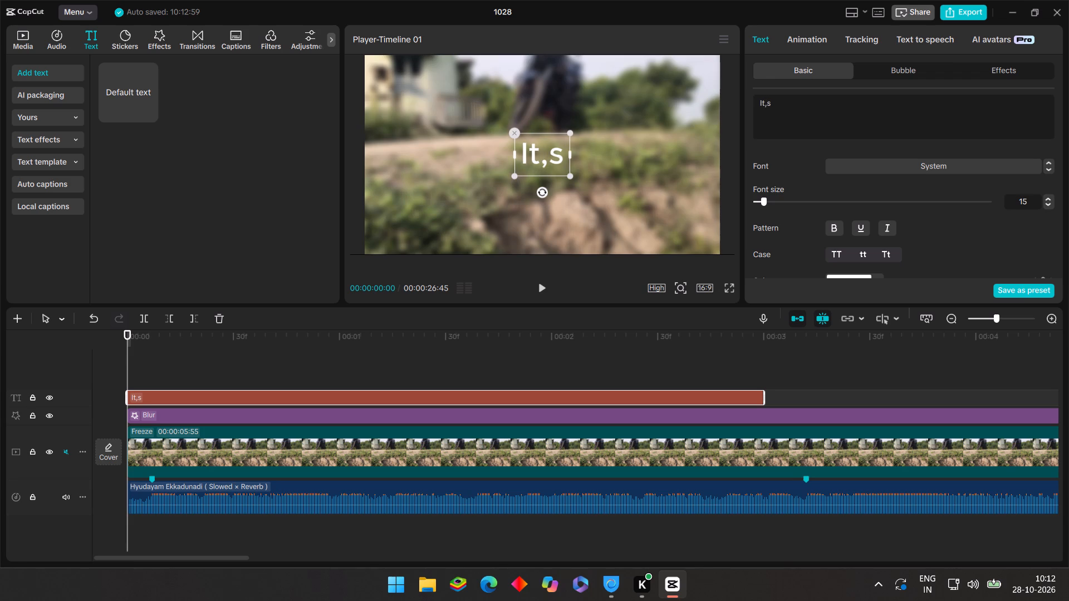
key("BackSpace")
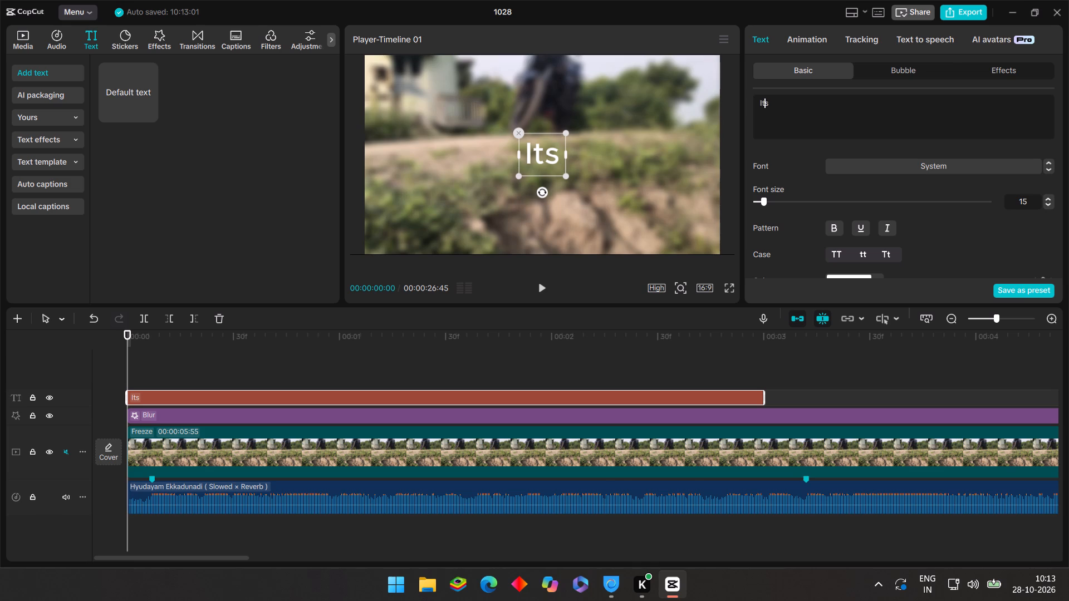
key("apostrophe")
key("Return")
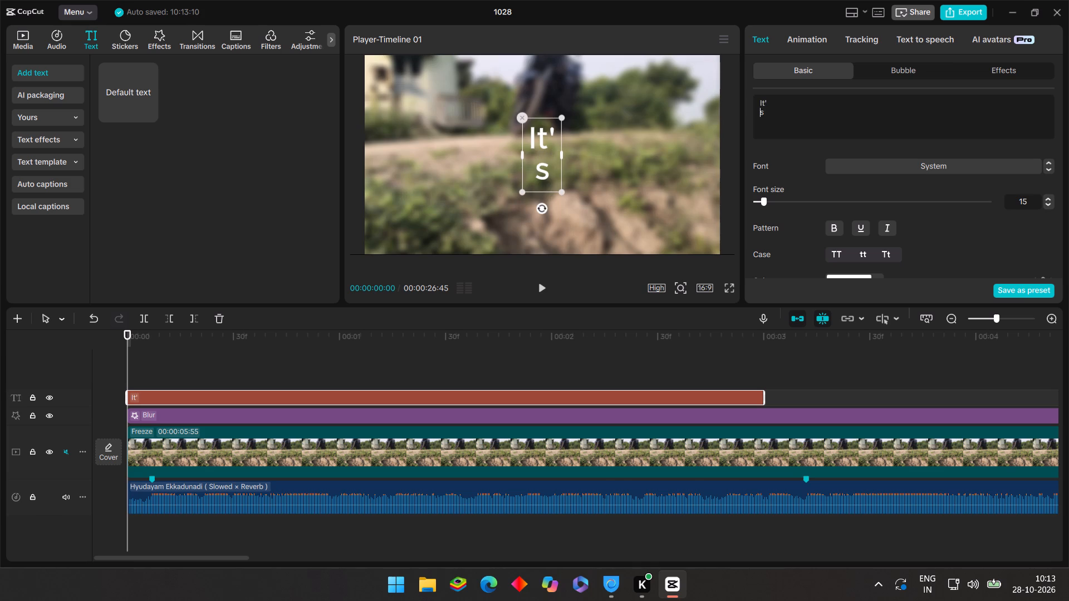
key("BackSpace")
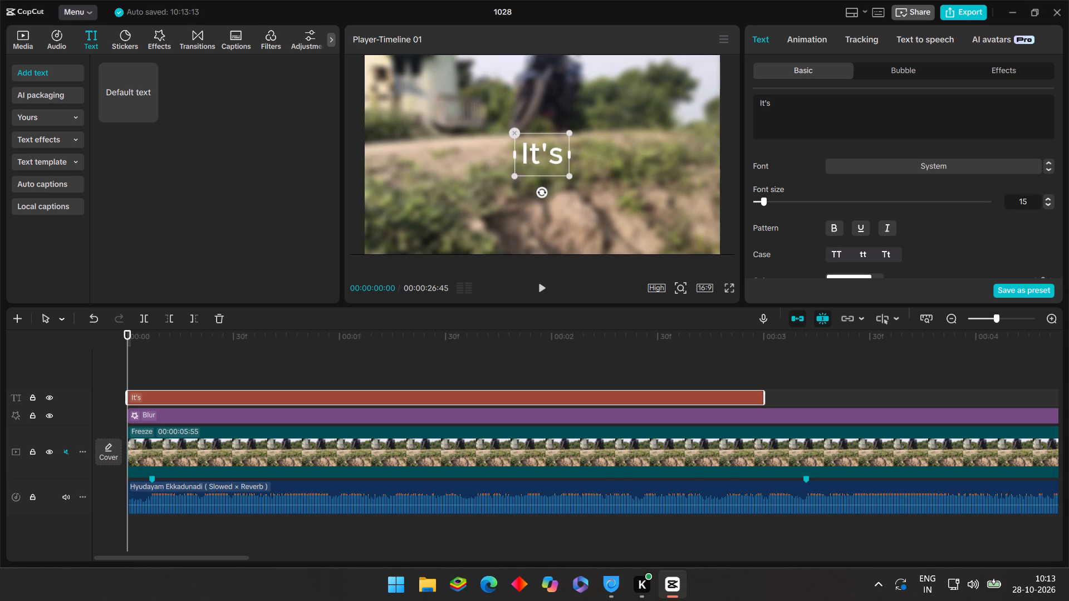
Extend the title wording after "It's" so that it reads "It's God plan".
left_click(781, 104)
key("space")
type("Go")
type("d")
key("space")
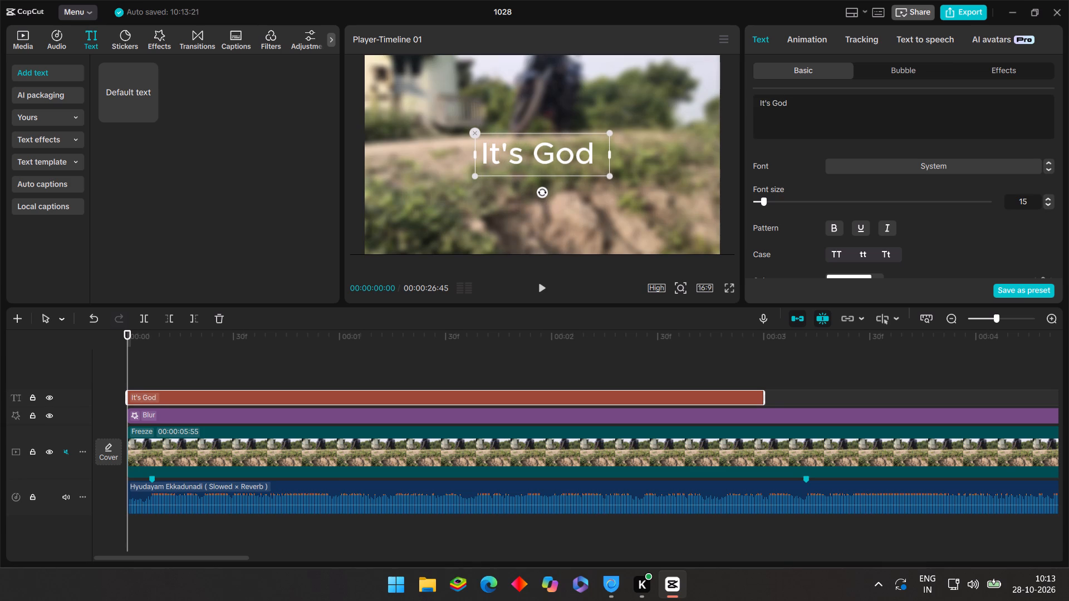
type("plan")
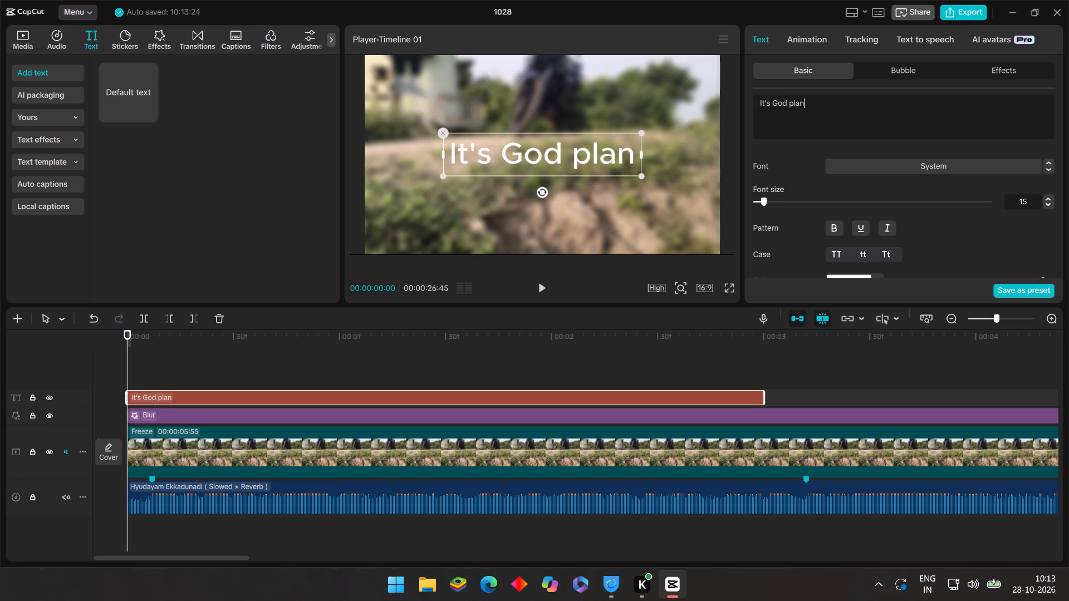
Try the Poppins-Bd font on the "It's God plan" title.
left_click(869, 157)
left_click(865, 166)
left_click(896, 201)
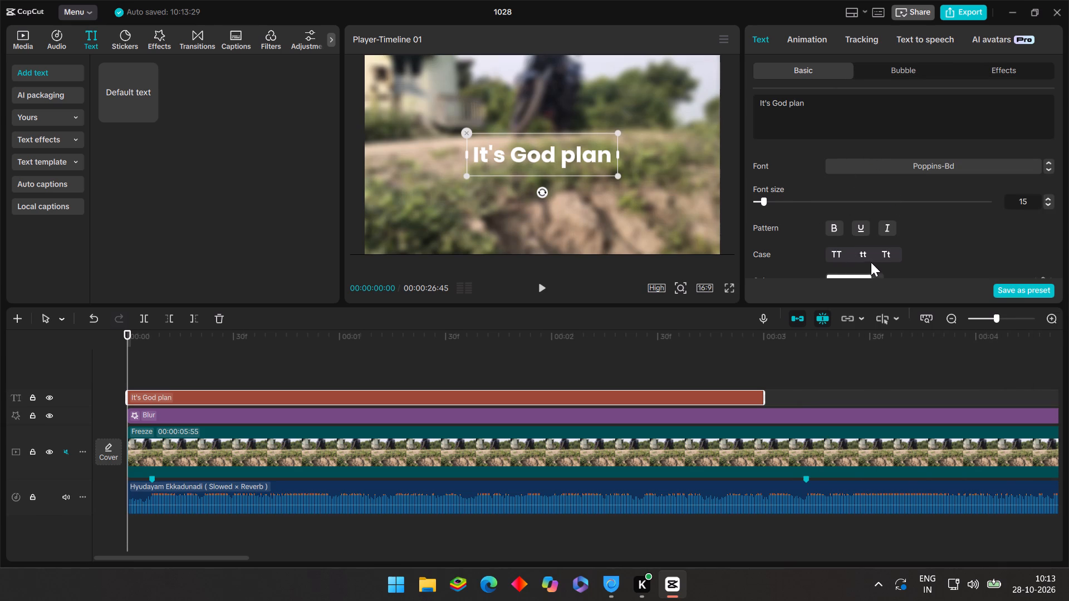
Make the "It's God plan" title italic.
left_click(888, 225)
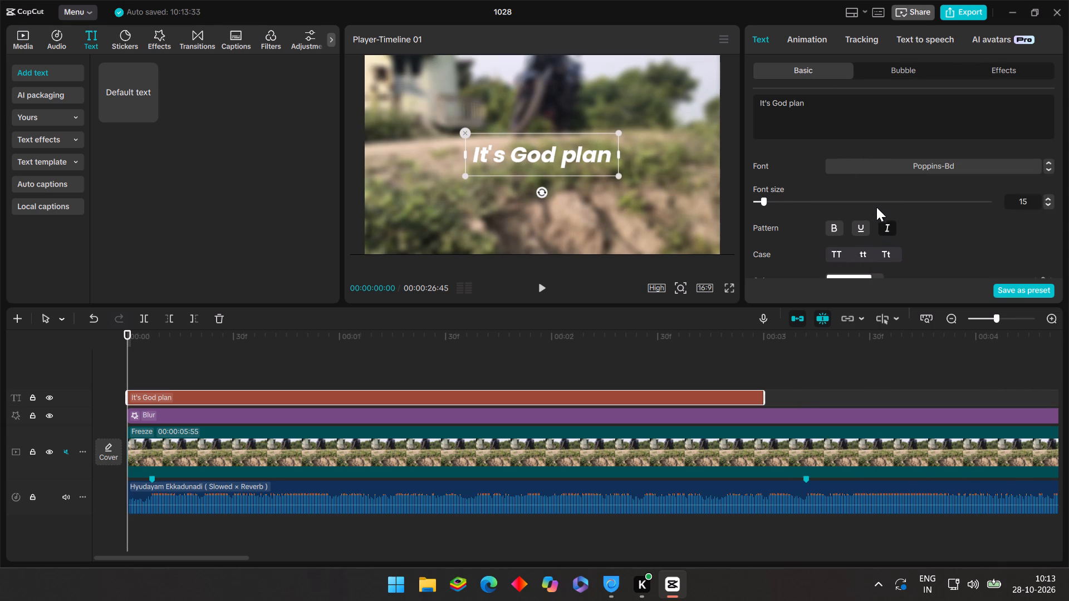
Browse the font presets and set the title's font to OpenSans.
left_click(877, 161)
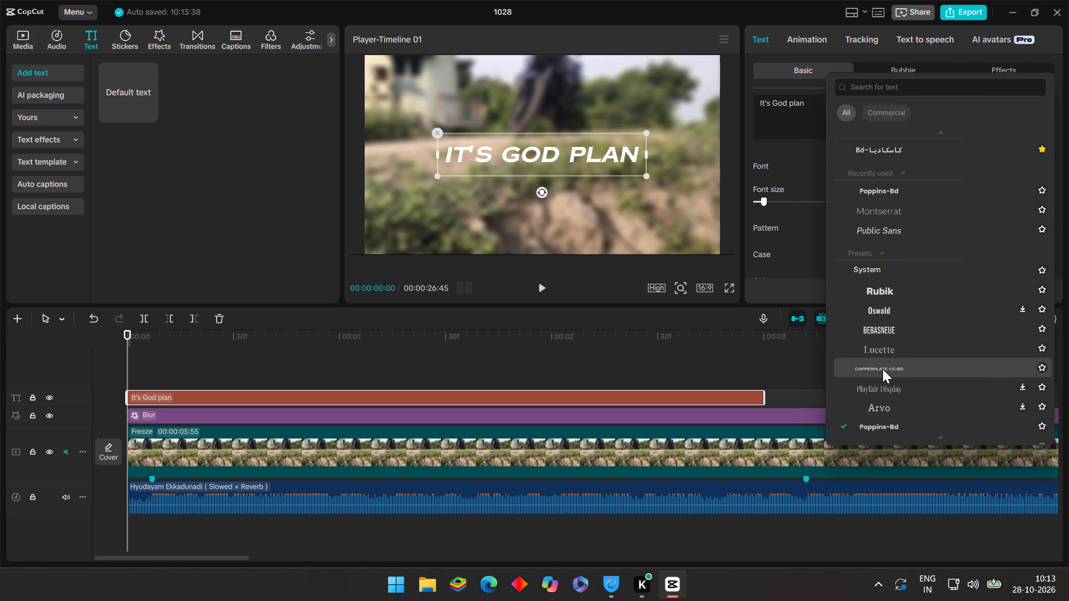
scroll(882, 369, "down", 2)
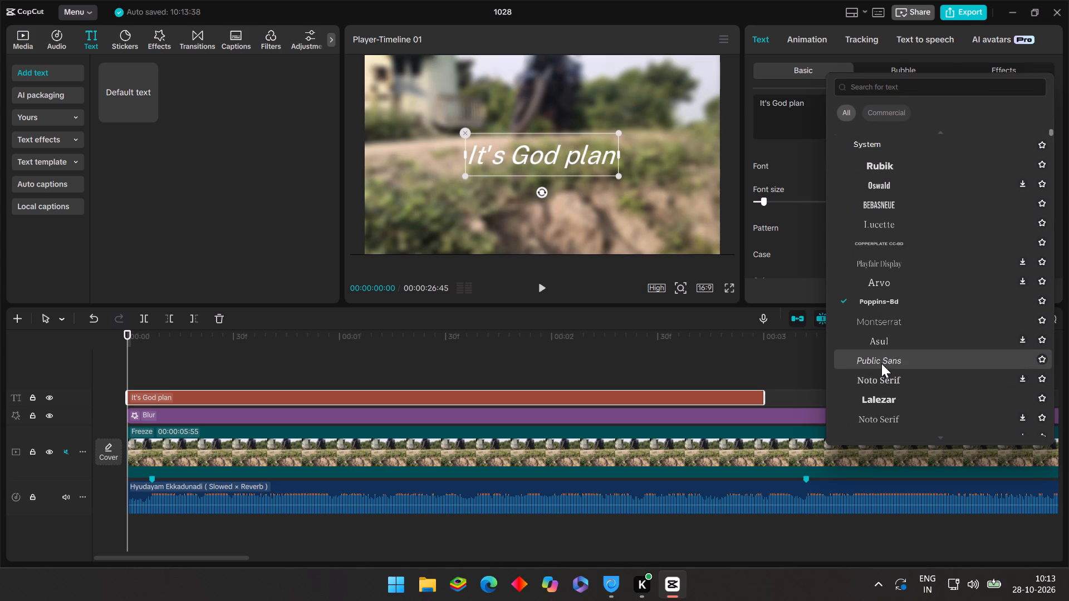
scroll(880, 368, "down", 2)
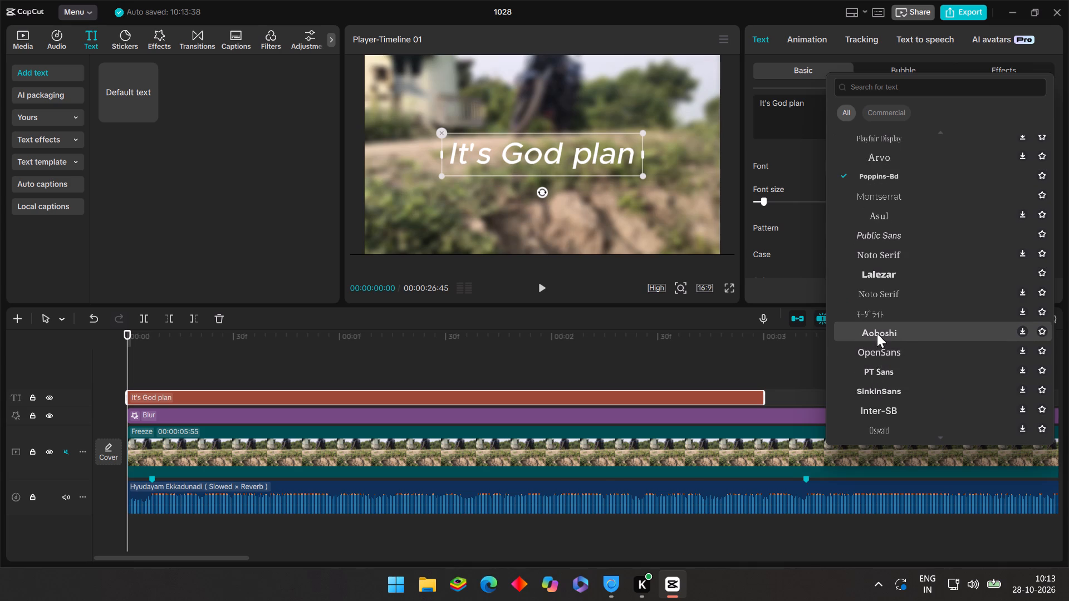
left_click(881, 355)
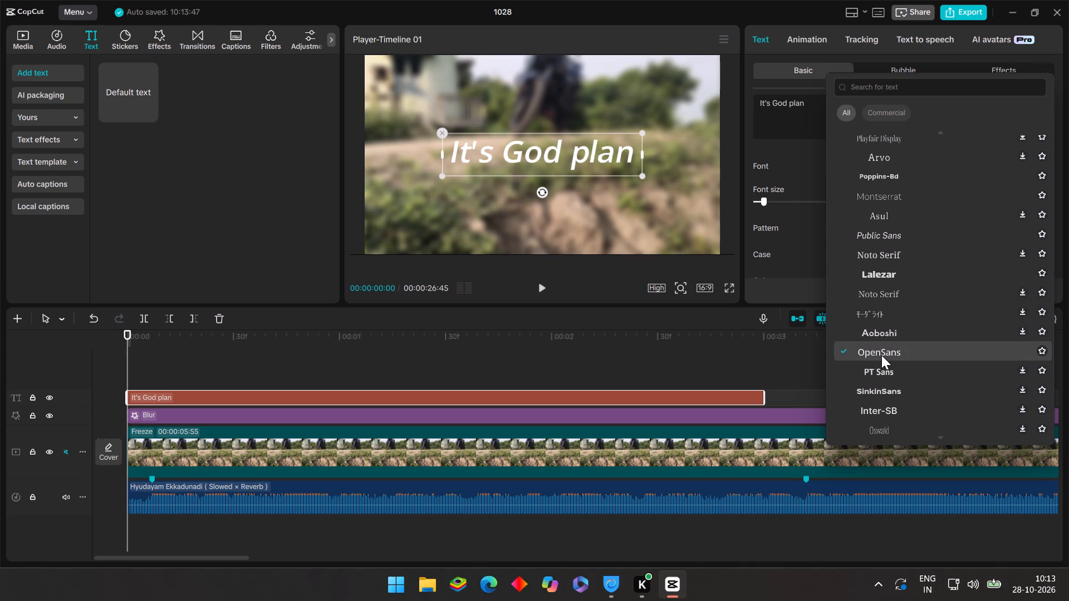
left_click(881, 355)
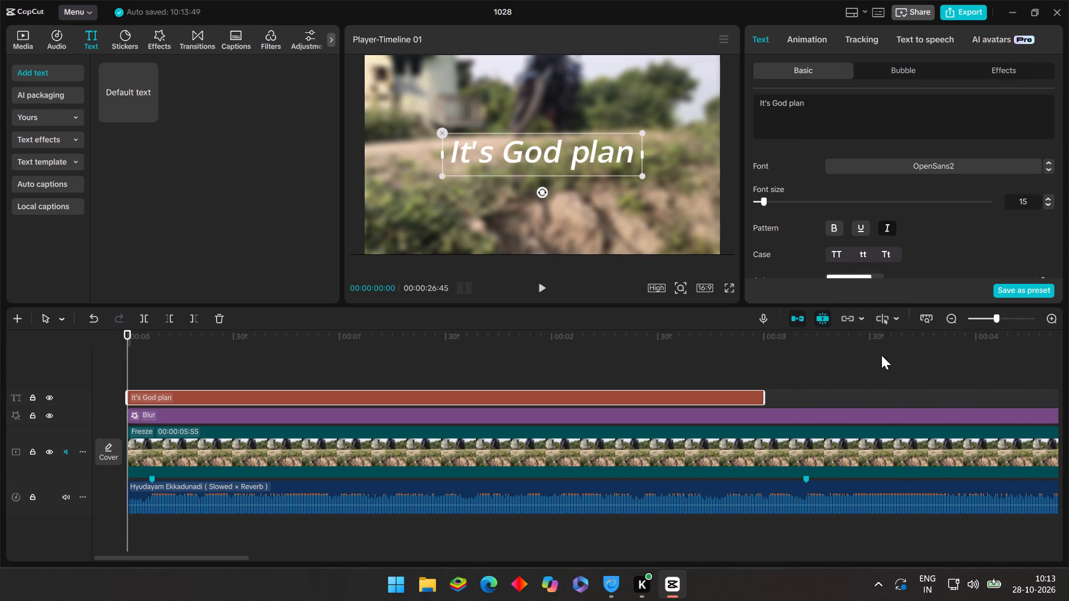
Reduce the title's font size to 6.
triple_click(1050, 203)
triple_click(1050, 203)
left_click(1050, 203)
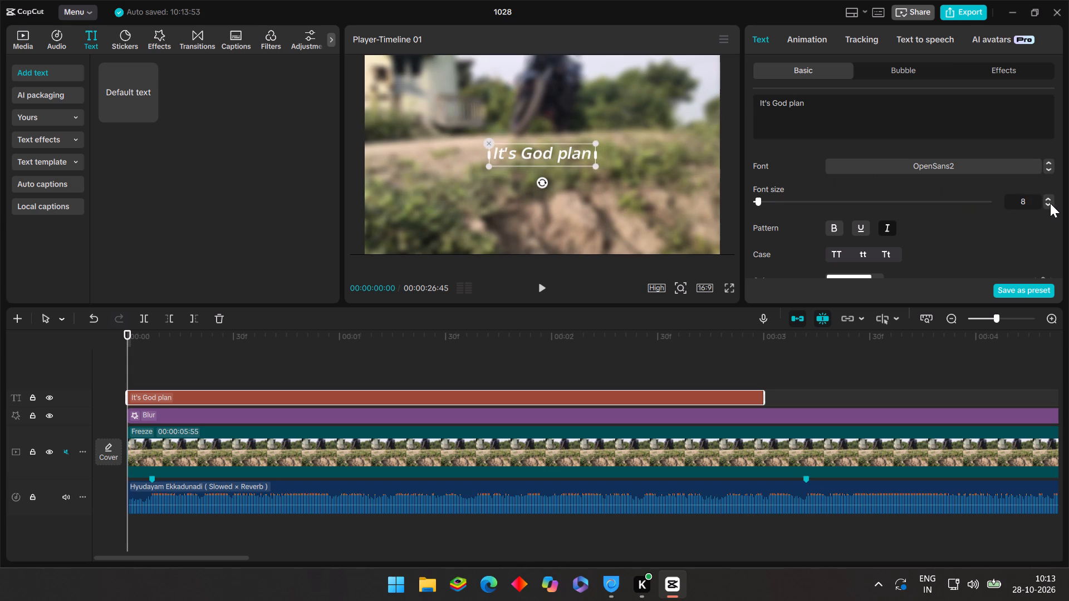
left_click(1050, 203)
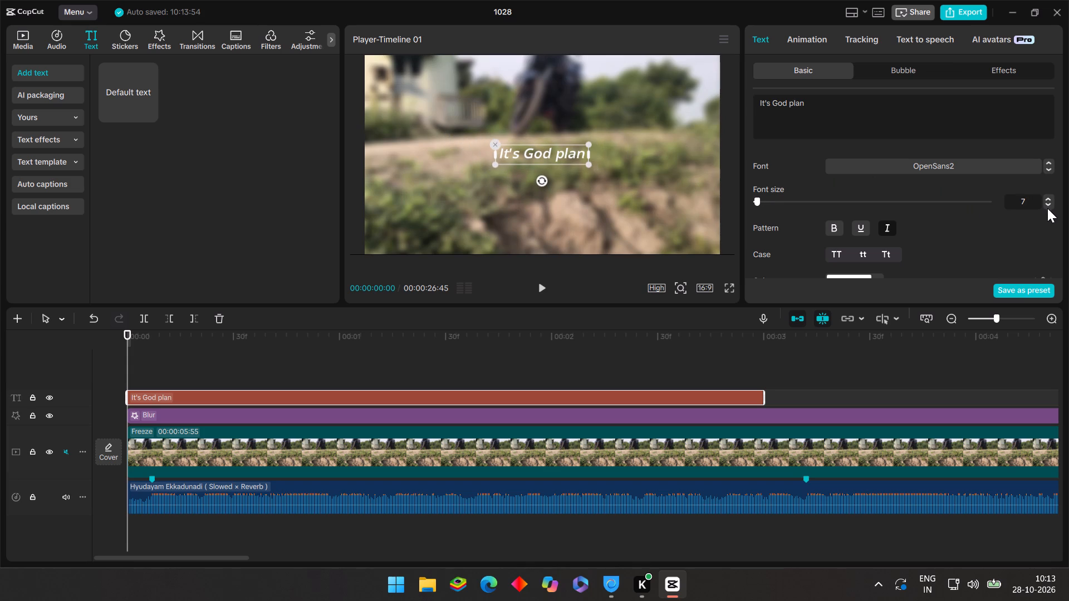
left_click(1050, 206)
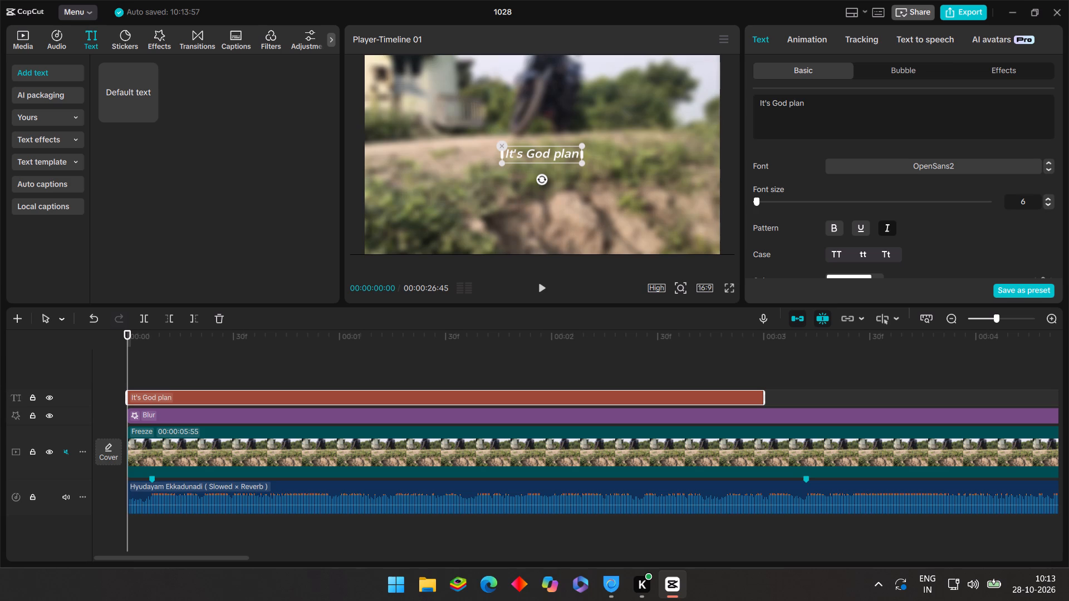
Append a space and an exclamation mark so the title reads "It's God plan !".
left_click(529, 150)
left_click(811, 104)
key("space")
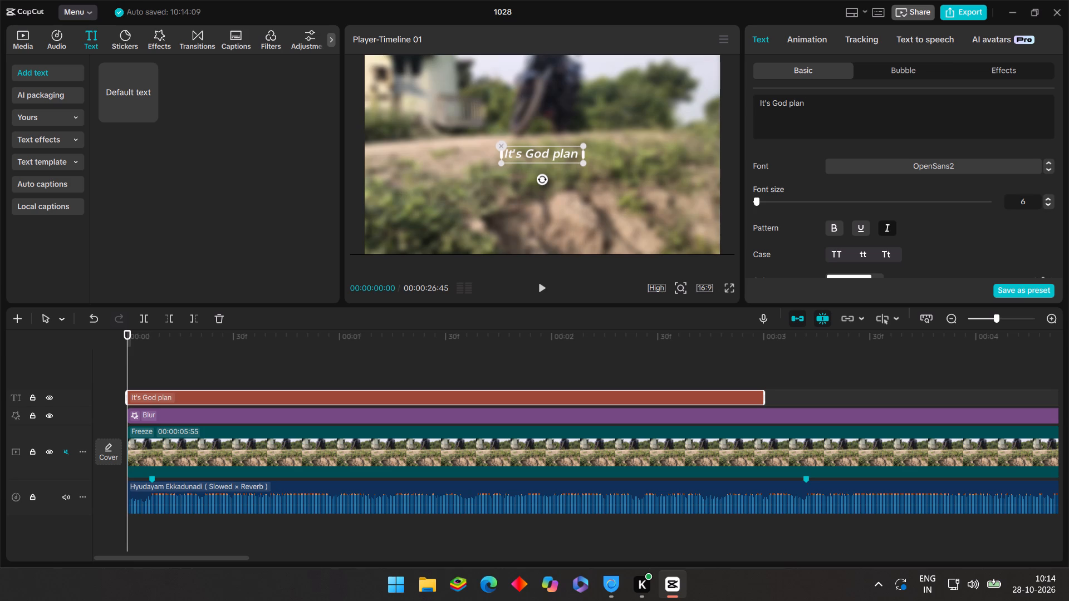
key("shift+exclam")
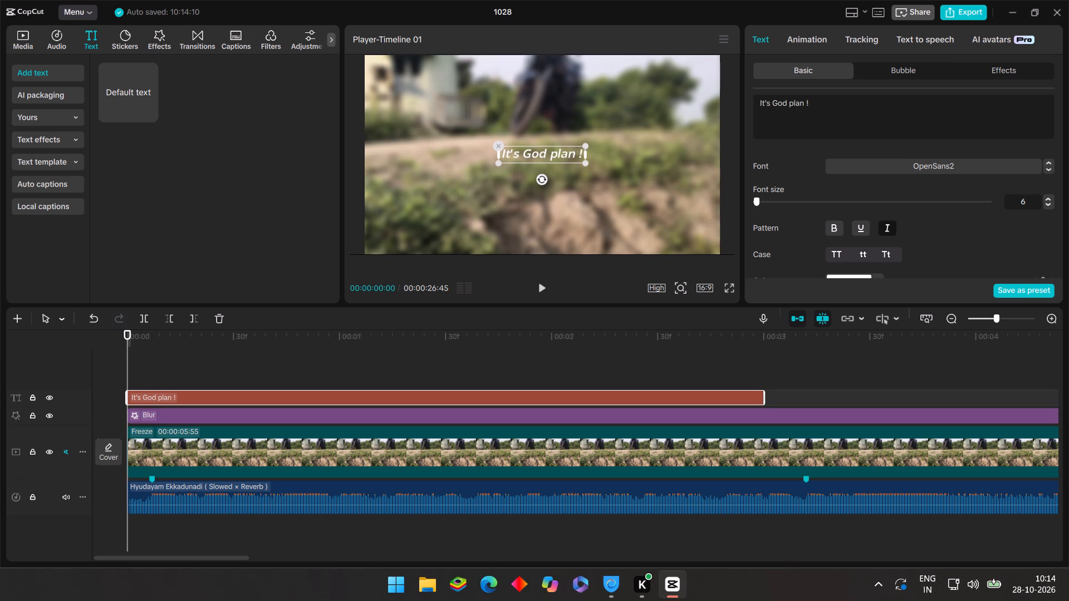
Colour only the word "God" in the title yellow, hex F4C70F.
left_click_drag(788, 101, 769, 101)
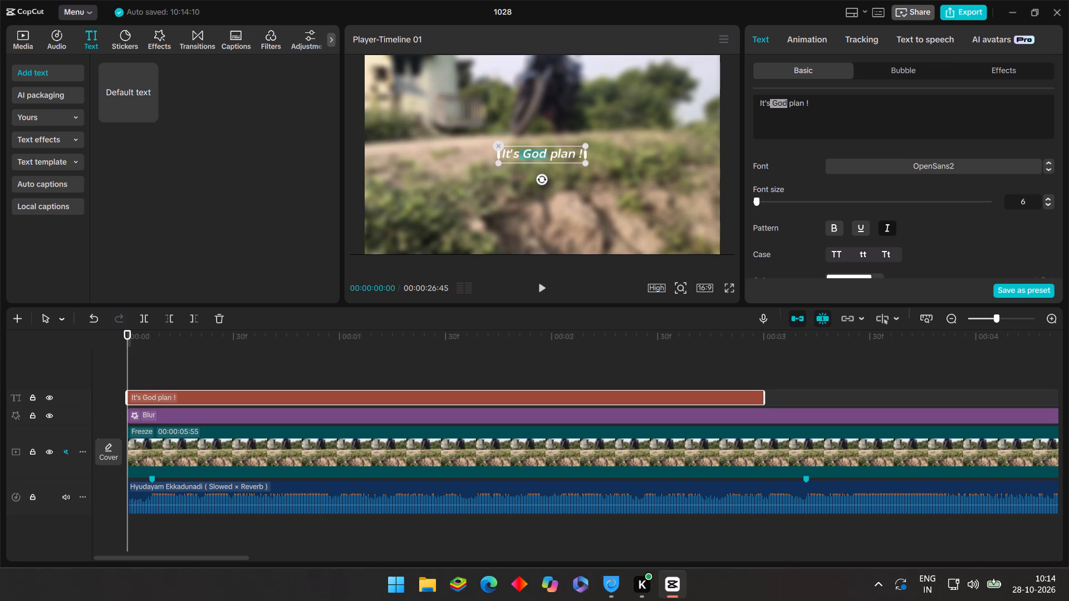
scroll(821, 304, "down", 3)
scroll(828, 254, "down", 4)
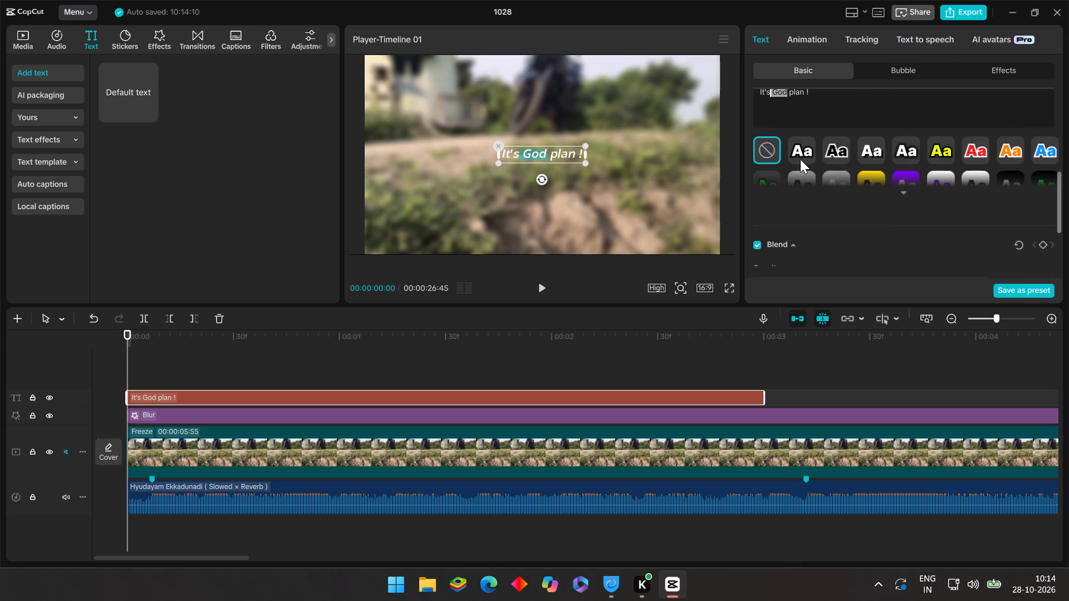
scroll(817, 162, "up", 2)
left_click(858, 157)
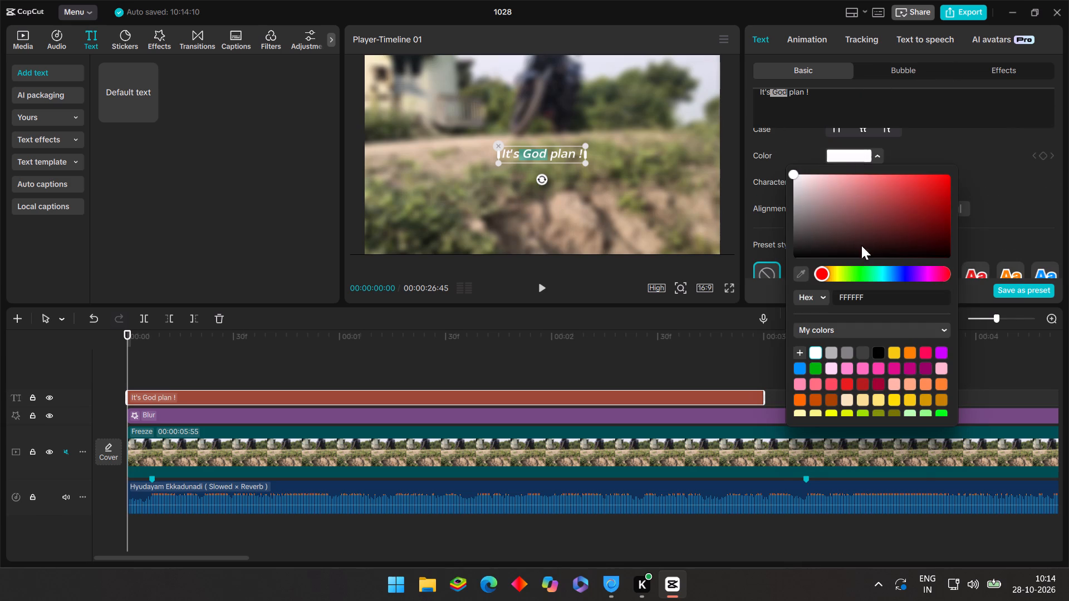
left_click(894, 353)
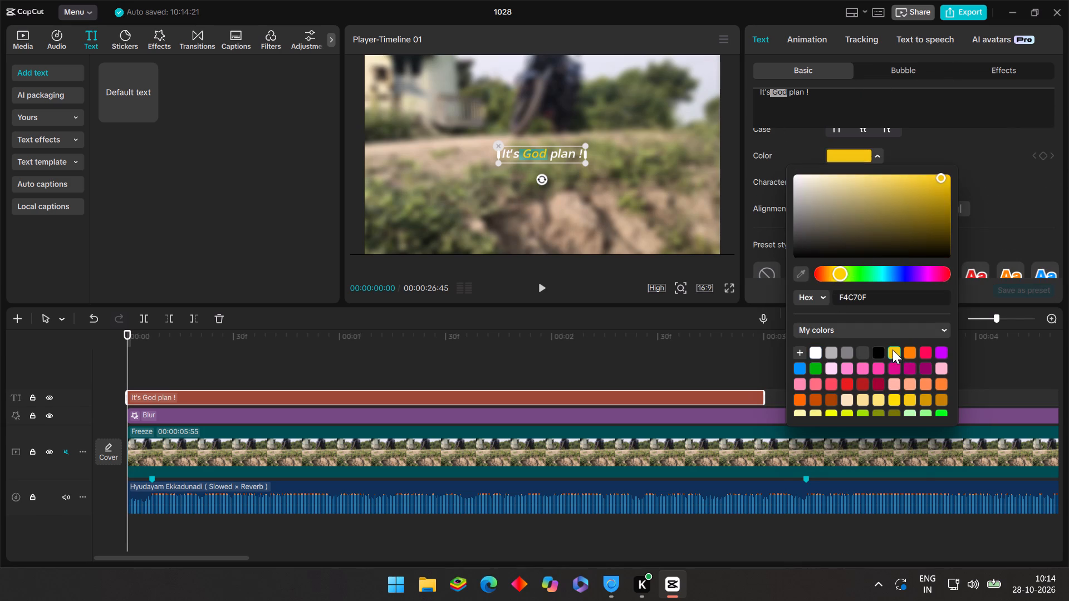
left_click(653, 371)
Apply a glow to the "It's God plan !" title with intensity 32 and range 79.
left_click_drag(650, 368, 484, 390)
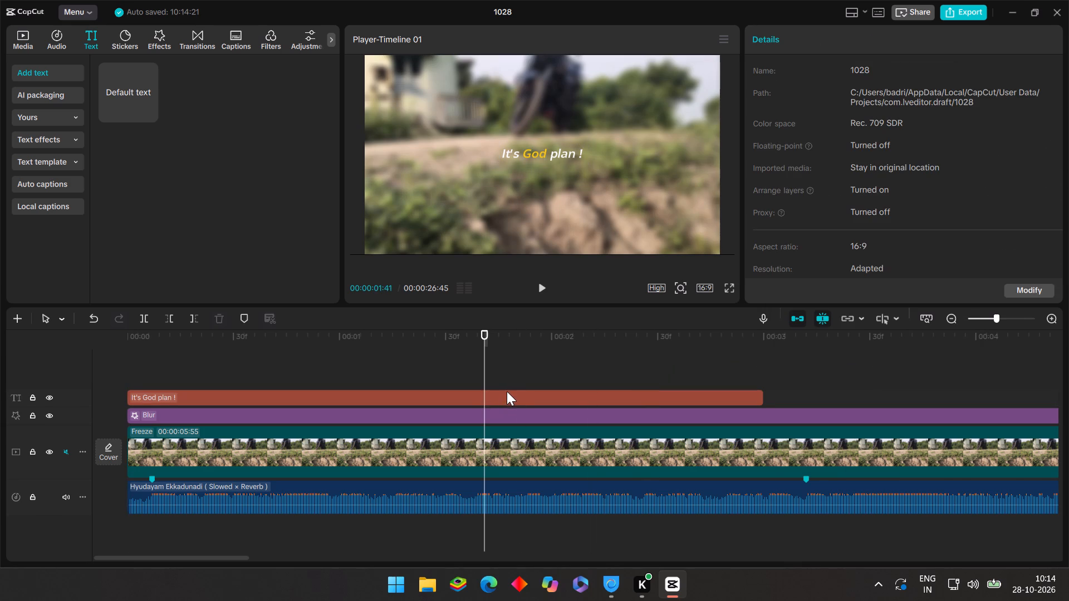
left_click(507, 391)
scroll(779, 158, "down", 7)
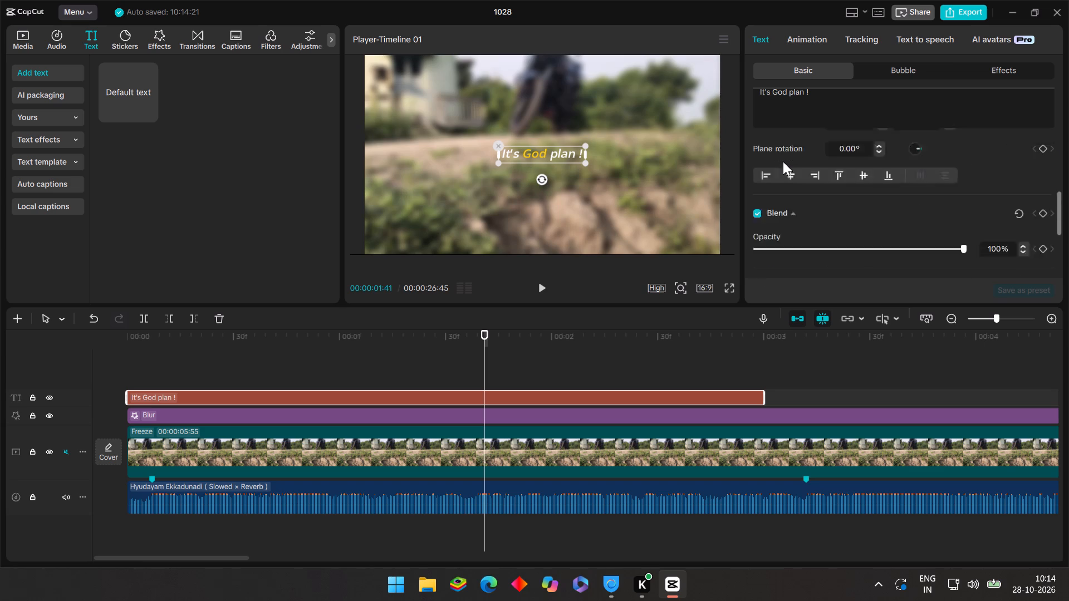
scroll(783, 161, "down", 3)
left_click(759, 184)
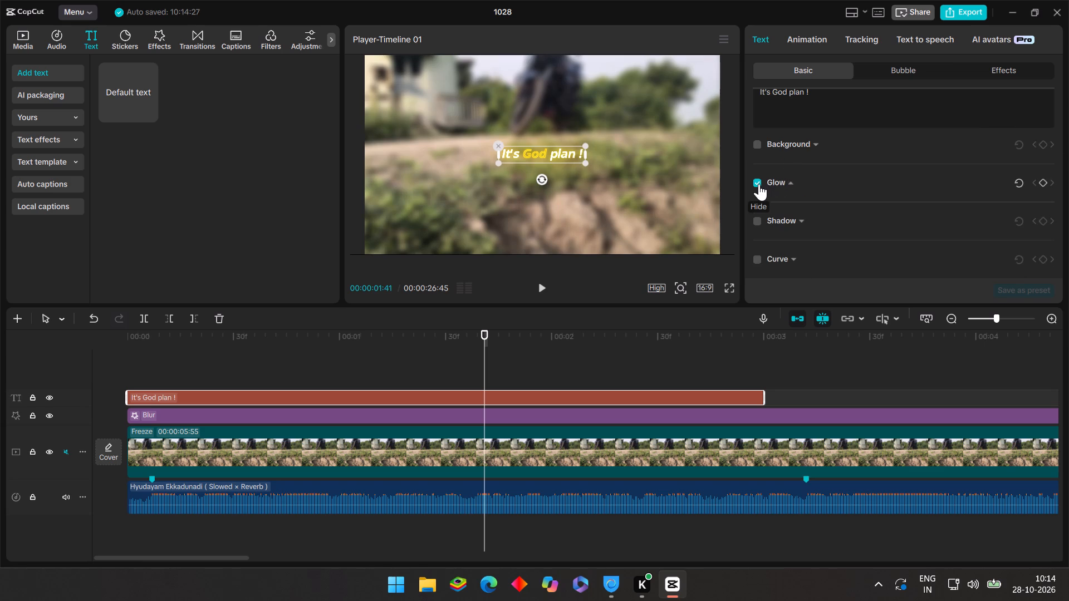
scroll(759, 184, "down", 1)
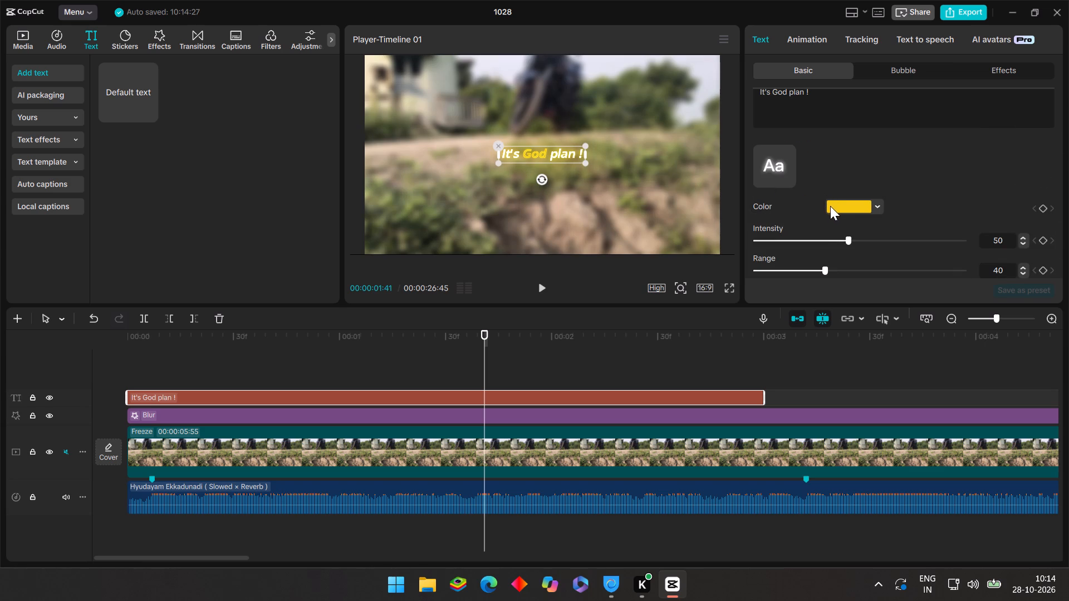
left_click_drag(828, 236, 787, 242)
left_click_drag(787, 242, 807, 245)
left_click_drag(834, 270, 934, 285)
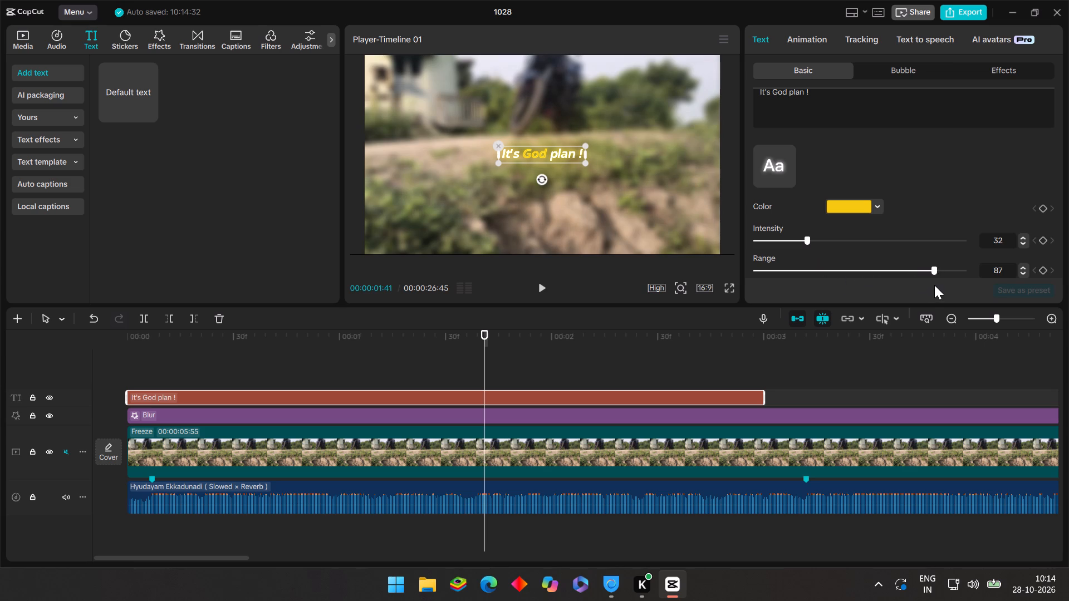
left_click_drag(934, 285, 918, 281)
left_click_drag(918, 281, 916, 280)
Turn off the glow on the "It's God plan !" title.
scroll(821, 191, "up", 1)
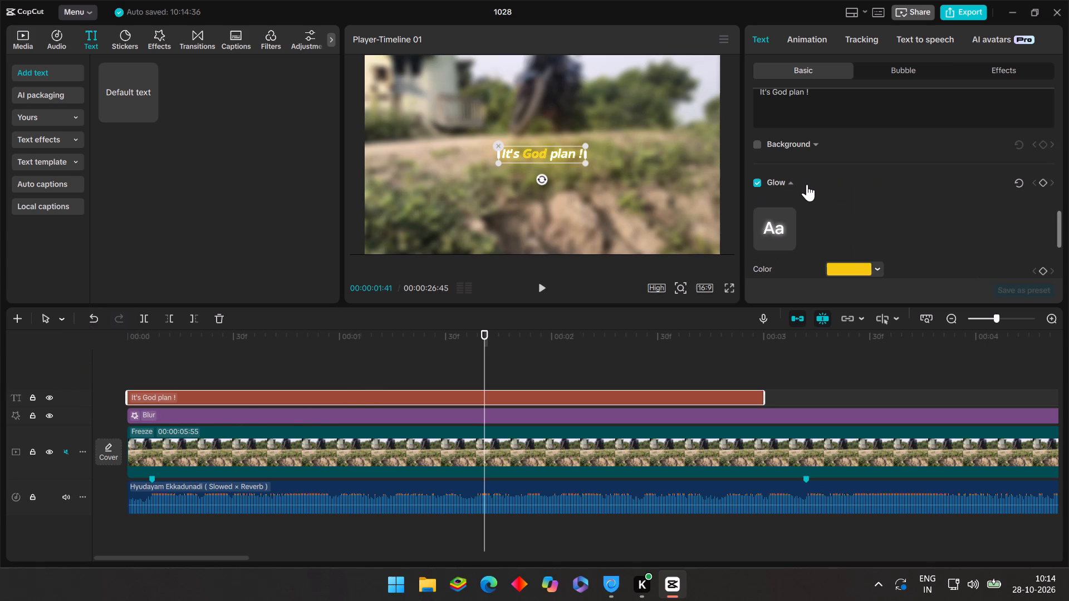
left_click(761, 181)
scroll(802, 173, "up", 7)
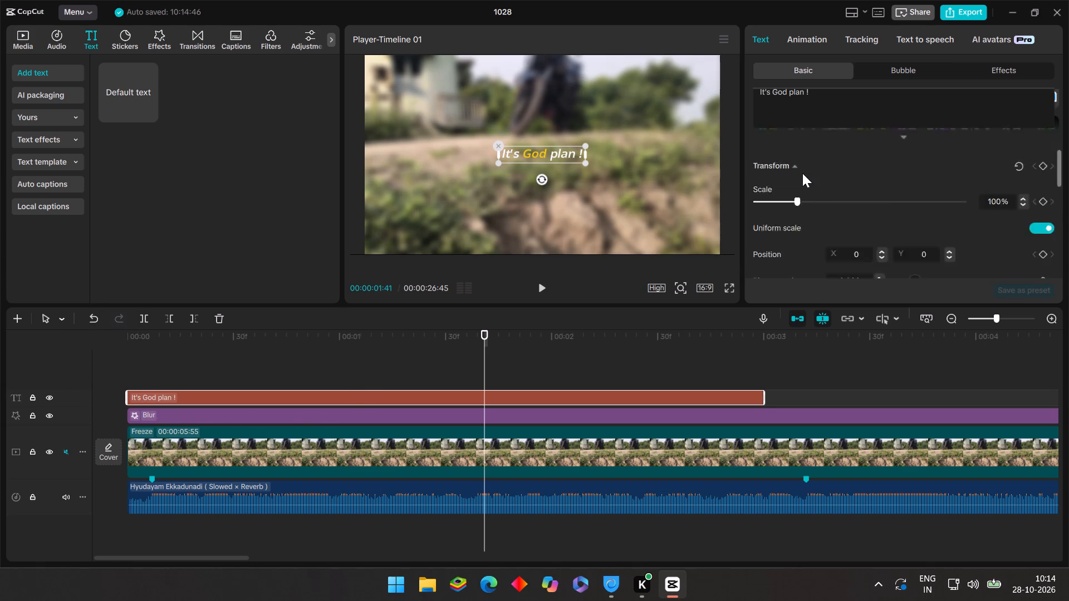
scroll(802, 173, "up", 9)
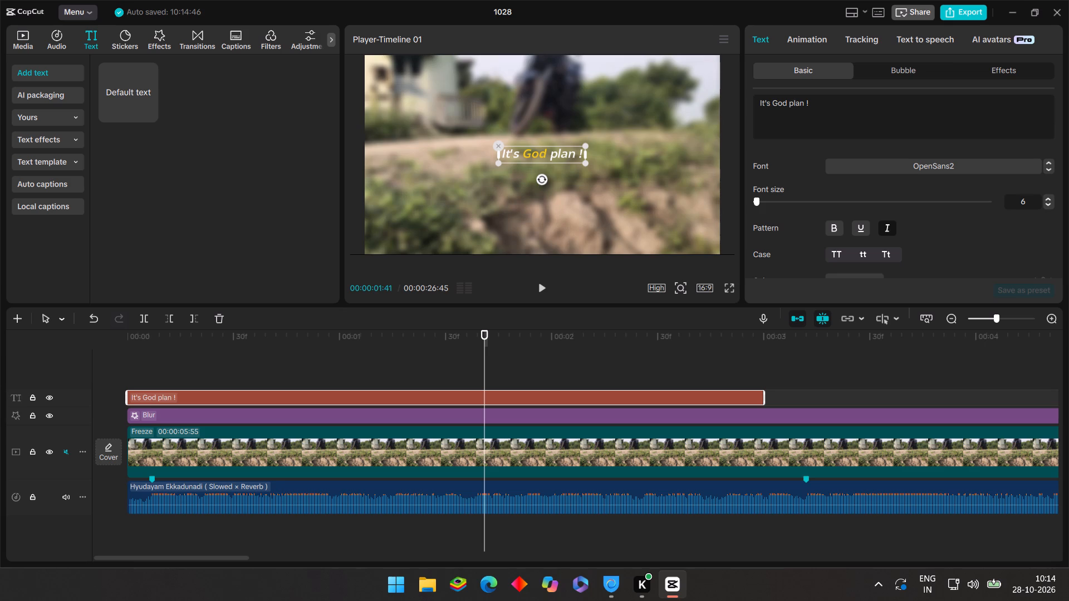
Duplicate the "It's God plan !" title onto a second text track, starting at 00:00:00:00.
key("ctrl+c")
left_click(247, 398, "ctrl")
left_click(213, 380, "ctrl")
left_click_drag(213, 376, 107, 372, "ctrl")
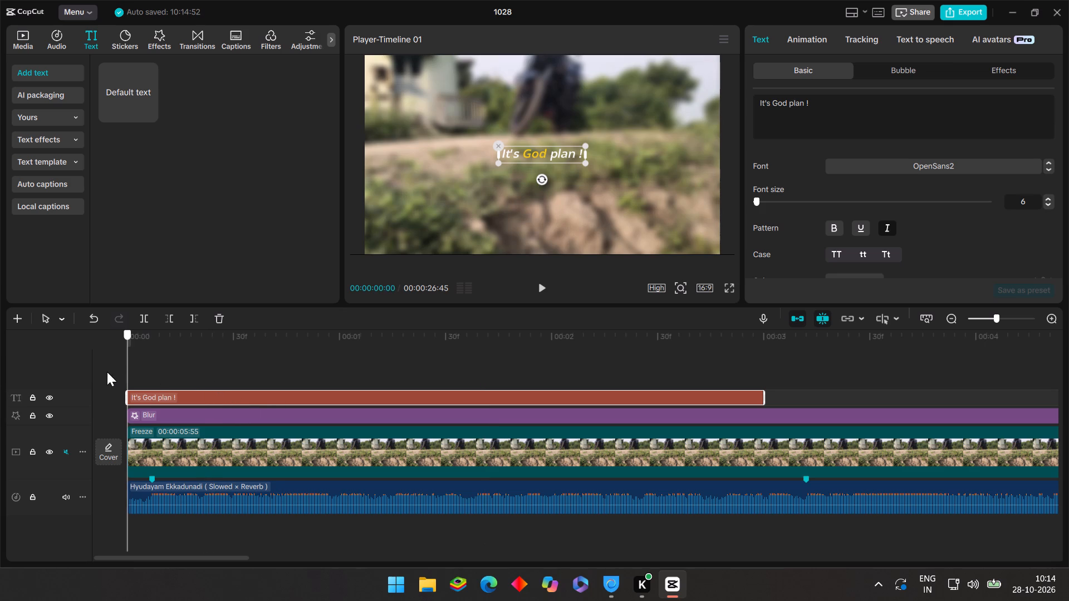
left_click_drag(107, 372, 104, 372, "ctrl")
key("ctrl+v")
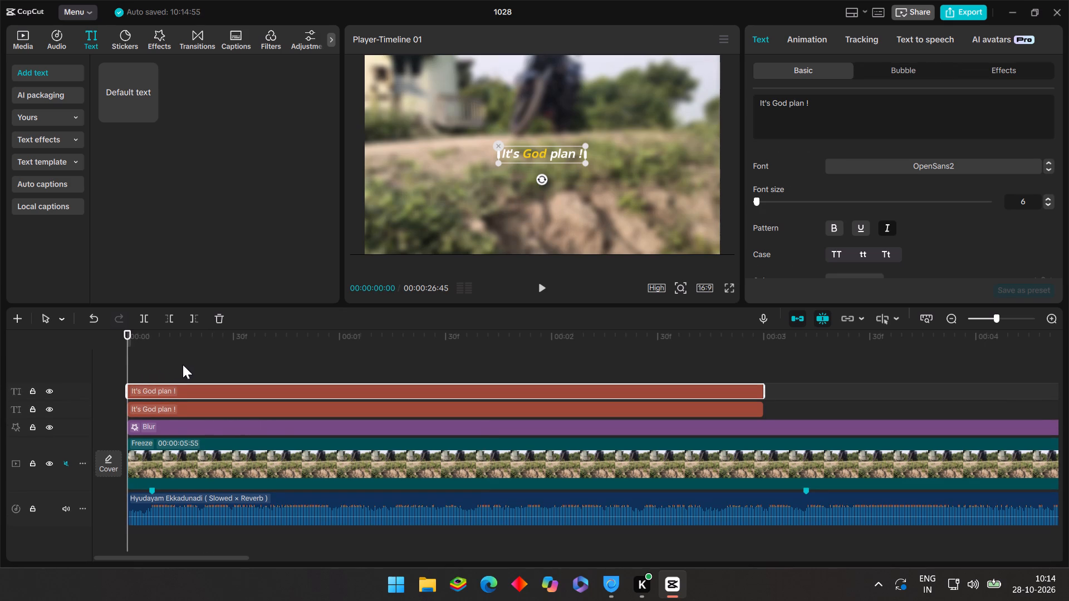
Look through the basic text settings of the lower "It's God plan !" title, from font to shadow and curve.
left_click(531, 408)
scroll(921, 244, "down", 3)
scroll(879, 216, "up", 1)
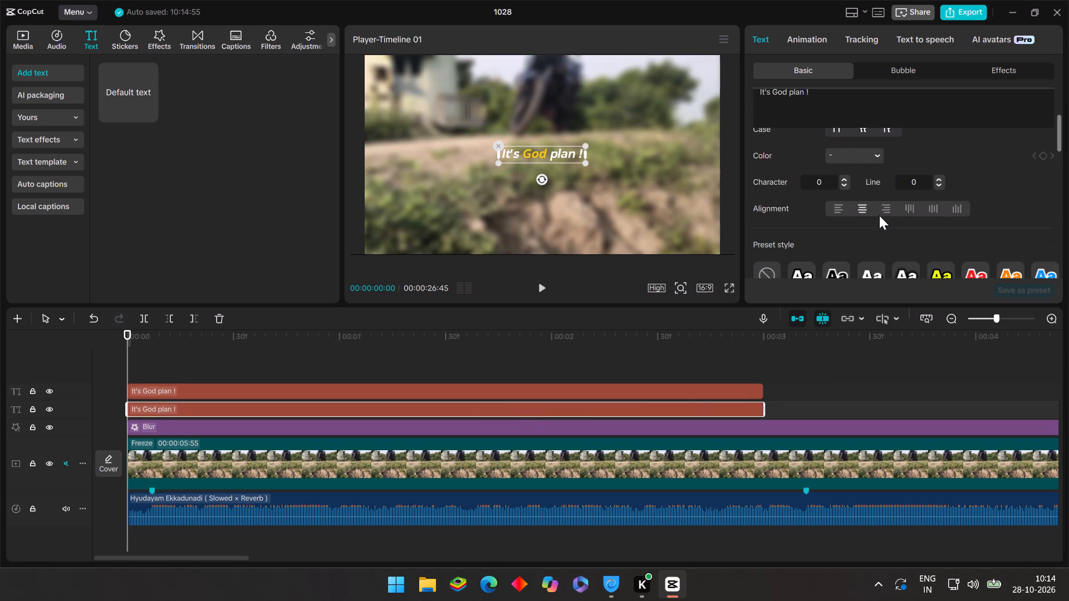
scroll(849, 193, "up", 1)
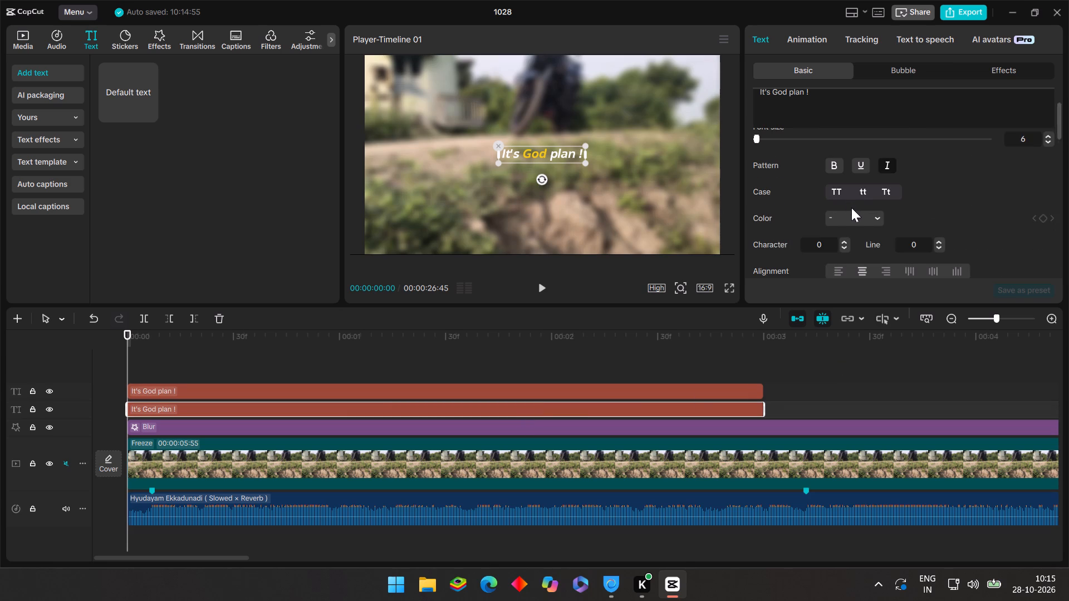
scroll(851, 210, "up", 6)
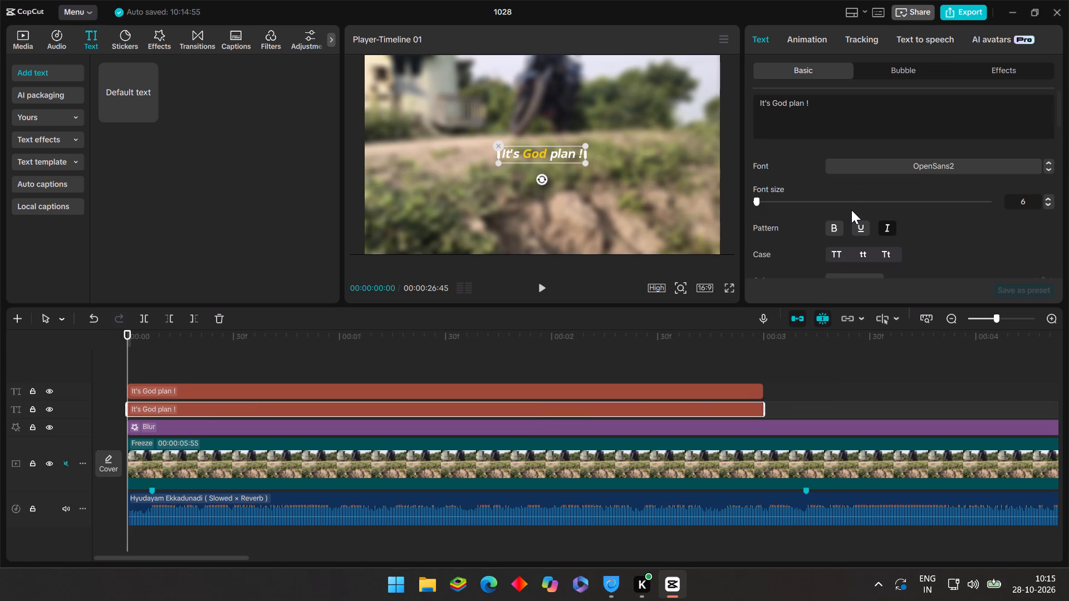
scroll(851, 210, "up", 2)
scroll(856, 166, "down", 1)
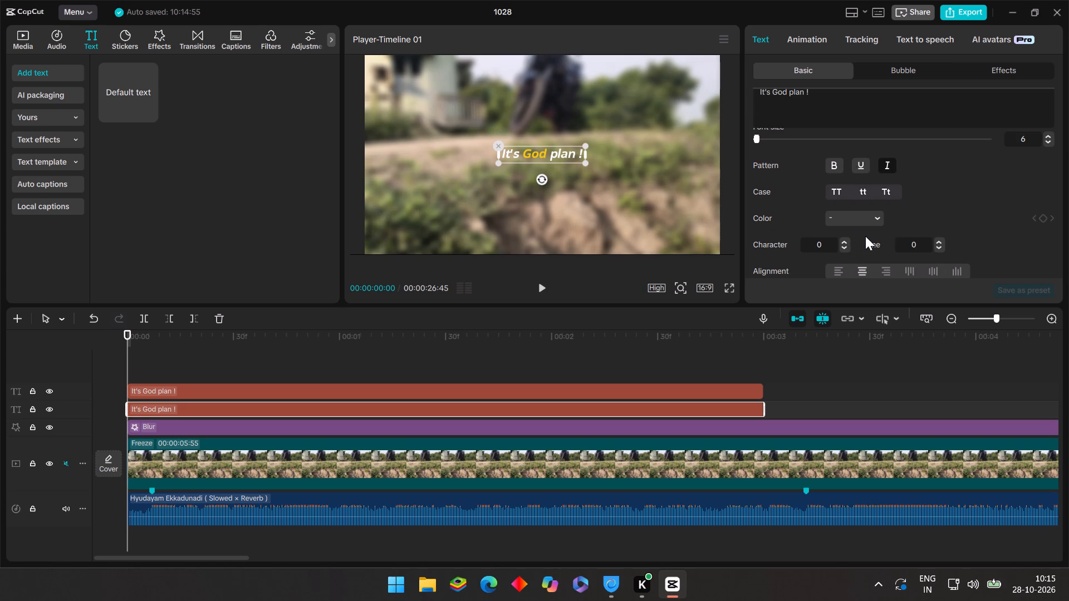
scroll(868, 236, "down", 3)
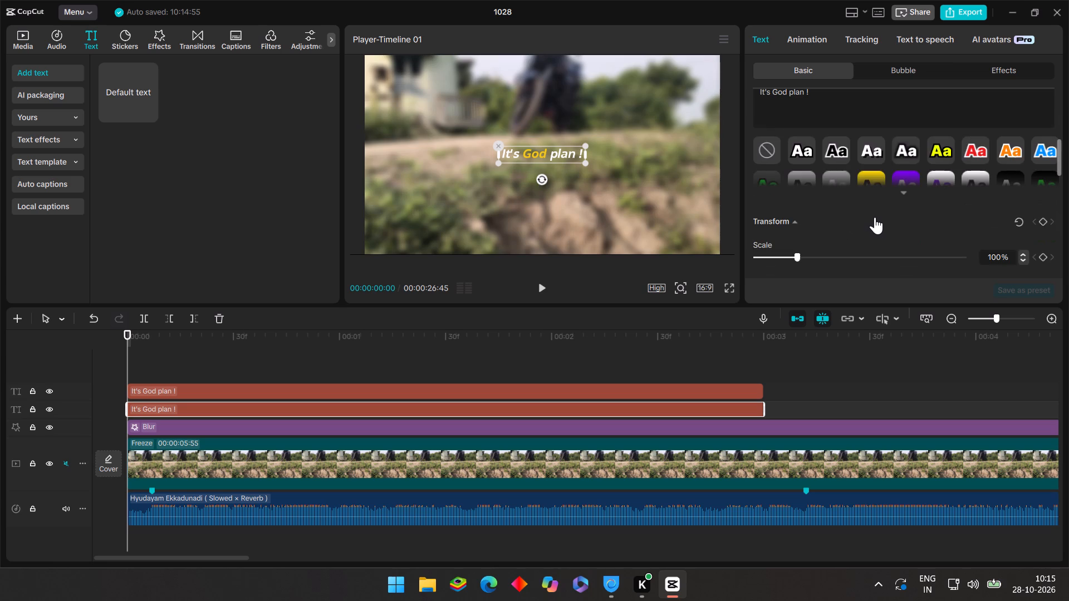
scroll(875, 216, "down", 12)
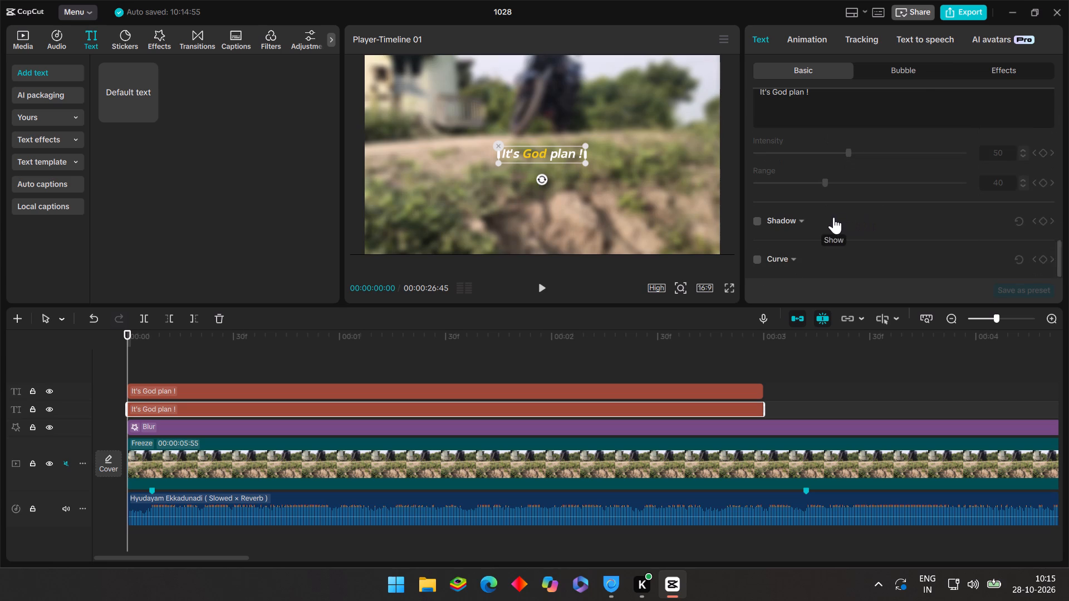
scroll(802, 219, "up", 19)
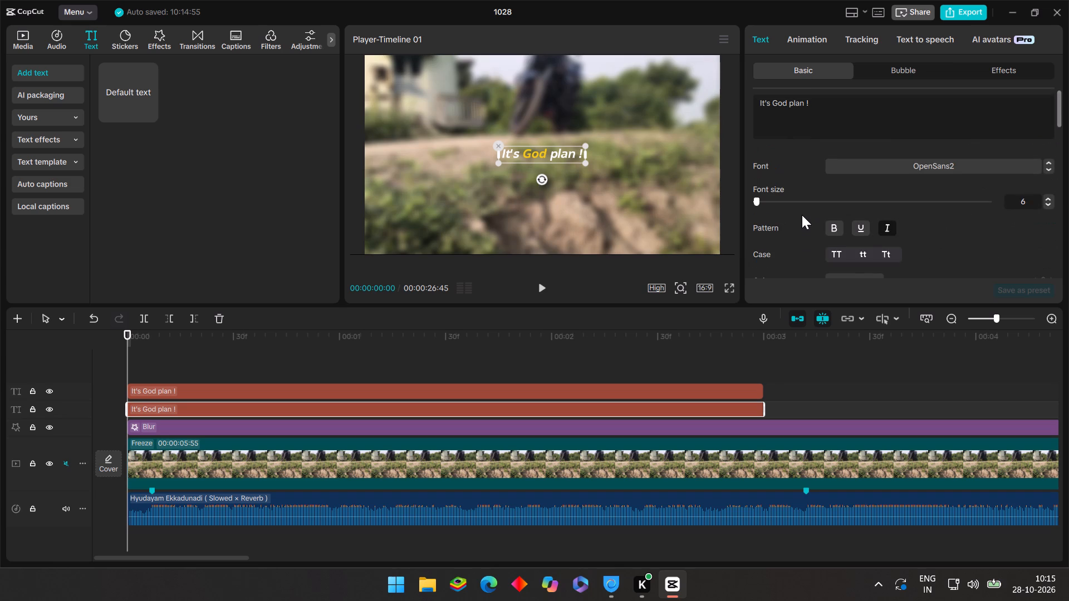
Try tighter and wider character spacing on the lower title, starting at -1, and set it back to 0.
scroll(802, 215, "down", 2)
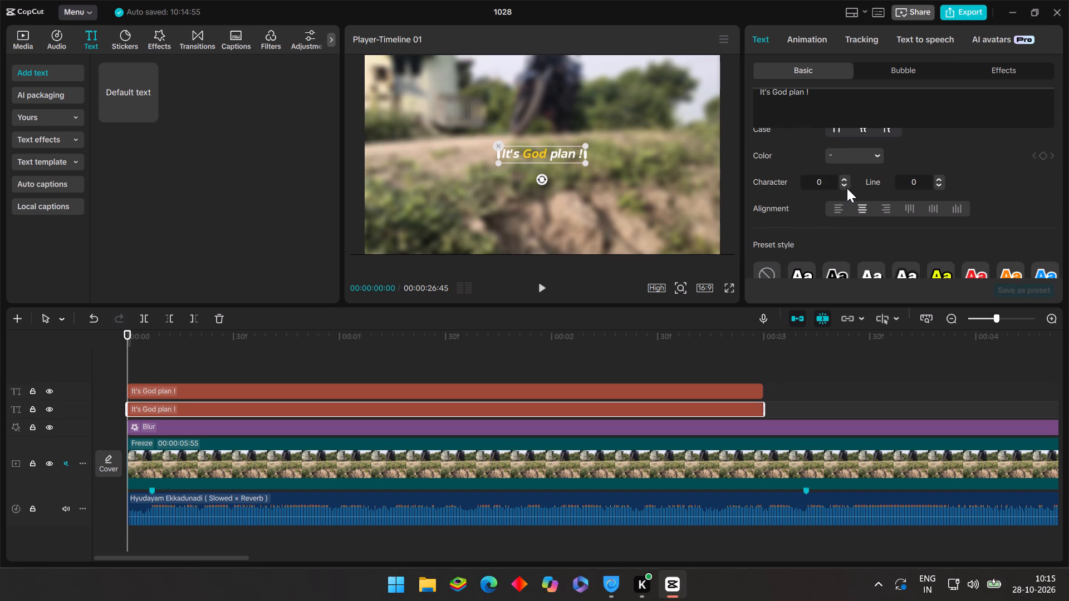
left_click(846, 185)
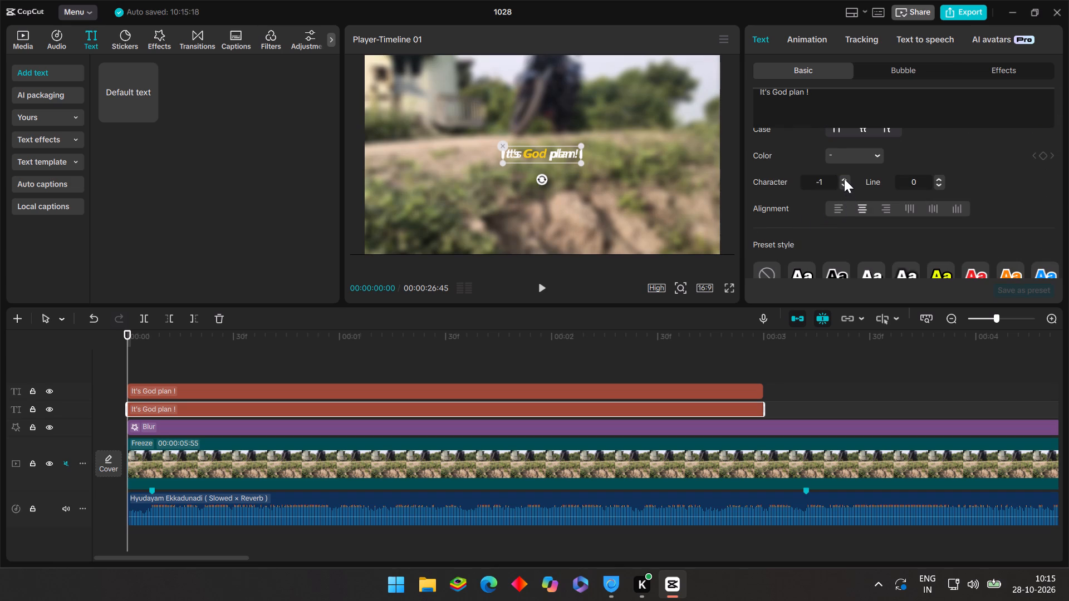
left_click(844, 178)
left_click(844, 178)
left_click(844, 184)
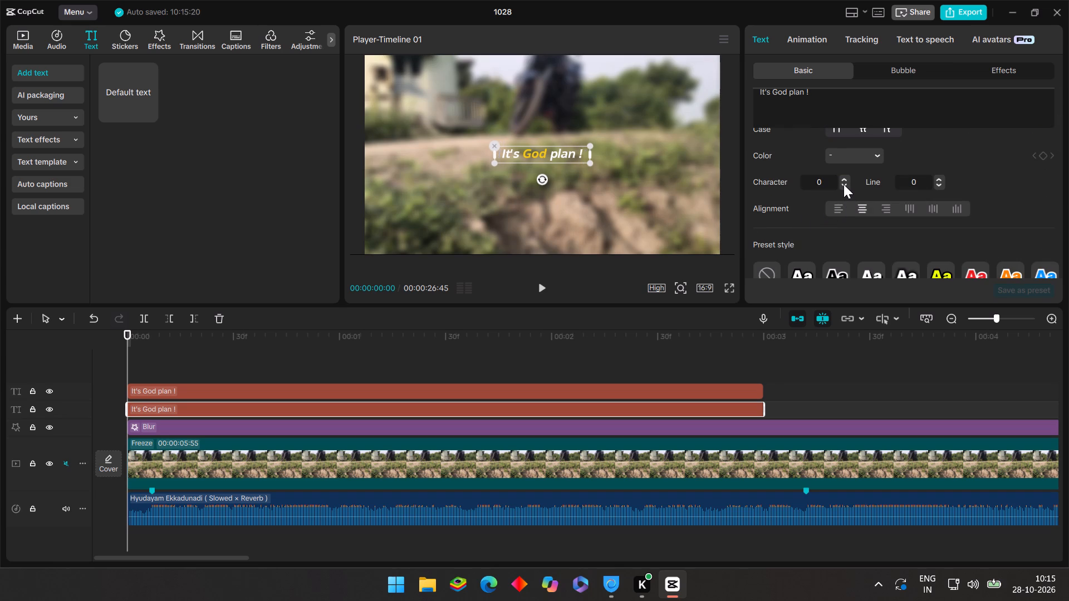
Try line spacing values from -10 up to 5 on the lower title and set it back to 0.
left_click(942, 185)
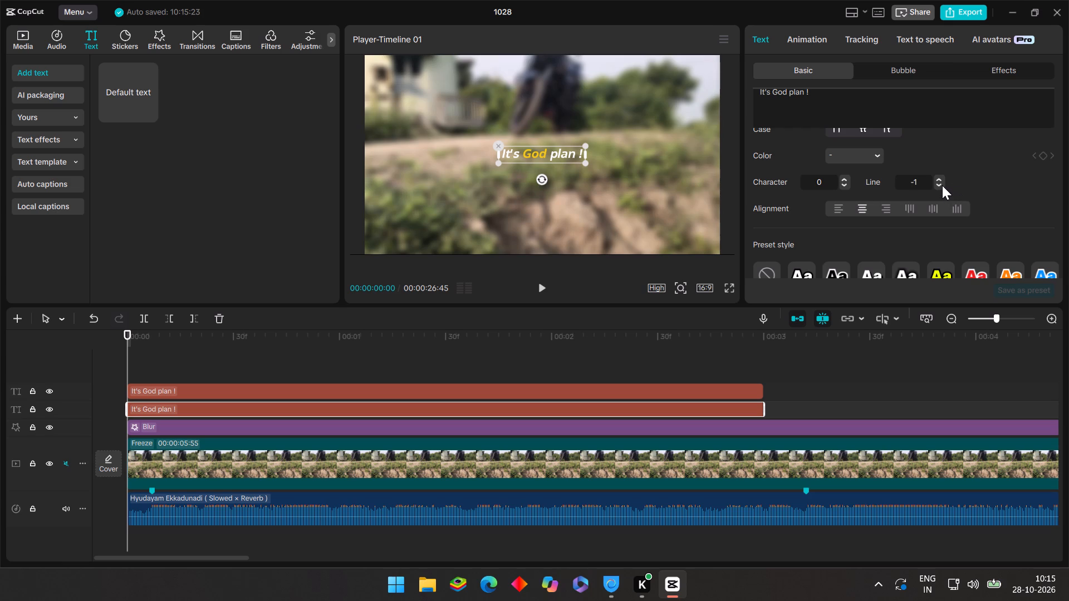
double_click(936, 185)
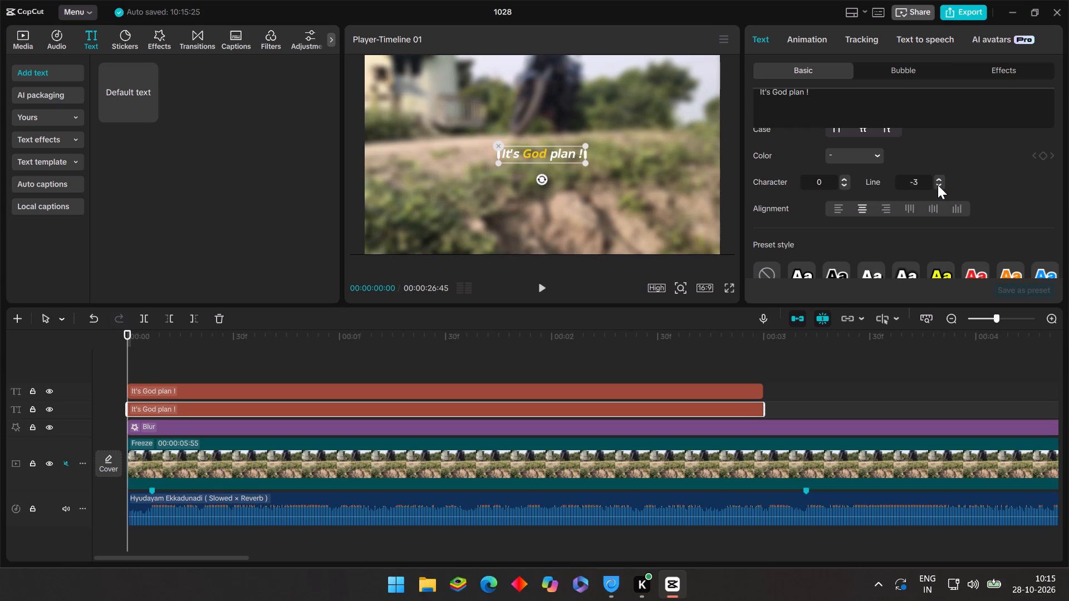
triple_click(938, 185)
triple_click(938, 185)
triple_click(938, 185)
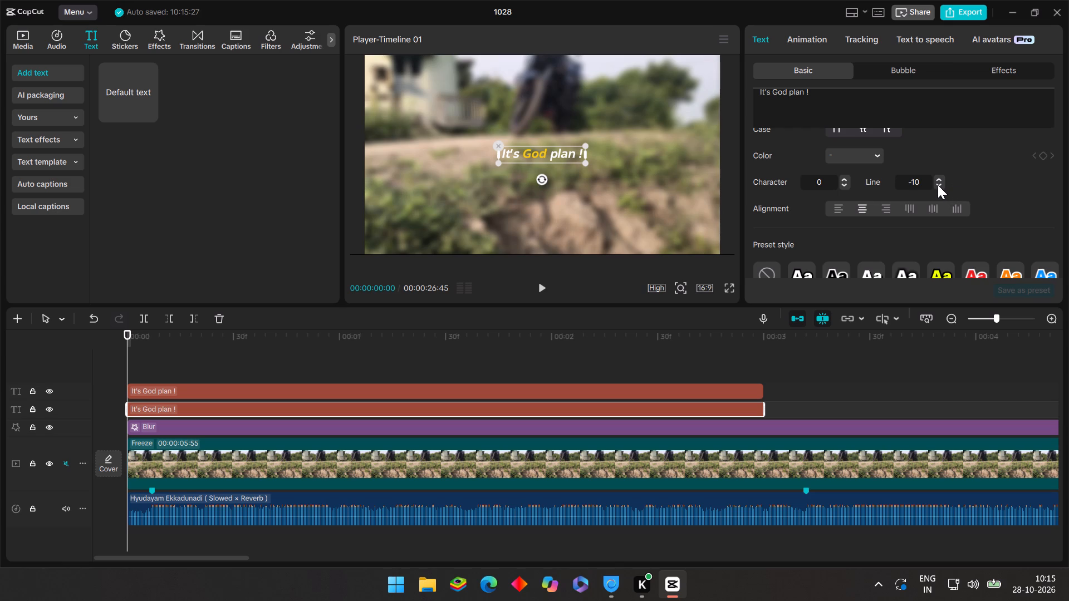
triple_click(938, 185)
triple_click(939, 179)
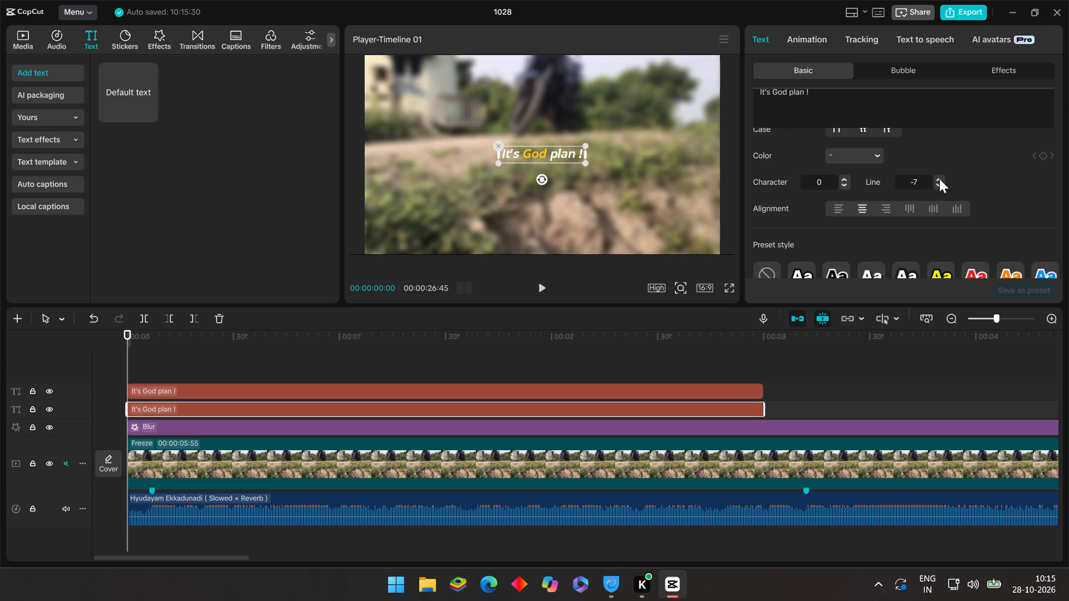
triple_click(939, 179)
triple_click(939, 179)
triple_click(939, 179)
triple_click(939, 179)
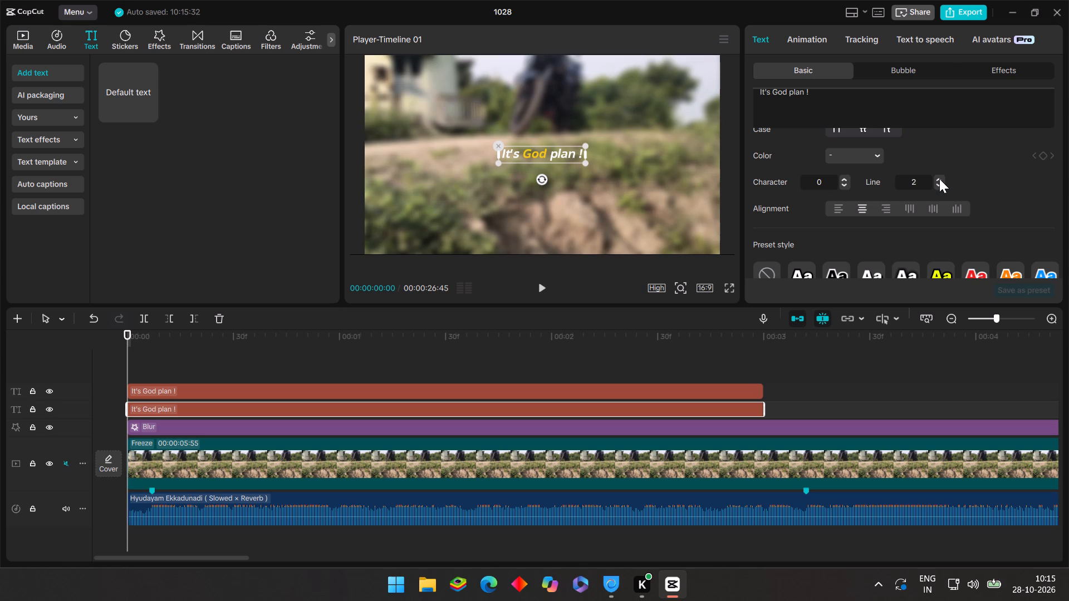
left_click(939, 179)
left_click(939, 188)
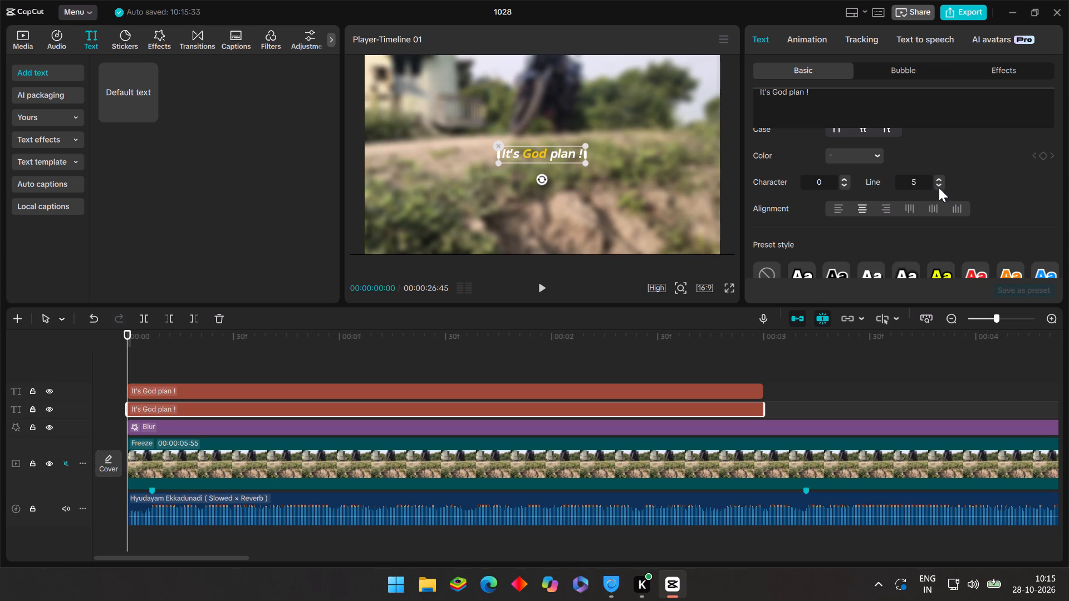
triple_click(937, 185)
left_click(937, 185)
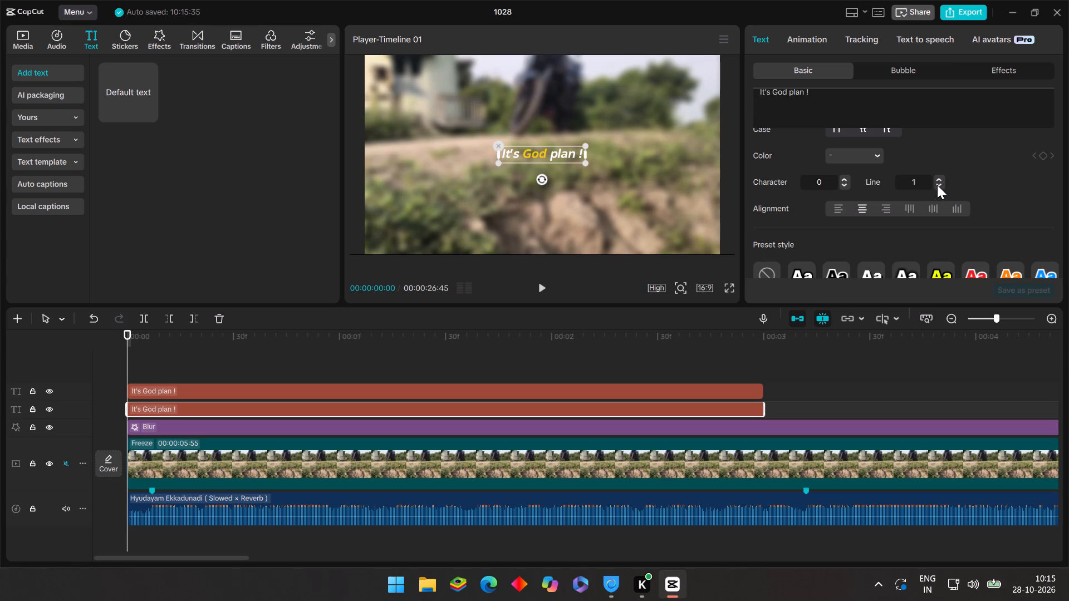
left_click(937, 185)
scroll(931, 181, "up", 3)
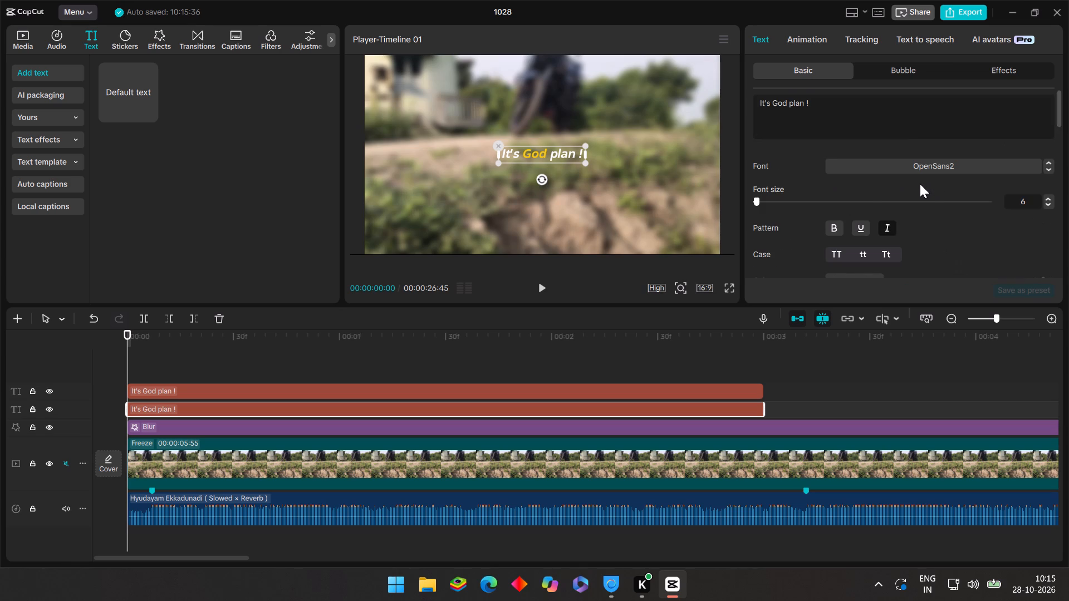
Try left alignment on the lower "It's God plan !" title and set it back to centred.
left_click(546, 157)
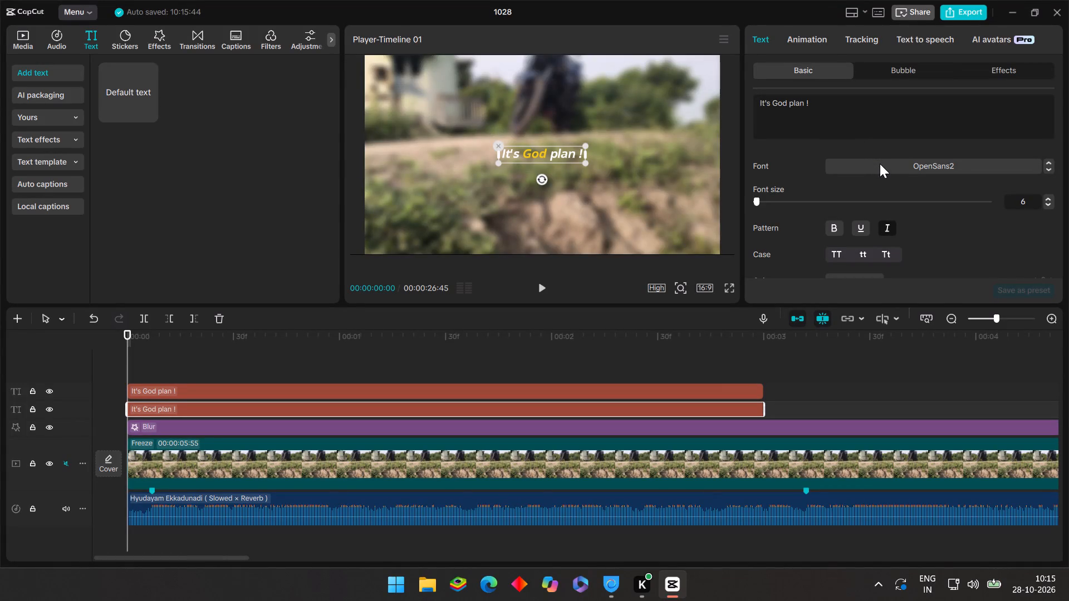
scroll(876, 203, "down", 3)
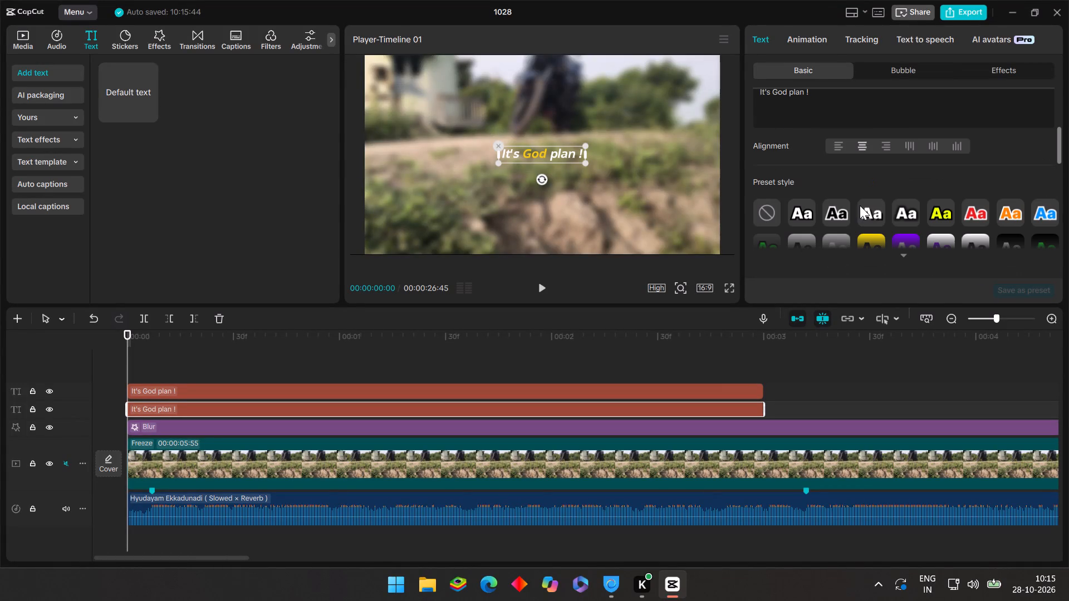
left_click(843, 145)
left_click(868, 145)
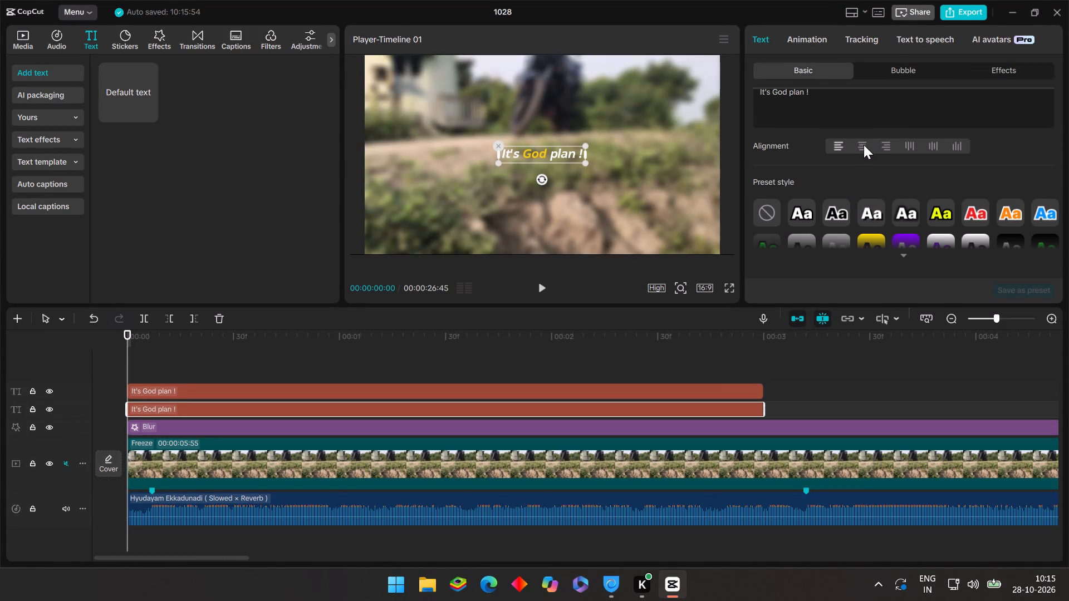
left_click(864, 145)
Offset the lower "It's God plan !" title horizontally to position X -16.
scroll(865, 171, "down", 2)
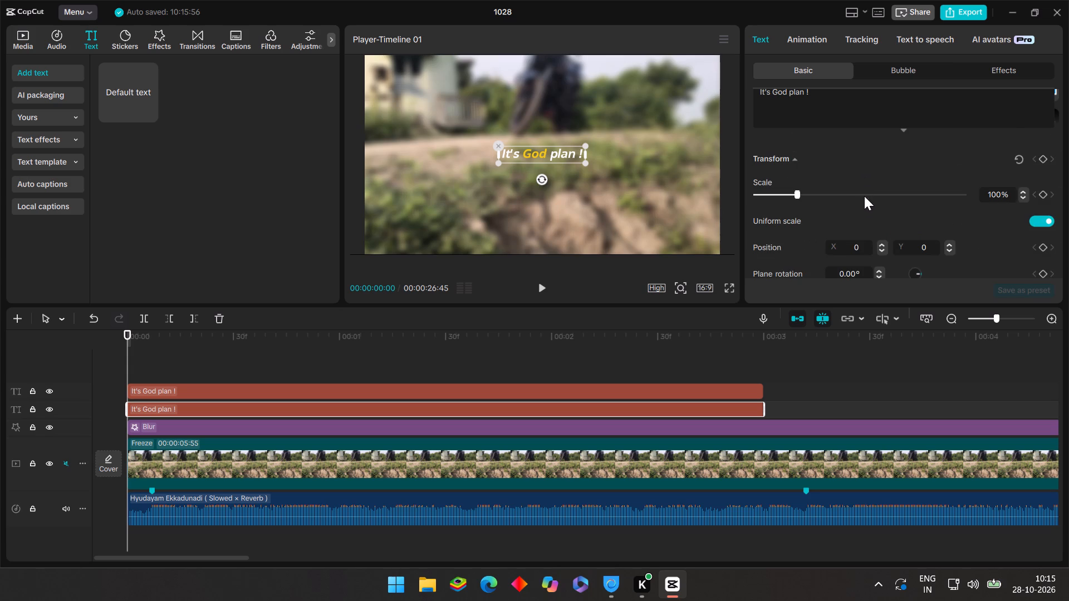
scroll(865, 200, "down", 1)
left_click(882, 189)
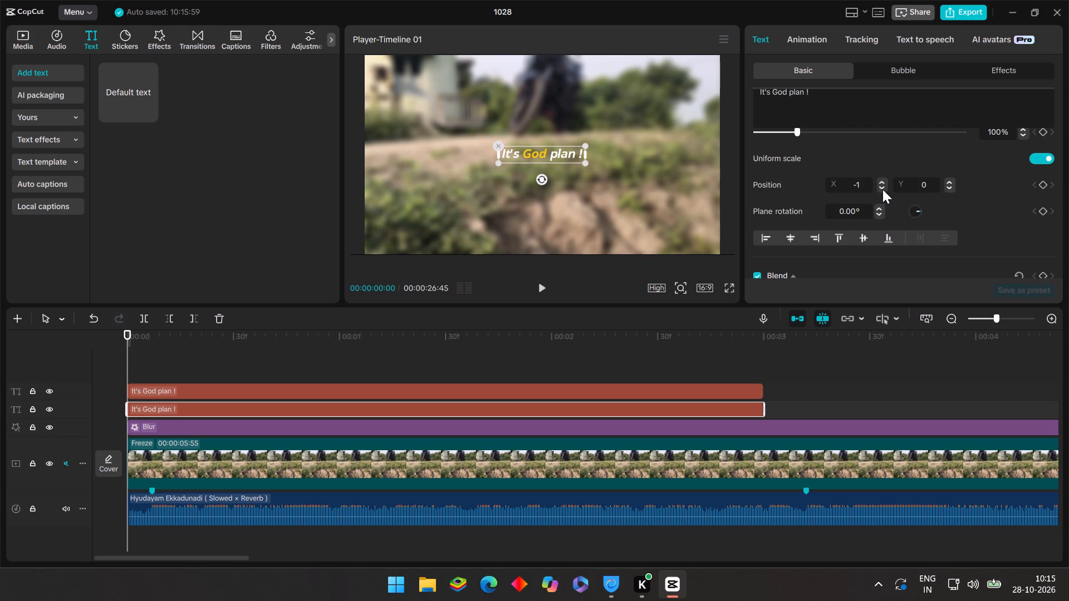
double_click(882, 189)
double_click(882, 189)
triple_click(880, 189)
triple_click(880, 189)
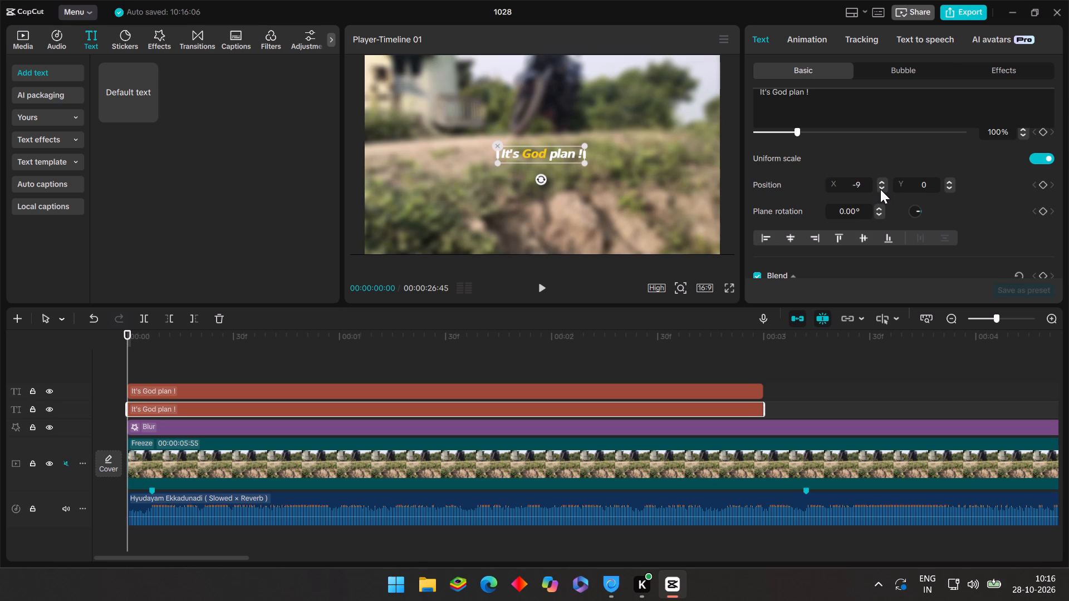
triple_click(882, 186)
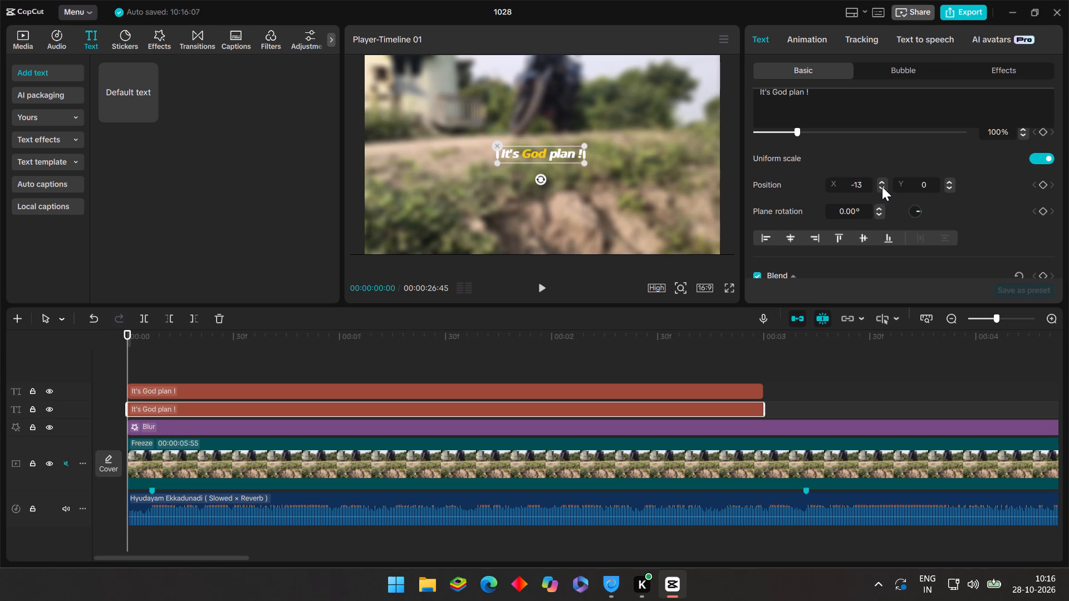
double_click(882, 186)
Delete the lower "It's God plan !" title so that only the upper copy is left.
left_click(409, 388)
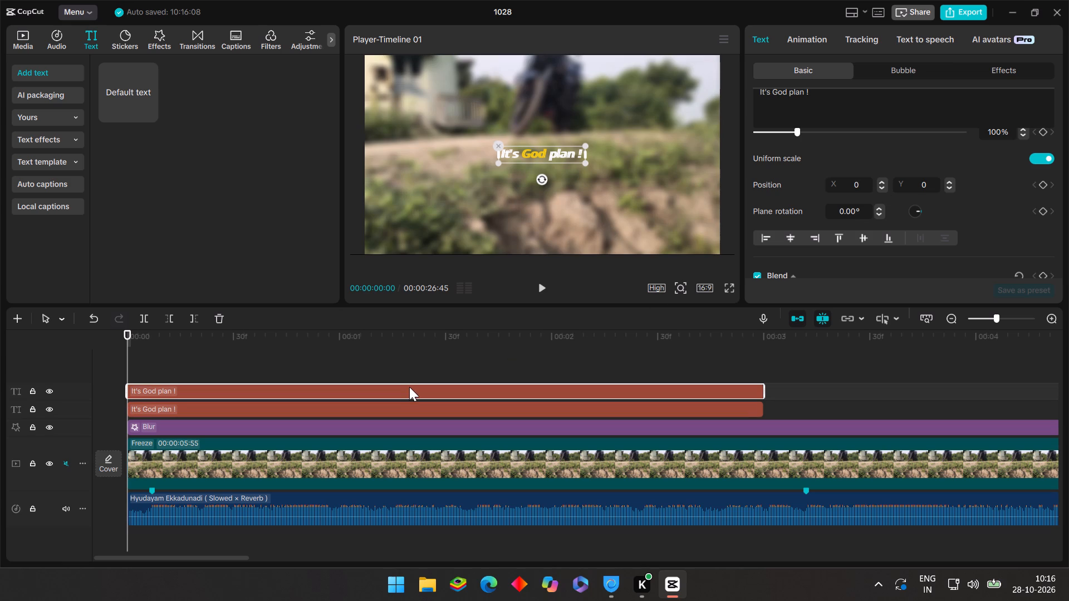
left_click(541, 401)
left_click(532, 405)
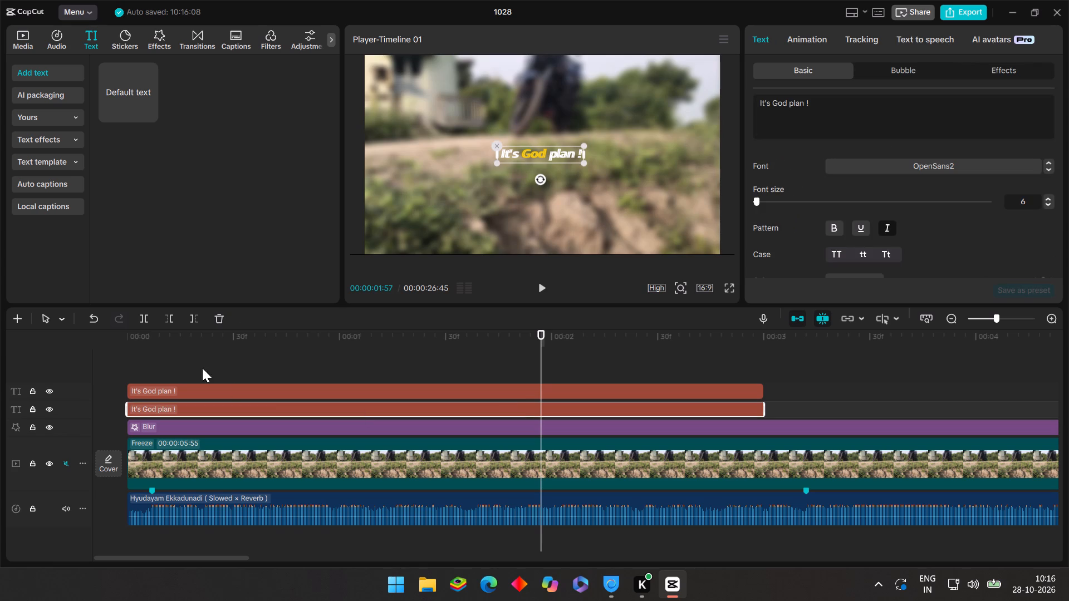
left_click(215, 318)
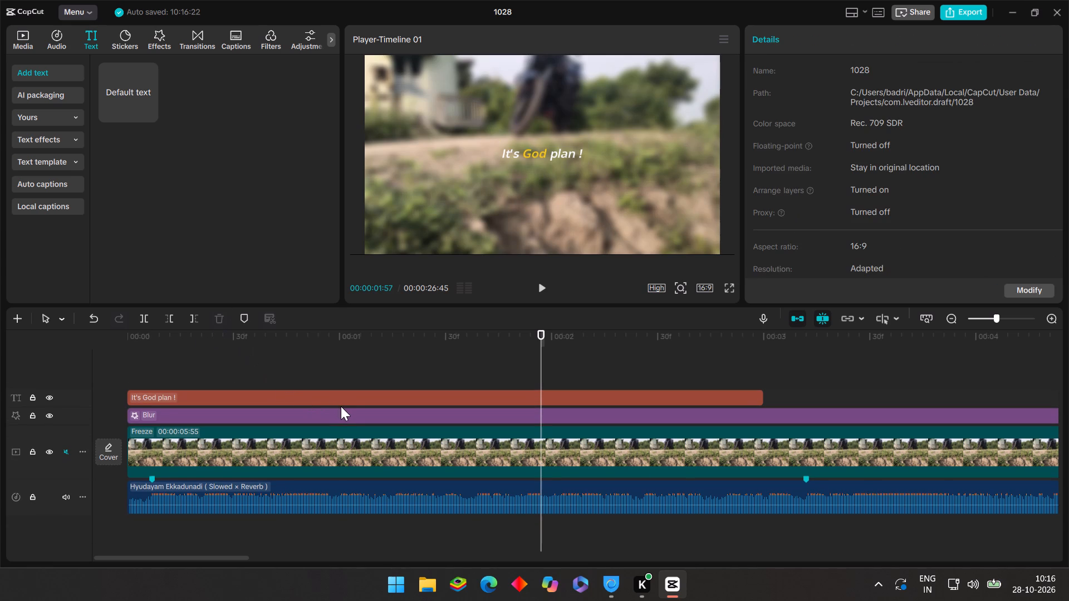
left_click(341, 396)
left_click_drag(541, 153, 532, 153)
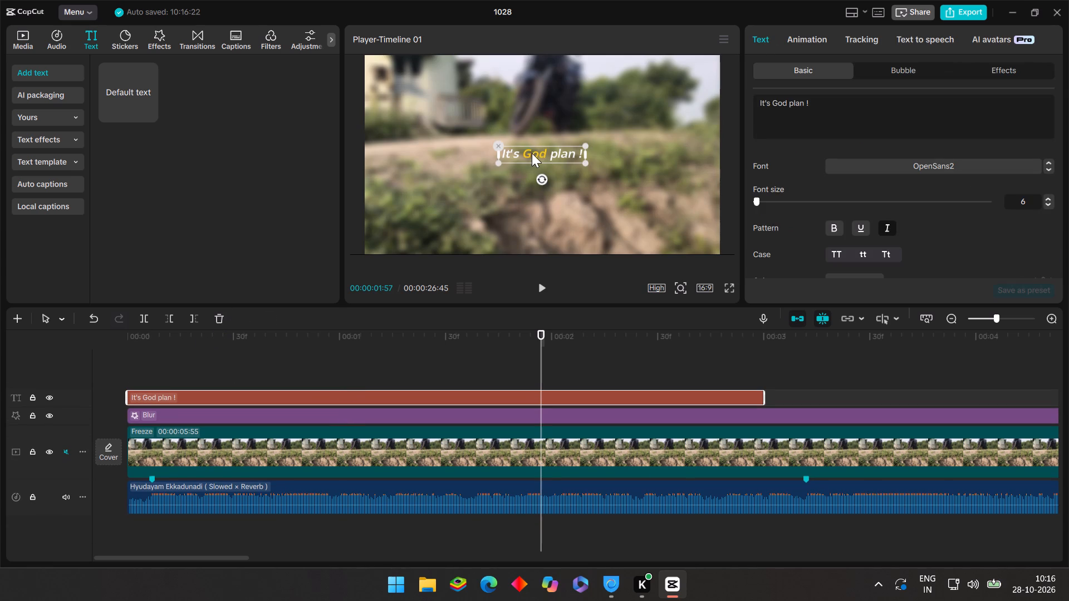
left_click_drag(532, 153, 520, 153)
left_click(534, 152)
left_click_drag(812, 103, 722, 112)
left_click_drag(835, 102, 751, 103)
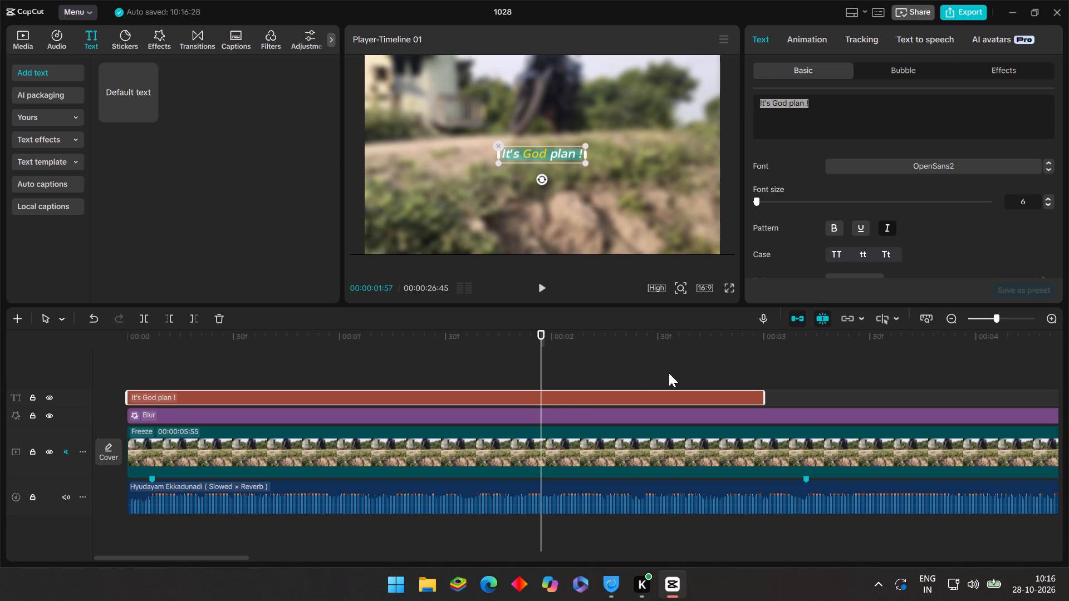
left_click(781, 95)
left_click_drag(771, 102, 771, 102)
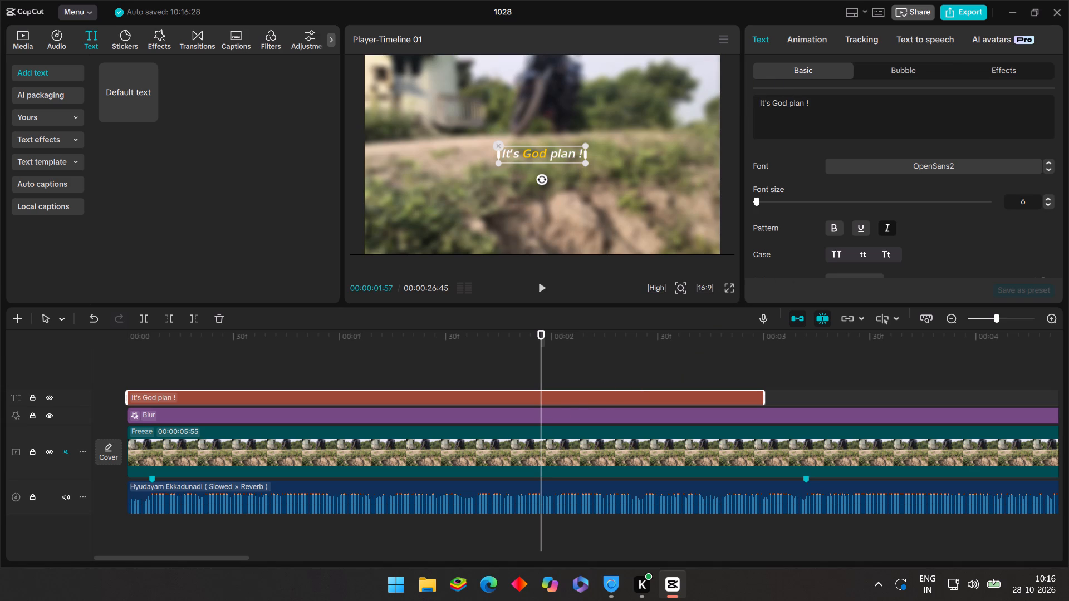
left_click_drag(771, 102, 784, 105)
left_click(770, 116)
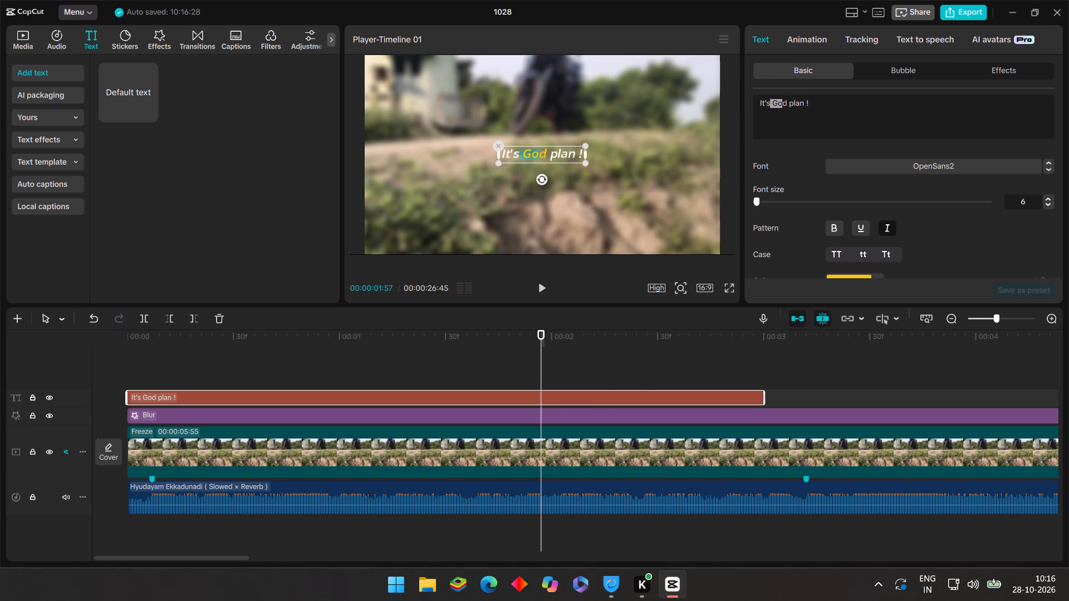
Recolour the whole "It's God plan !" text, trying green 00B209 and blue 0090FF, and settle on bright green 00FF18.
left_click_drag(759, 101, 815, 106)
scroll(815, 131, "down", 3)
scroll(831, 194, "down", 3)
scroll(856, 189, "up", 1)
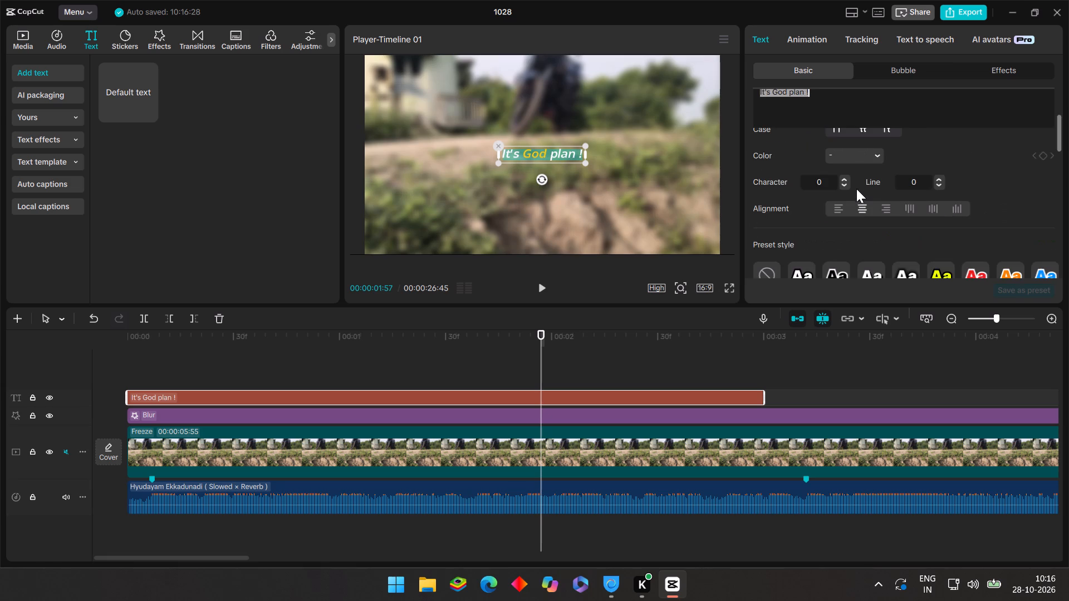
scroll(856, 172, "up", 3)
scroll(854, 173, "down", 4)
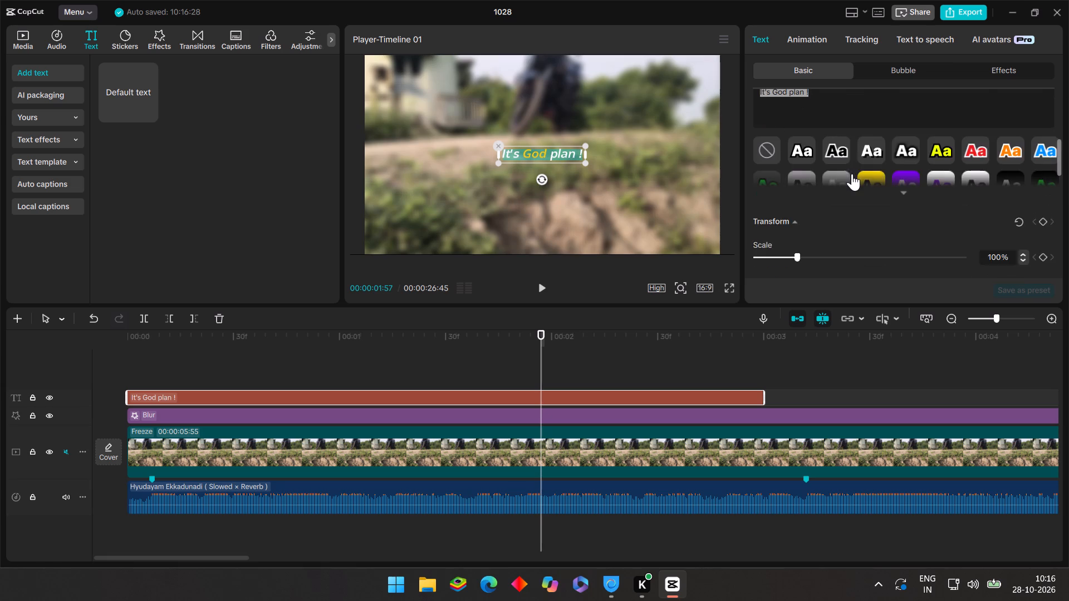
scroll(852, 174, "down", 3)
scroll(814, 211, "down", 4)
scroll(813, 194, "up", 8)
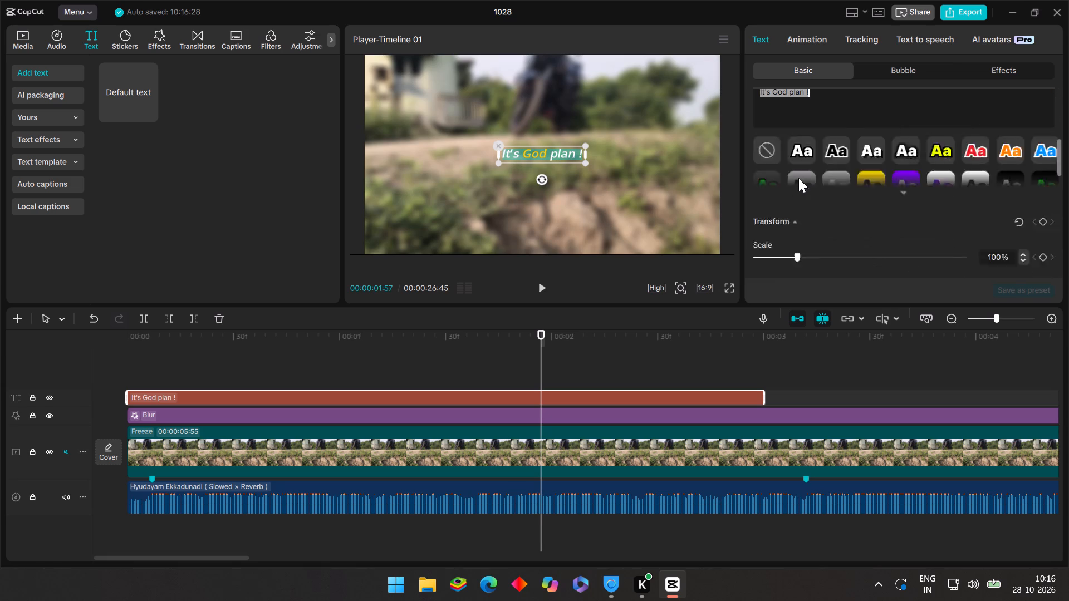
scroll(798, 178, "up", 9)
scroll(804, 210, "down", 1)
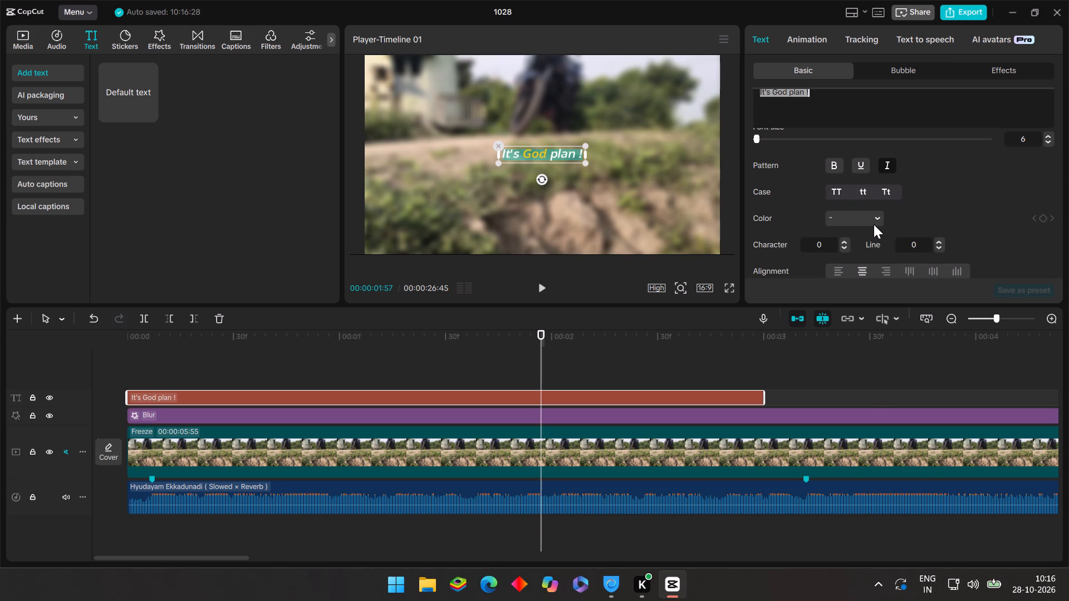
left_click(874, 224)
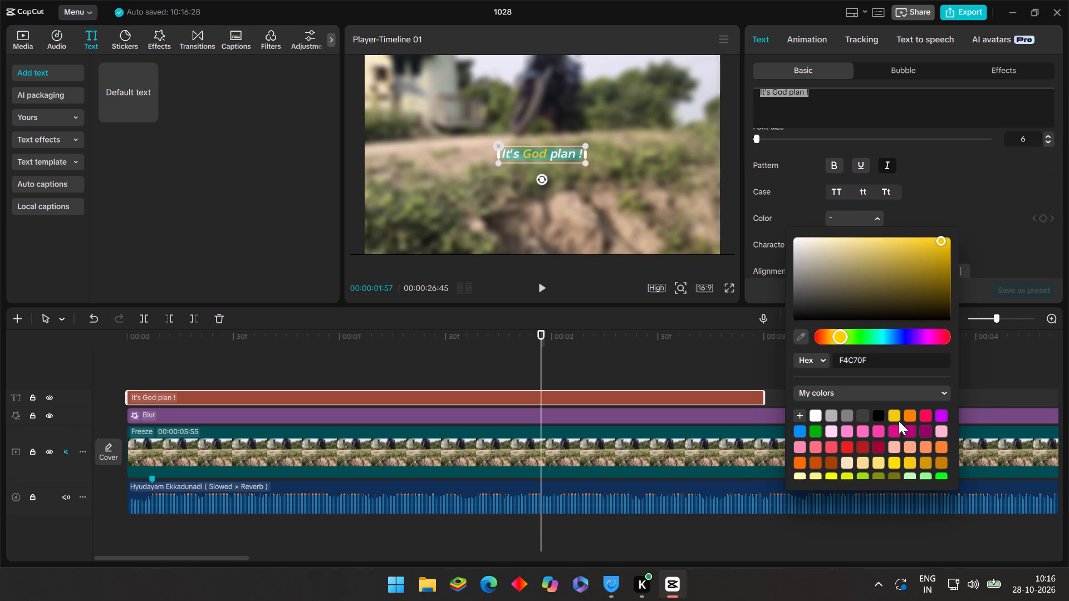
left_click(891, 415)
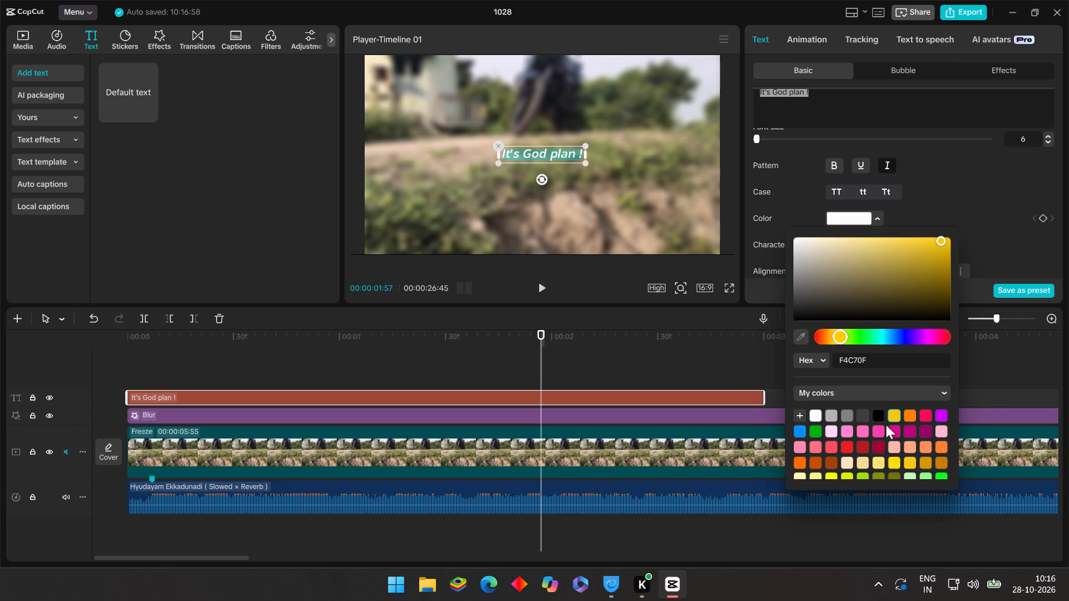
scroll(817, 434, "down", 1)
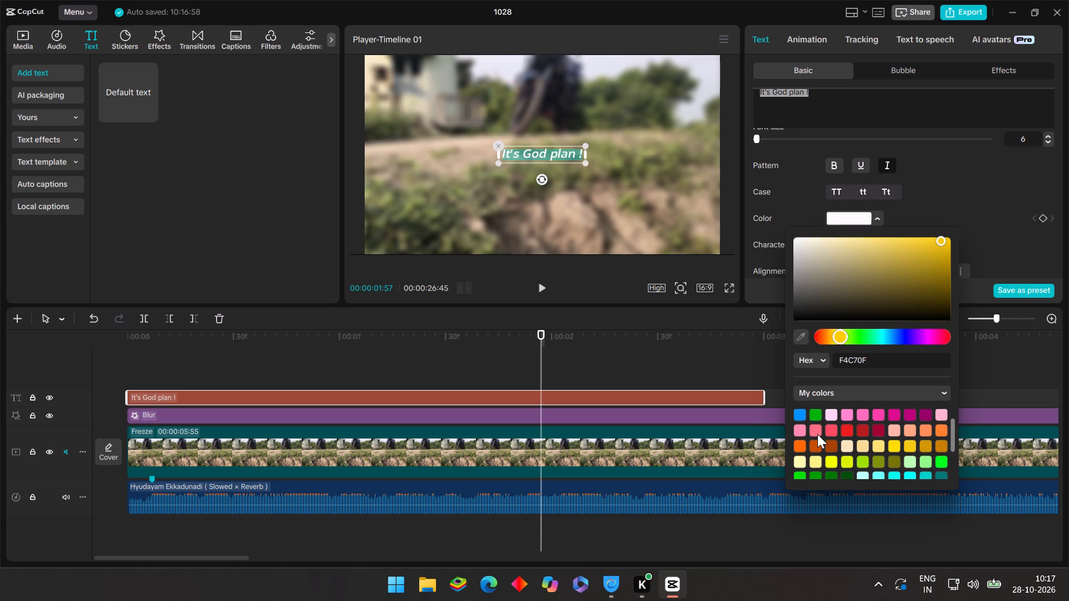
left_click(818, 411)
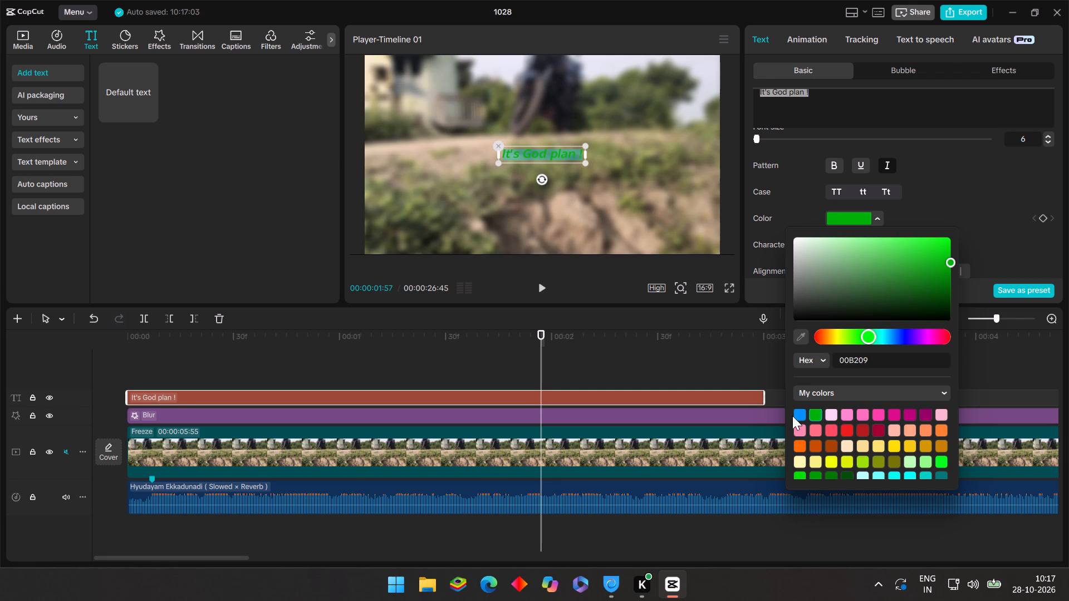
left_click(795, 416)
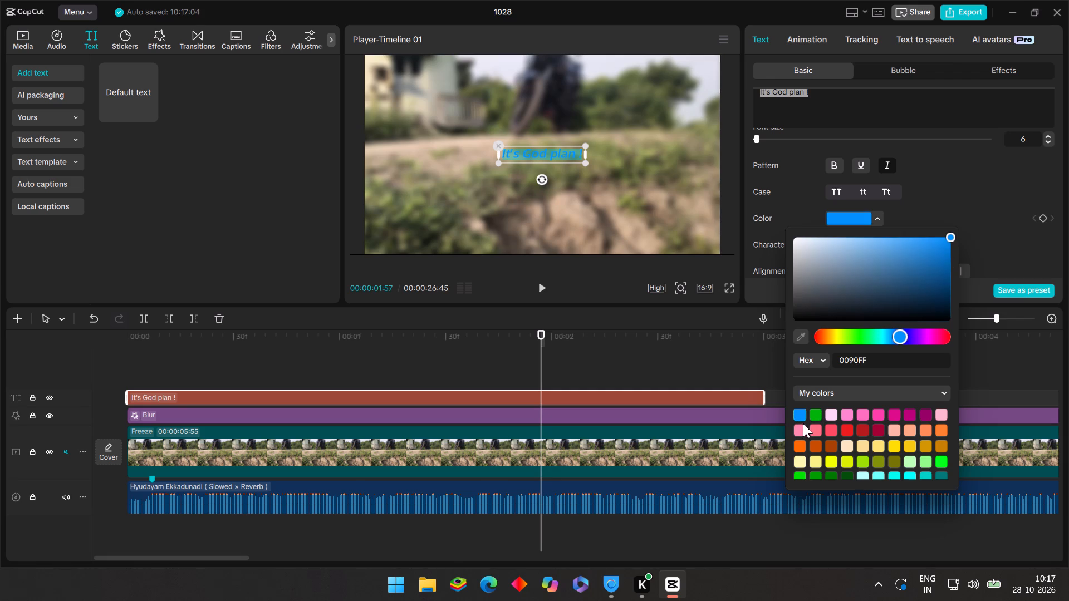
left_click(941, 456)
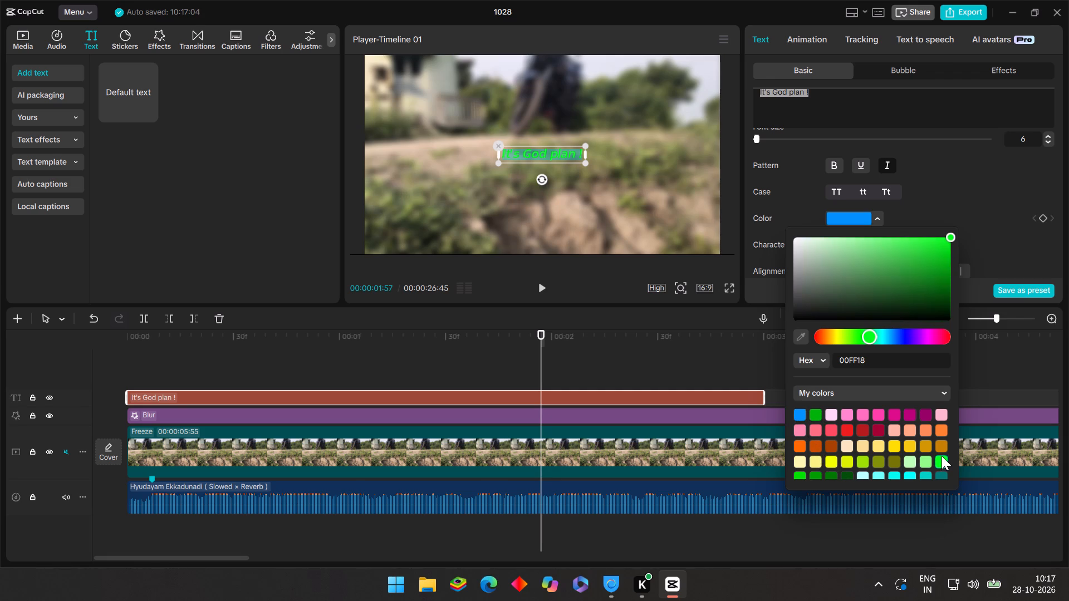
left_click(703, 385)
Try font sizes 16 and 9 on the "It's God plan !" title and finish slightly smaller than its starting size.
left_click_drag(703, 385, 590, 403)
left_click(594, 401)
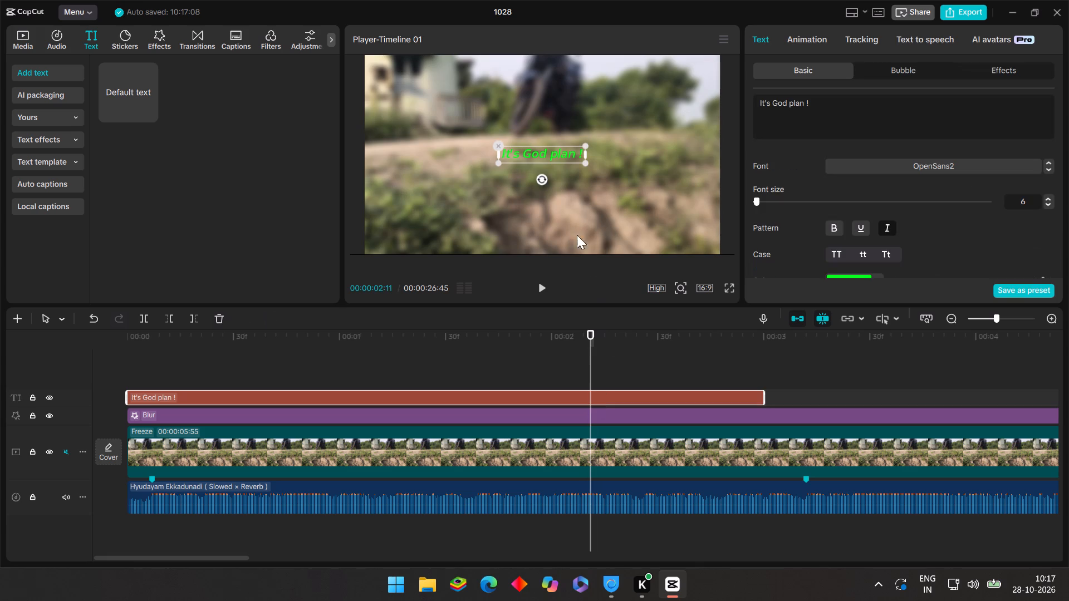
left_click_drag(761, 200, 766, 200)
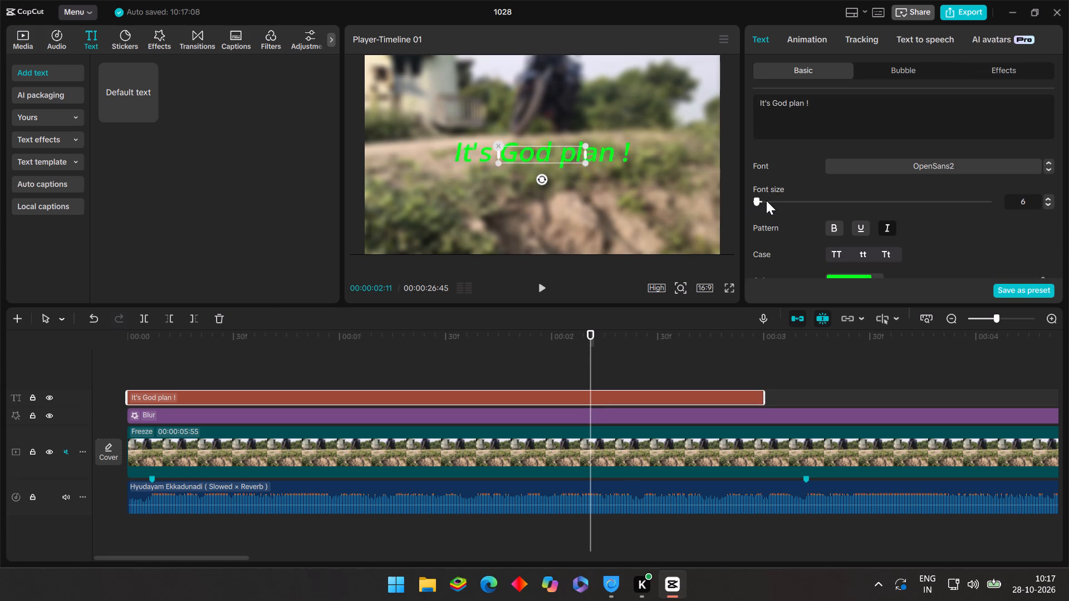
left_click_drag(766, 200, 764, 206)
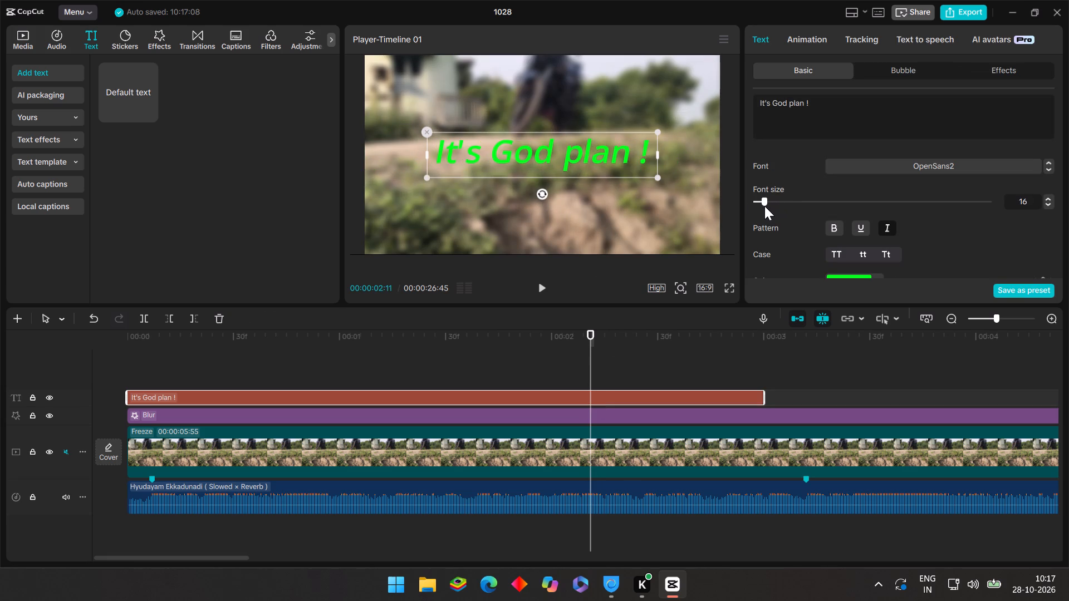
left_click_drag(764, 206, 759, 206)
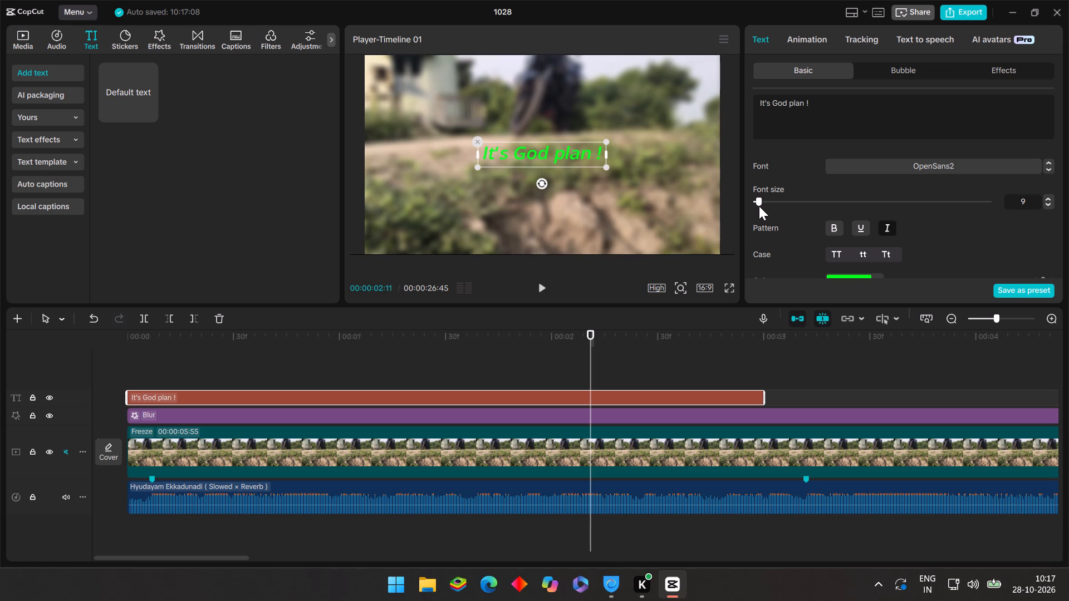
left_click_drag(759, 206, 755, 206)
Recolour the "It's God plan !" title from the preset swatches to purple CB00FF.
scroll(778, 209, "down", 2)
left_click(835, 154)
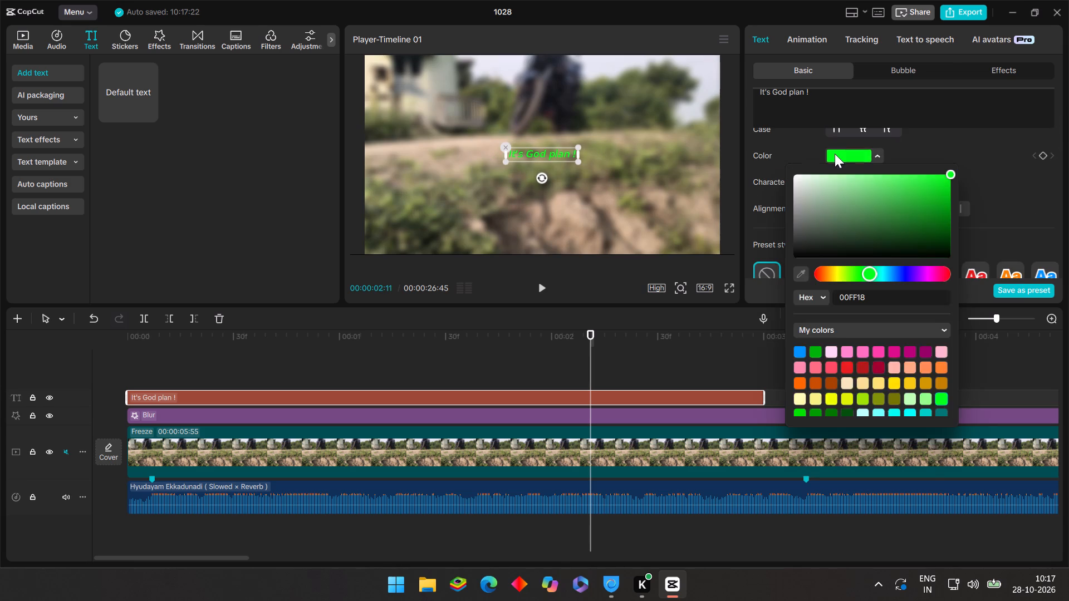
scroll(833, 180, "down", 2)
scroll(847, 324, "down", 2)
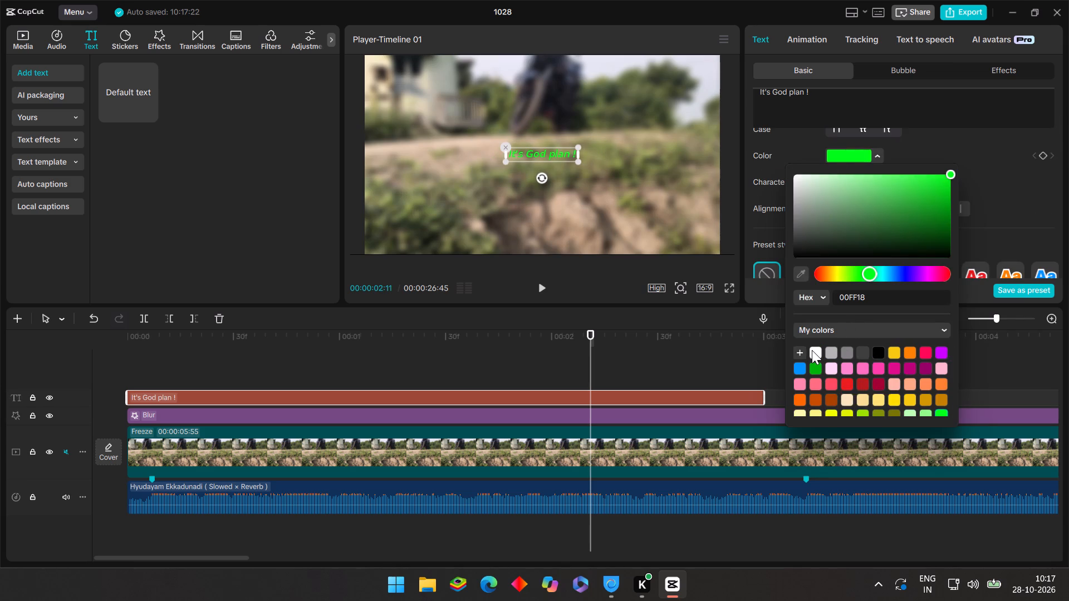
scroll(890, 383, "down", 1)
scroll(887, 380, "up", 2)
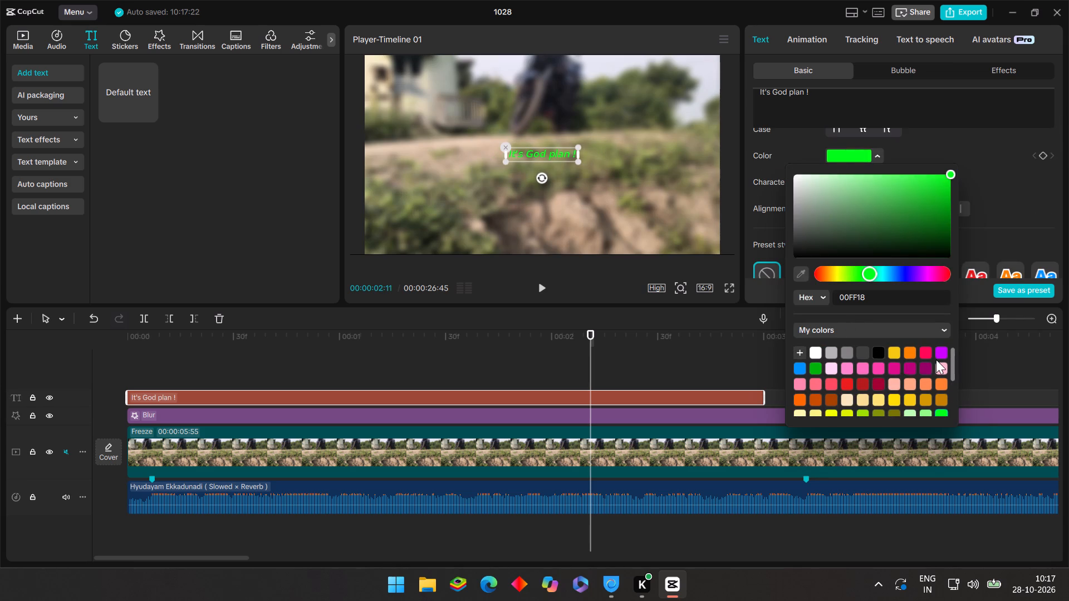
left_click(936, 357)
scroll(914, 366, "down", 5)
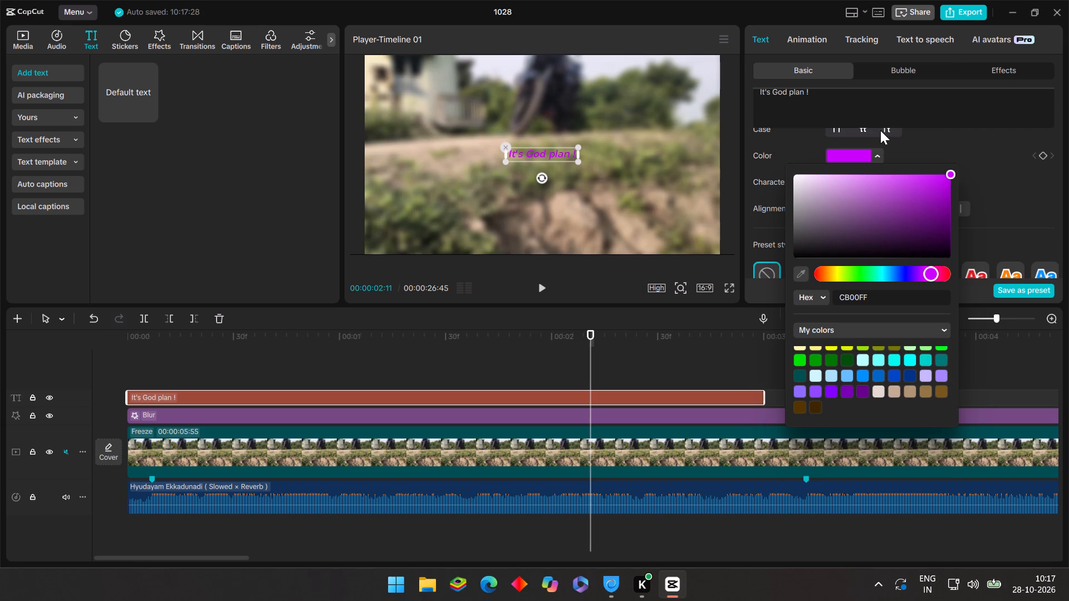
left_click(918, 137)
Apply bold to the "It's God plan !" title.
scroll(850, 149, "up", 1)
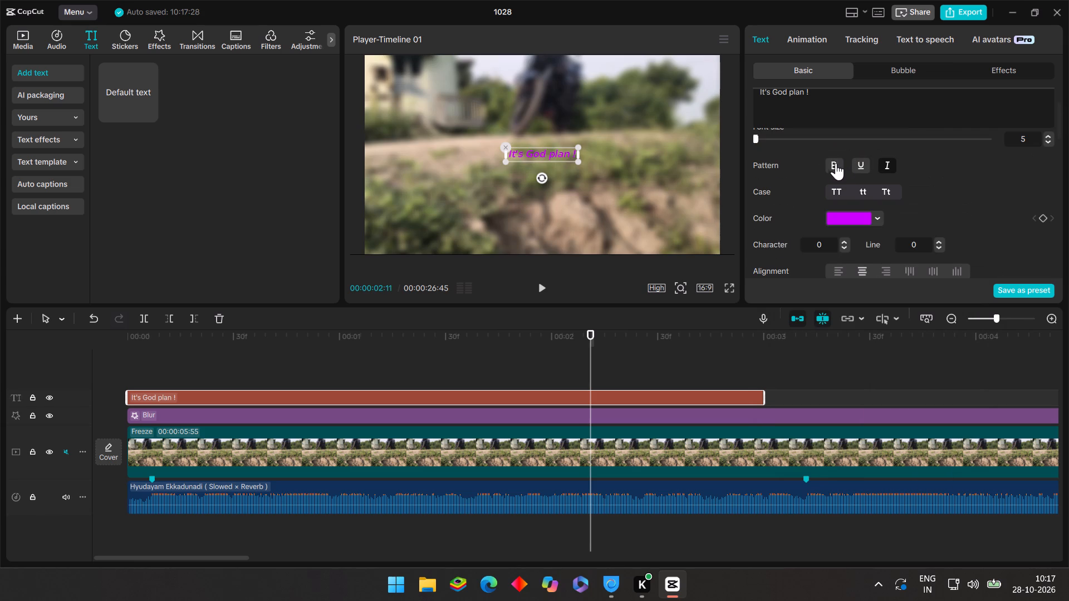
left_click(829, 166)
Browse the available fonts for an alternative typeface for the "It's God plan !" title.
scroll(864, 198, "up", 2)
left_click(887, 173)
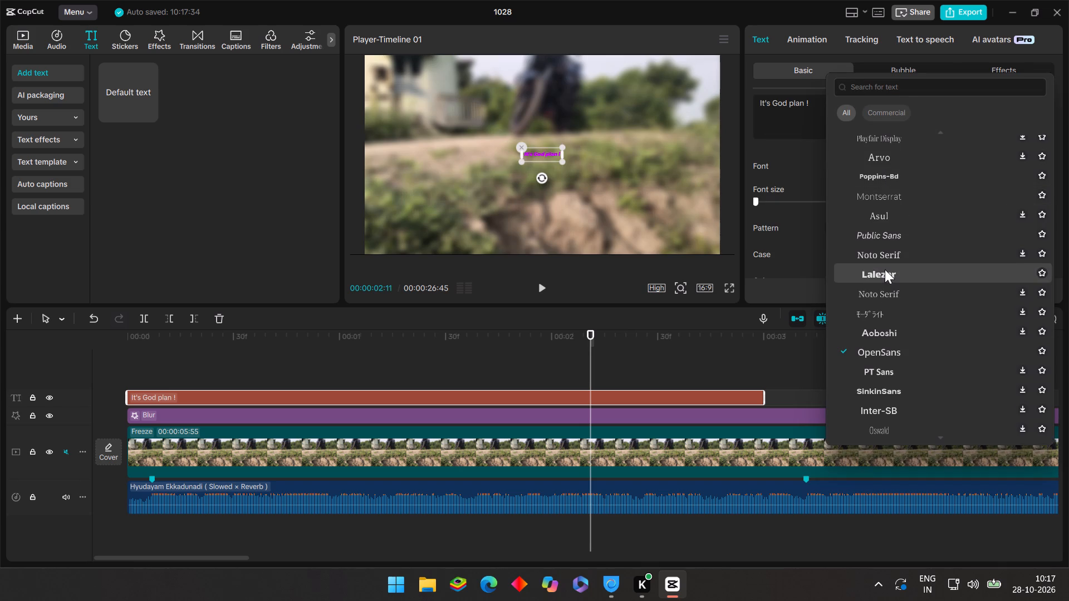
scroll(885, 269, "down", 8)
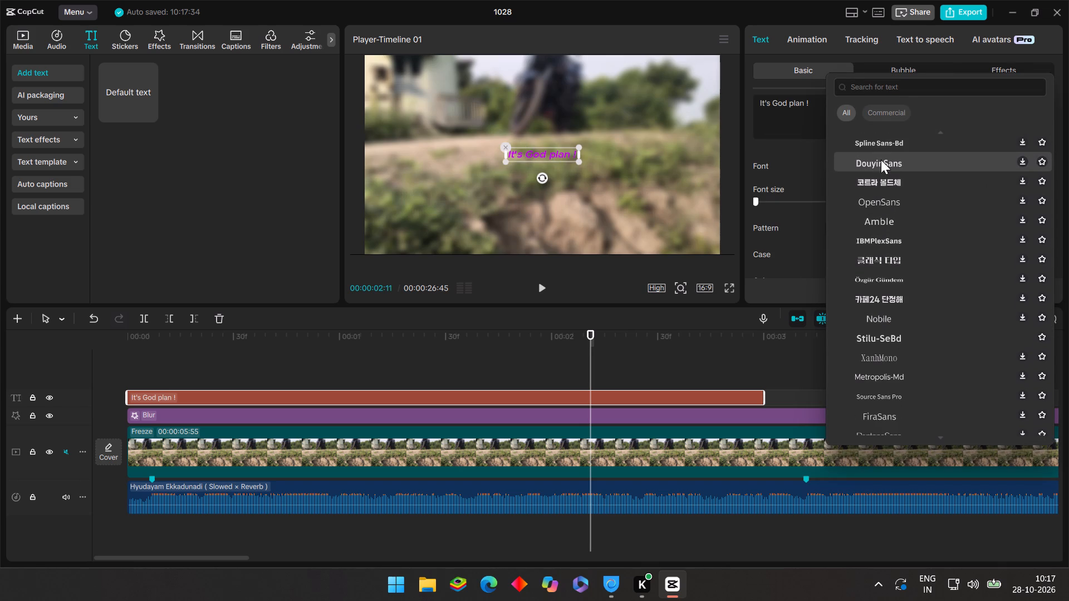
scroll(881, 321, "down", 4)
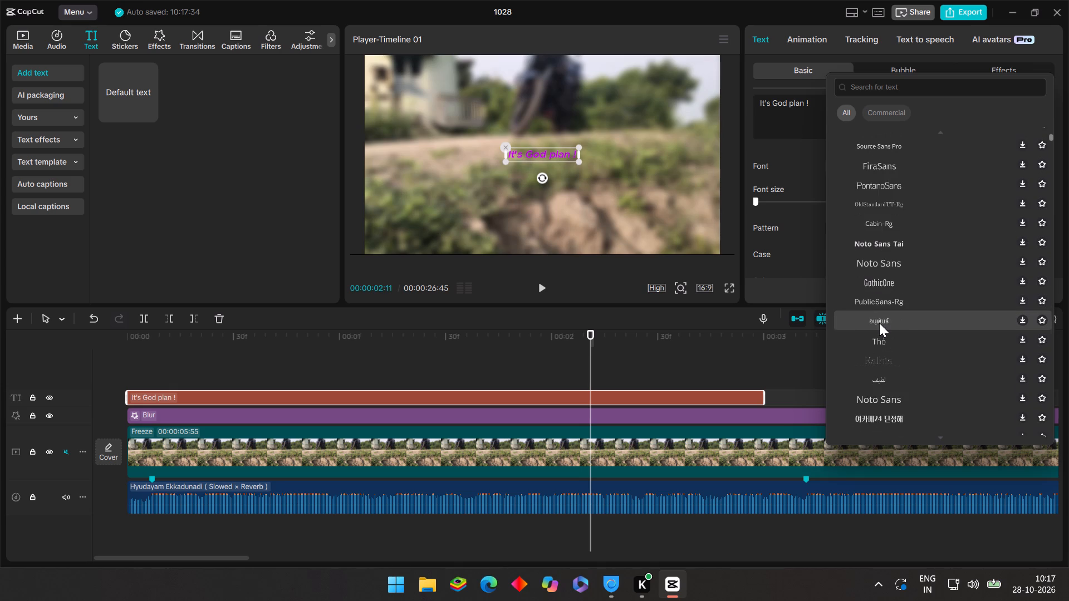
scroll(877, 332, "down", 5)
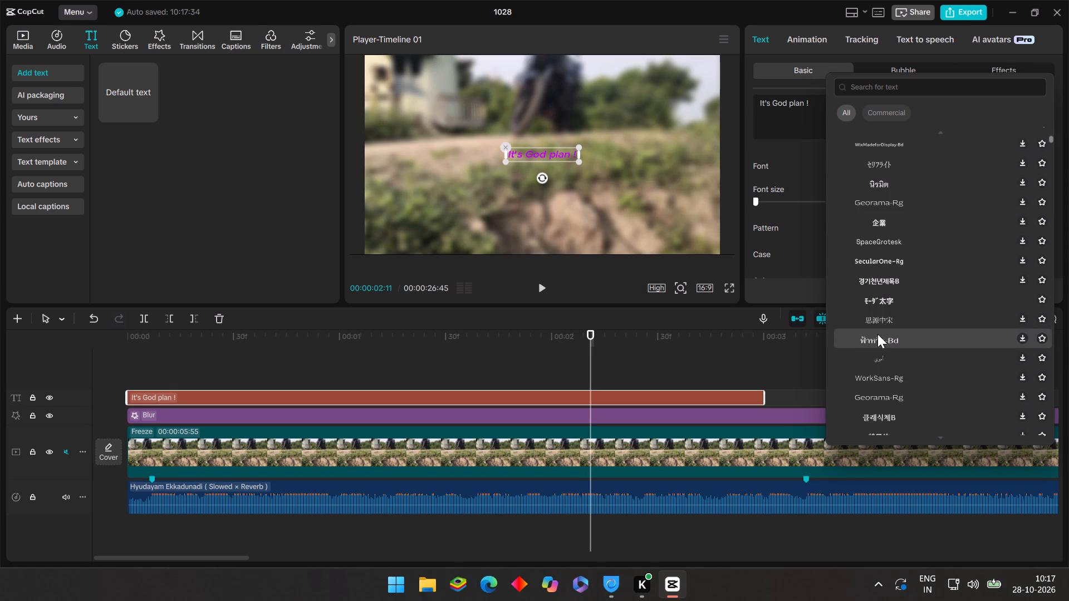
scroll(877, 334, "down", 14)
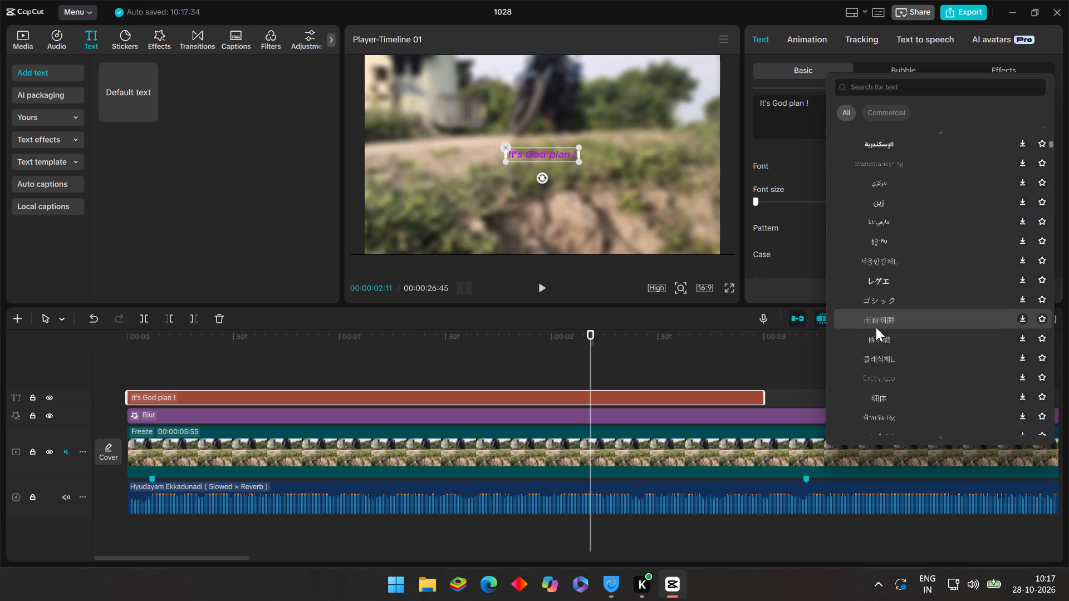
scroll(848, 304, "up", 20)
scroll(848, 304, "up", 4)
left_click(815, 147)
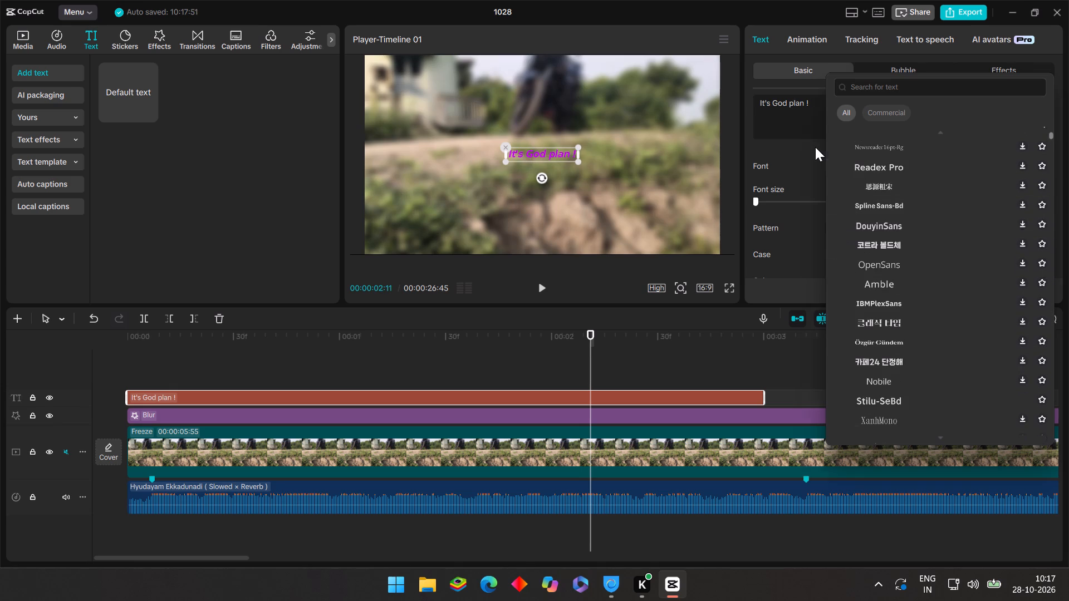
Recolour the "It's God plan !" title to pure white FFFFFF.
scroll(847, 270, "down", 2)
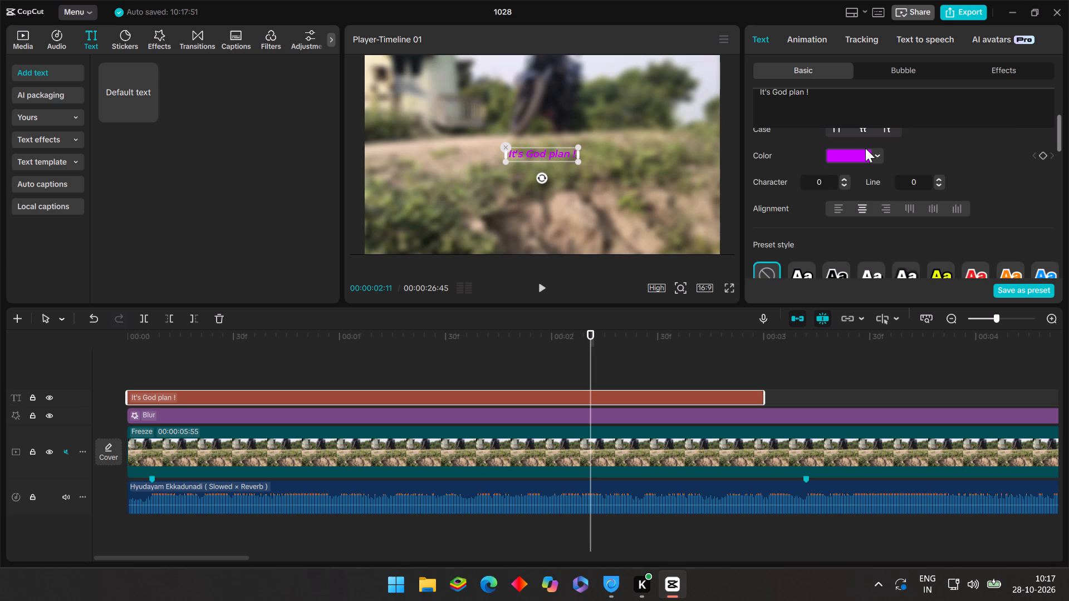
left_click(865, 148)
left_click(860, 156)
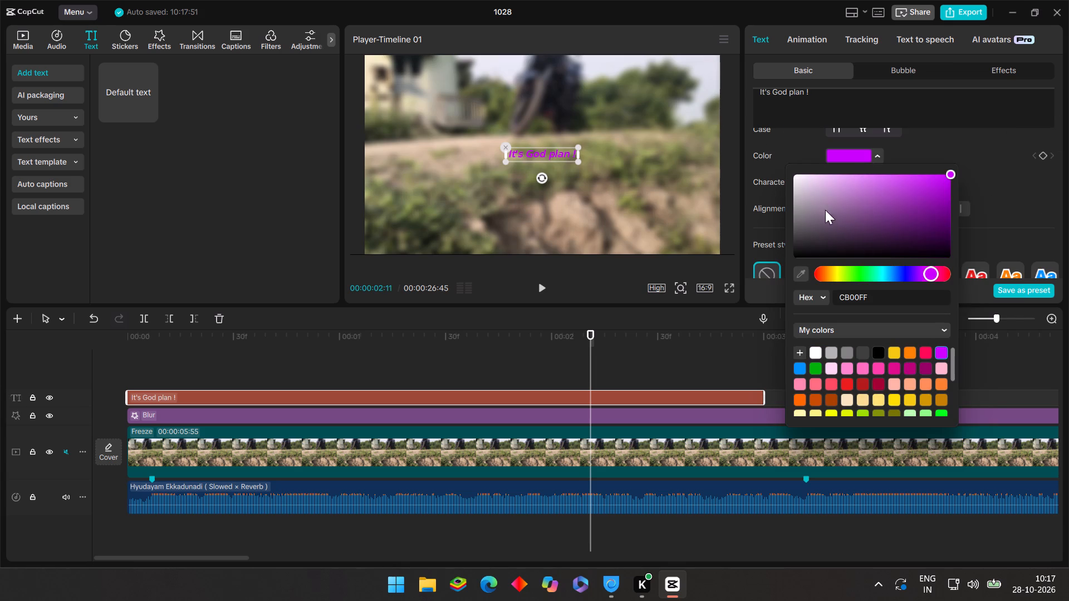
left_click(795, 178)
left_click_drag(796, 178, 785, 137)
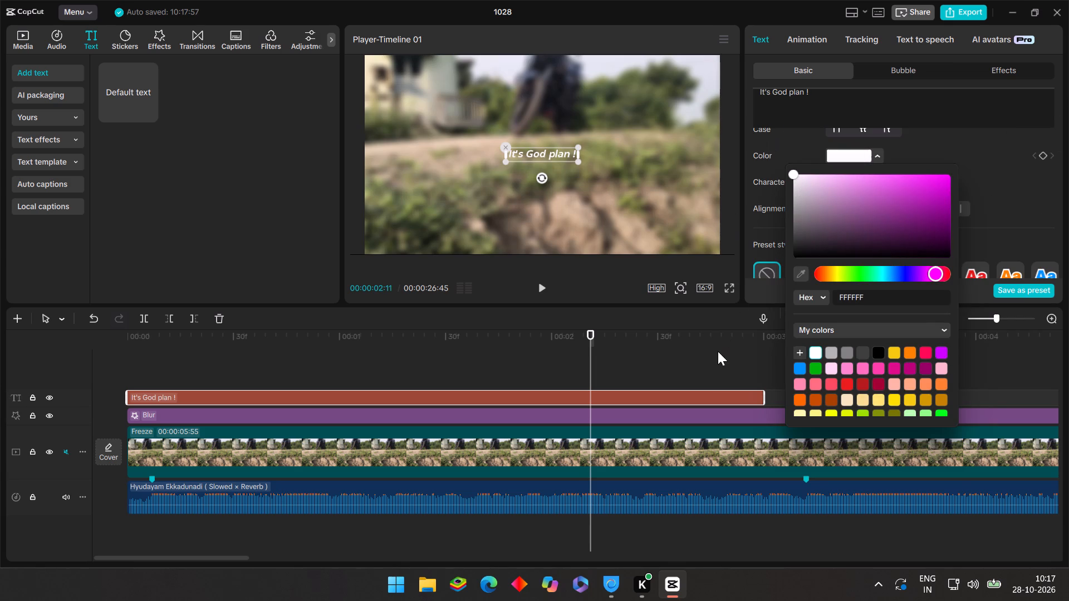
left_click(619, 372)
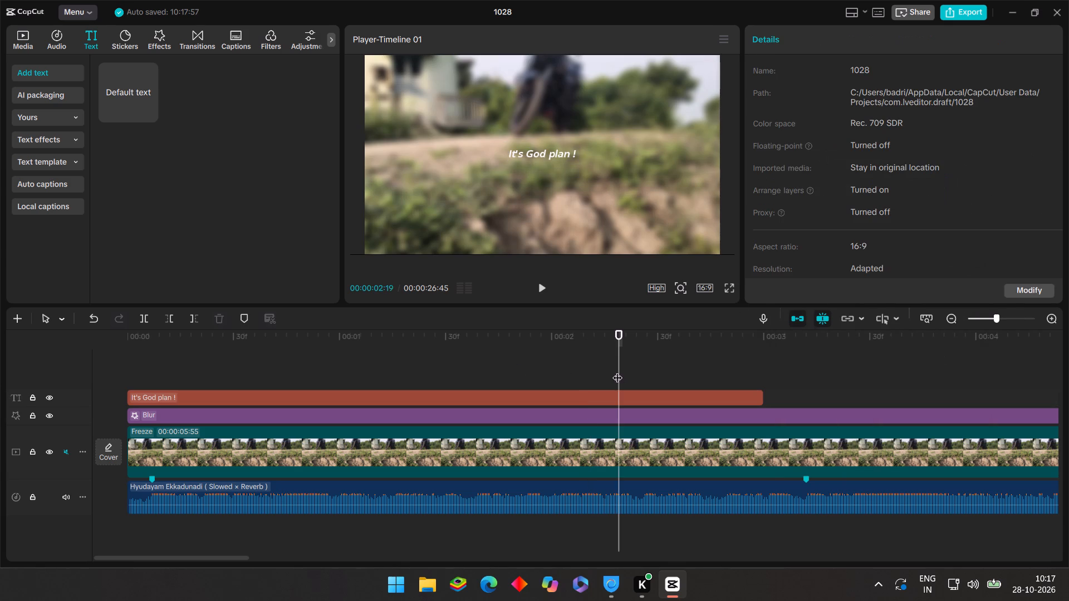
Move the playhead to 00:00:02:06 and open the "It's God plan !" title's text for editing.
left_click_drag(617, 371, 574, 380)
left_click(580, 397)
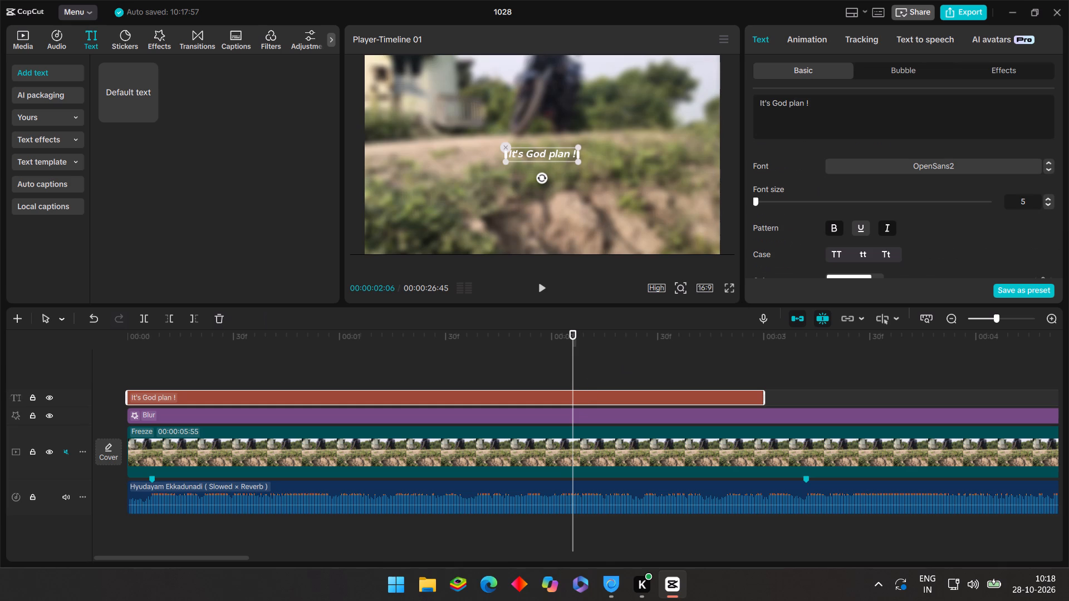
left_click(826, 104)
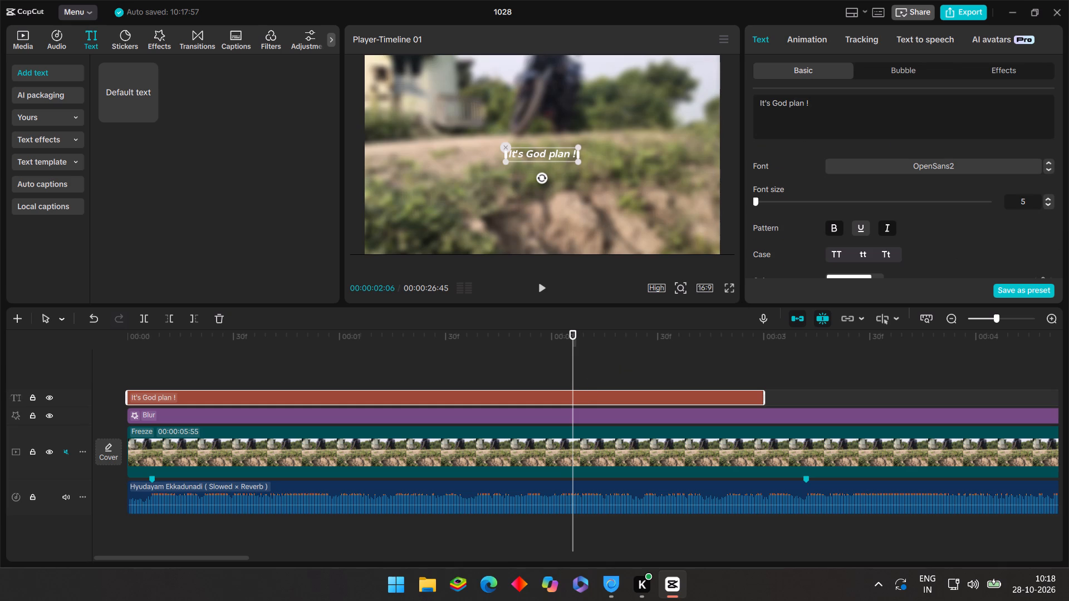
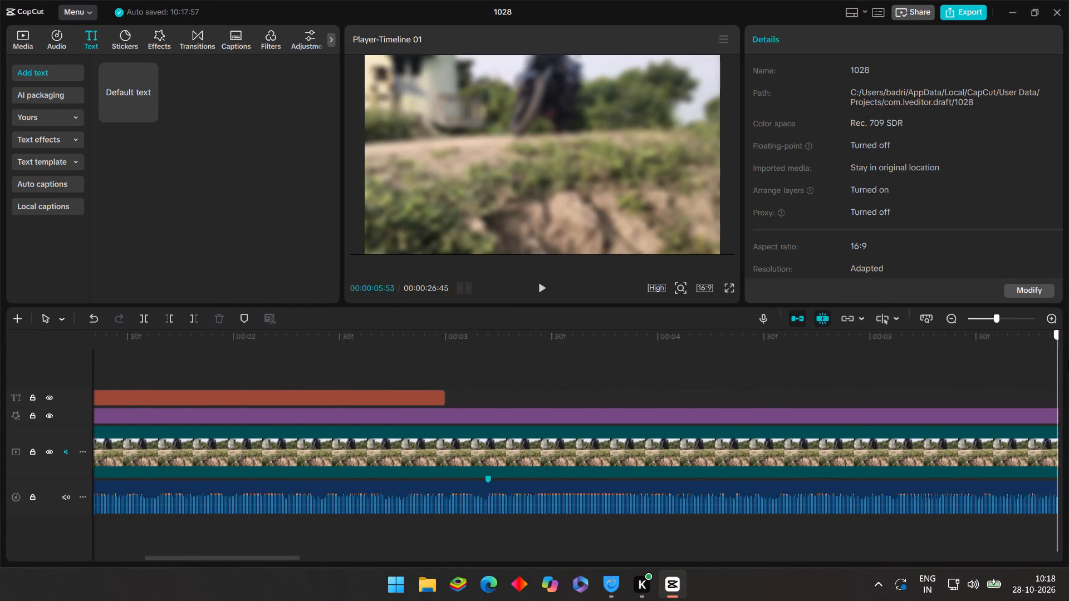
Apply a Custom speed curve to the video_20261026_161416.mp4 clip that follows the blurred freeze frame.
left_click(538, 286)
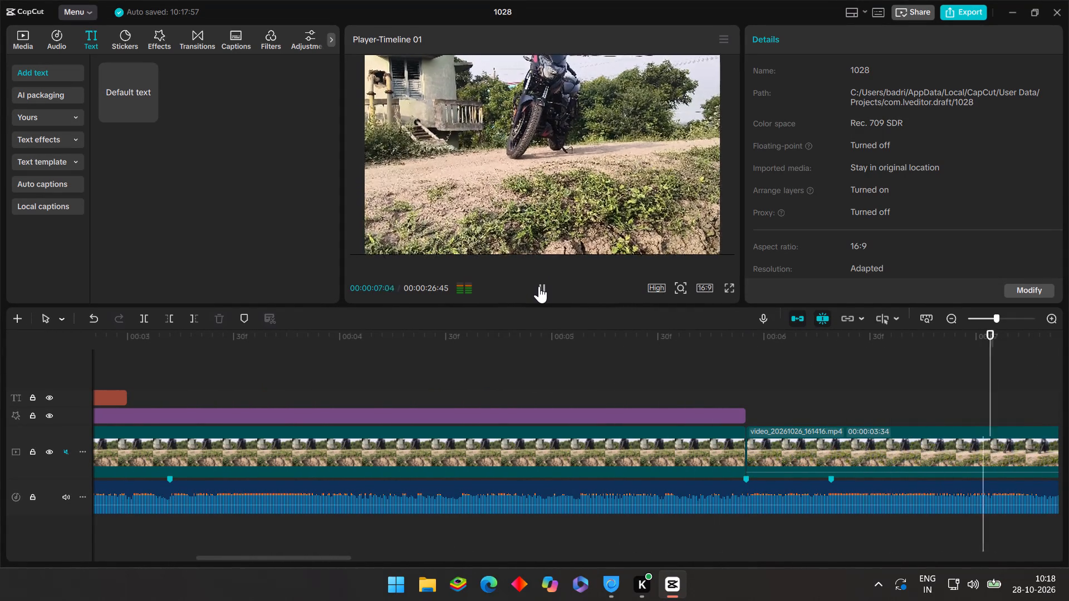
left_click(539, 286)
left_click(220, 413)
left_click_drag(219, 413, 77, 408)
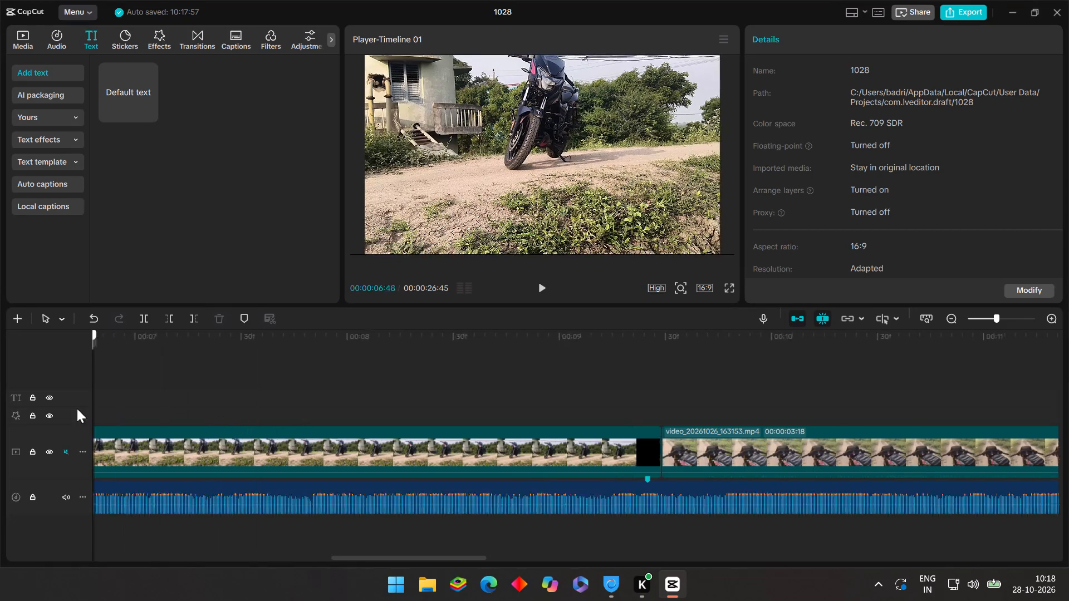
left_click_drag(77, 408, 285, 400)
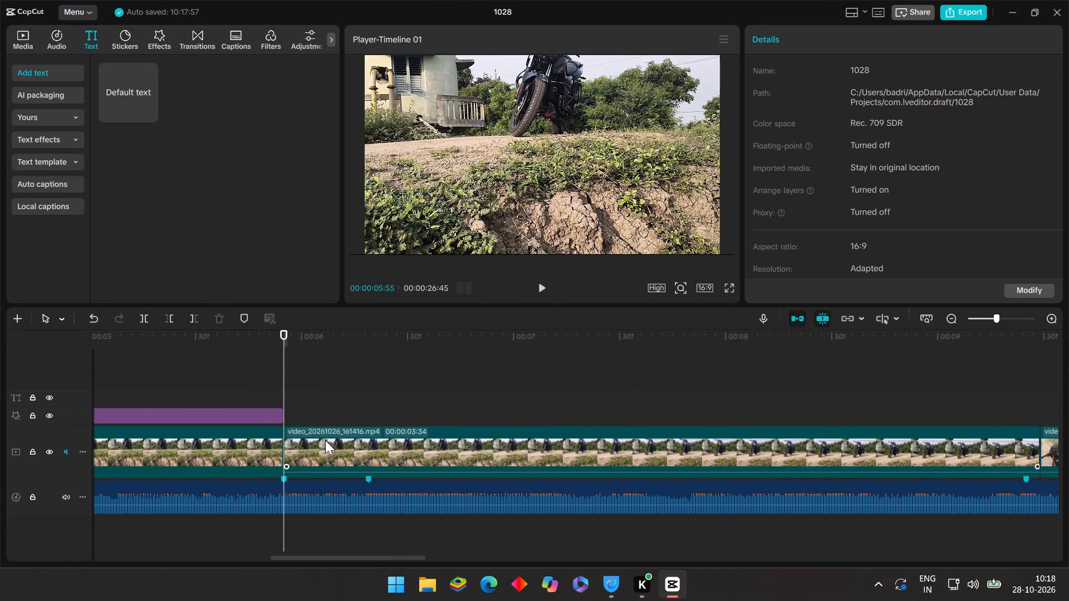
left_click(326, 441)
left_click(856, 45)
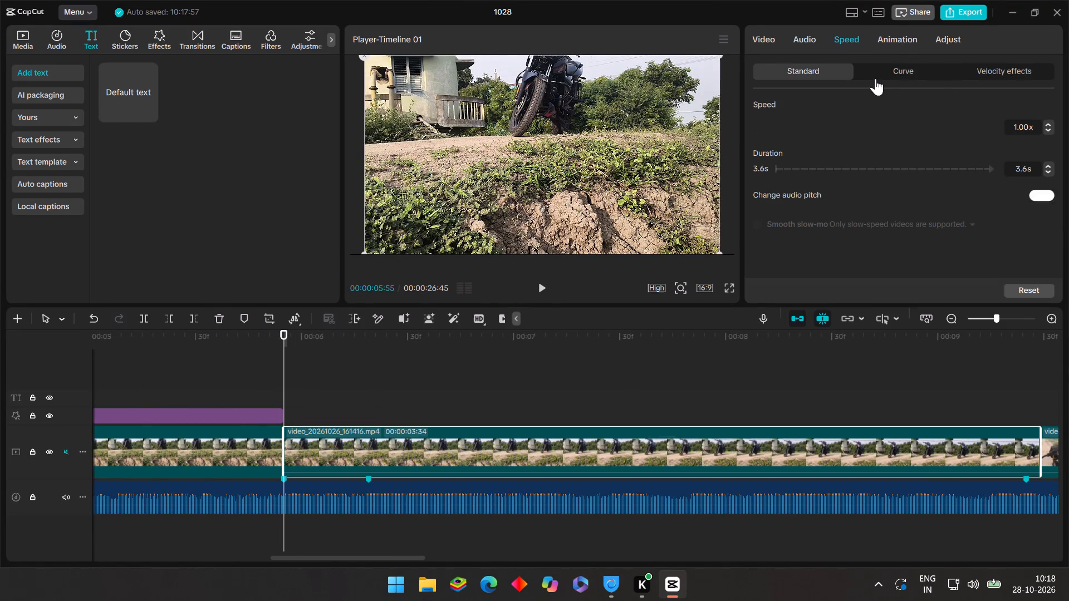
left_click(890, 72)
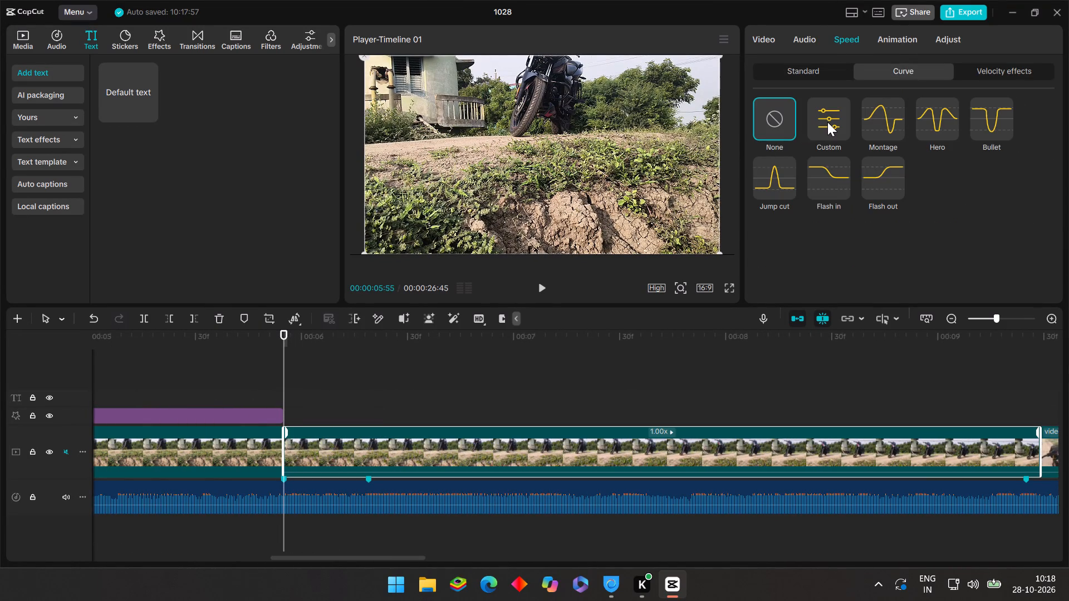
left_click(827, 122)
left_click(827, 122)
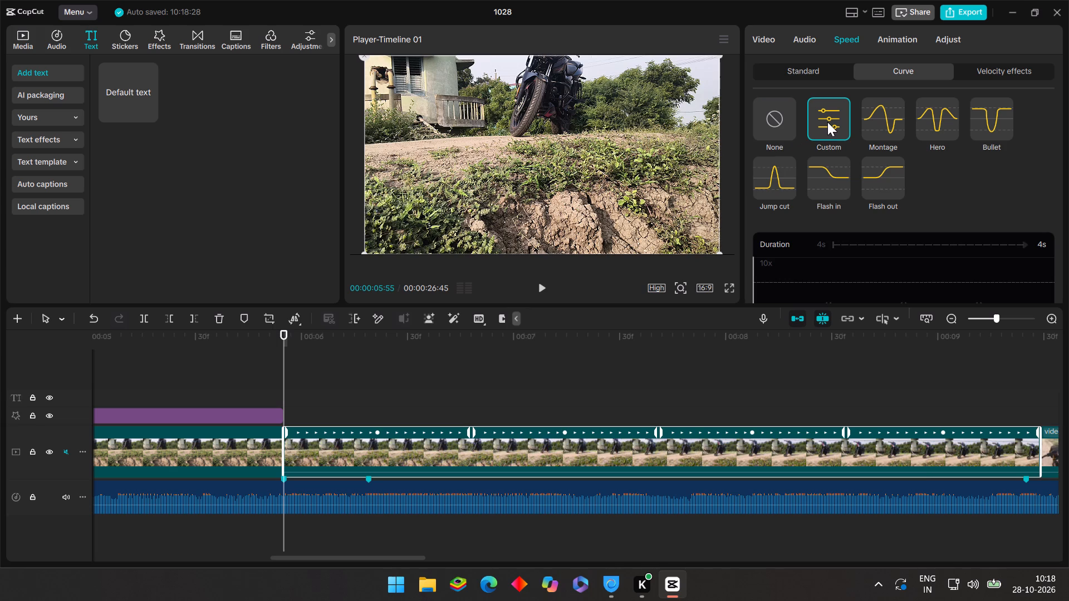
left_click(828, 121)
scroll(825, 190, "down", 5)
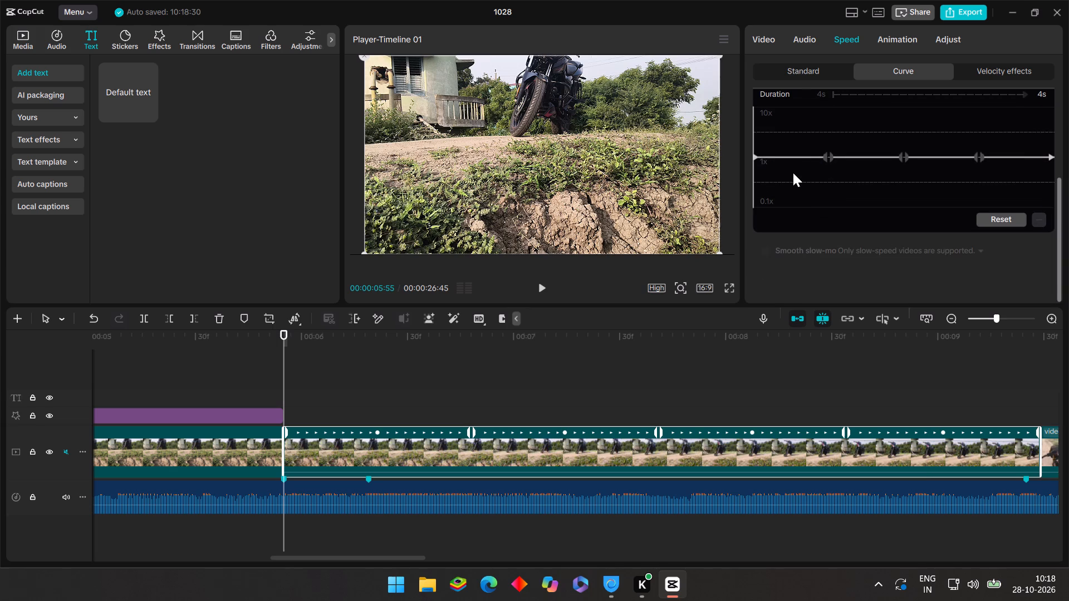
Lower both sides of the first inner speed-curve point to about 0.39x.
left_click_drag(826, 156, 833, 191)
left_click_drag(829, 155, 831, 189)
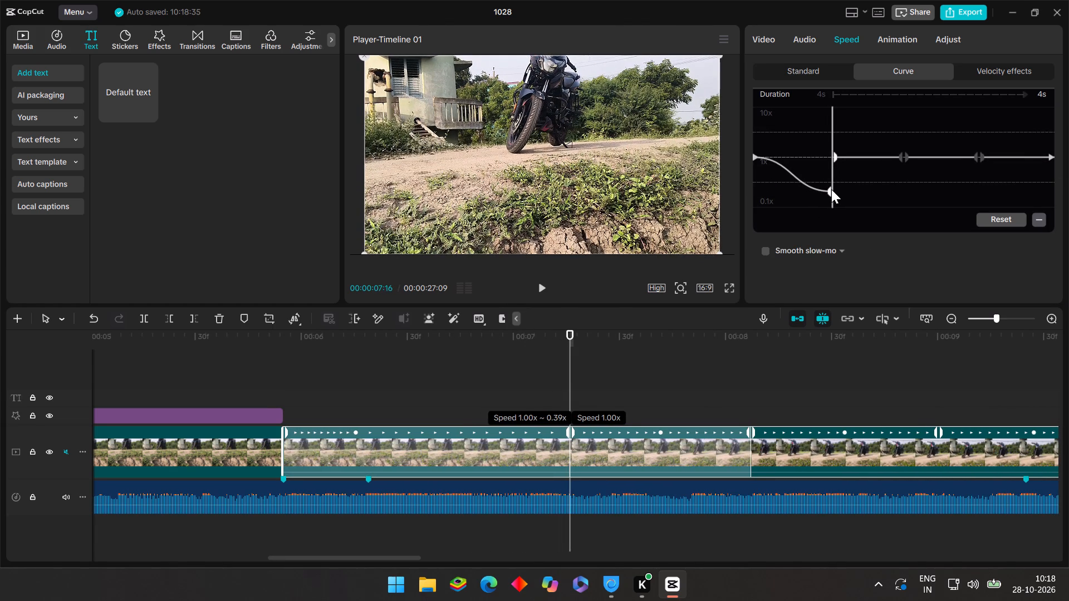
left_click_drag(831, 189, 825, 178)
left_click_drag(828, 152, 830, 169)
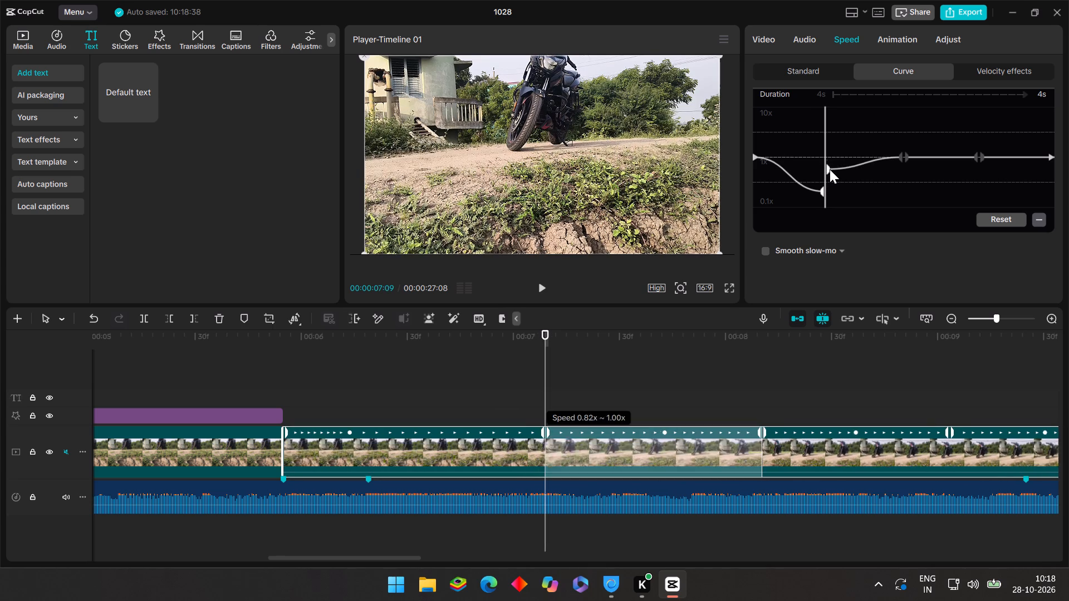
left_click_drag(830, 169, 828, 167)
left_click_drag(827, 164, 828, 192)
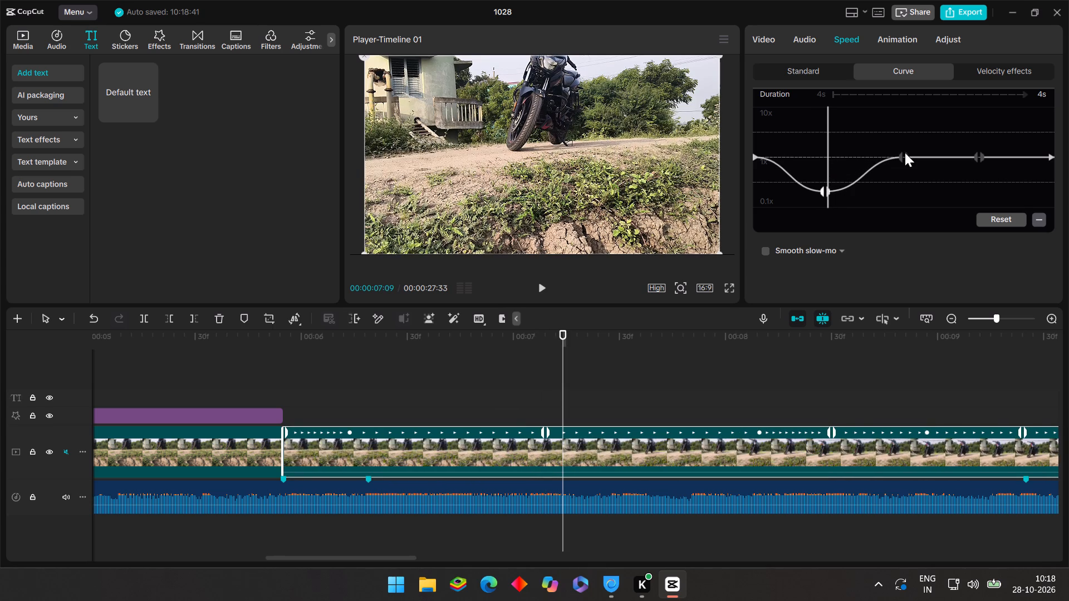
Lower the middle speed-curve point to the same slow level as the first inner point.
left_click(905, 152)
left_click_drag(905, 152, 905, 171)
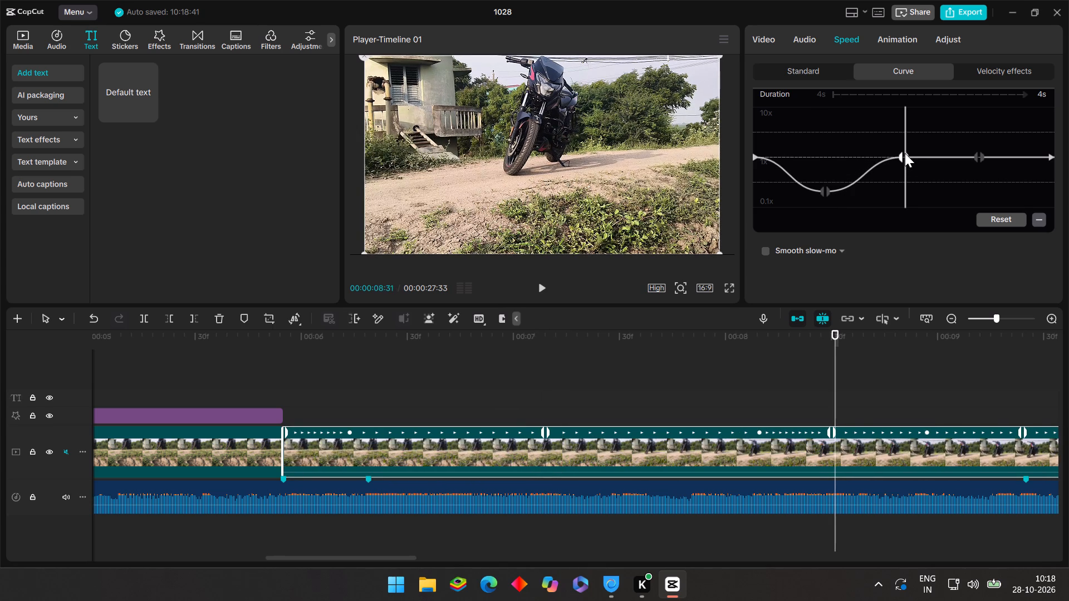
left_click_drag(905, 152, 907, 164)
left_click(905, 151)
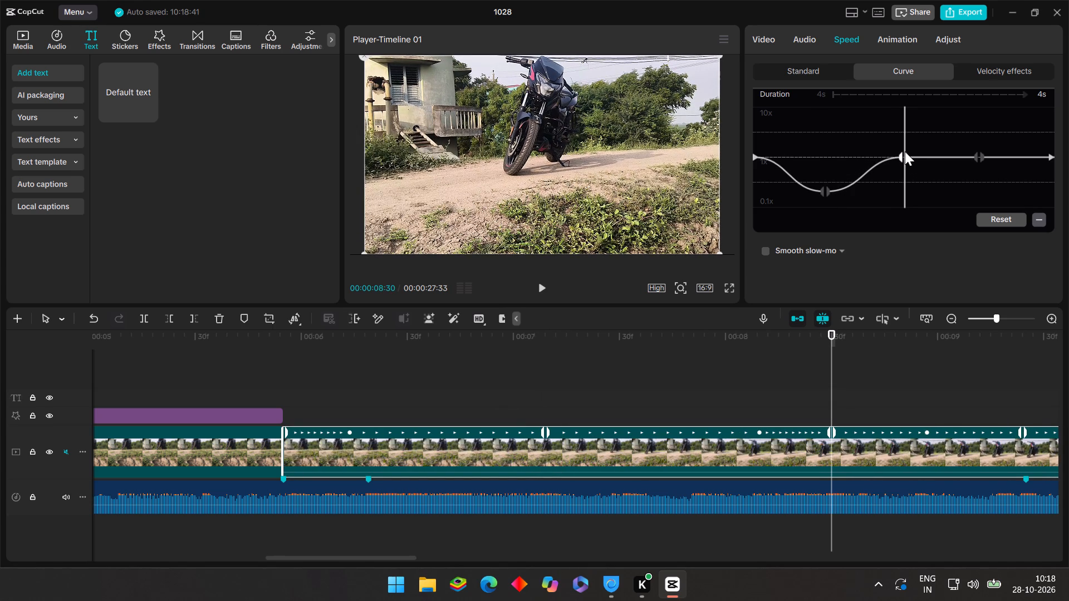
left_click_drag(905, 157, 908, 167)
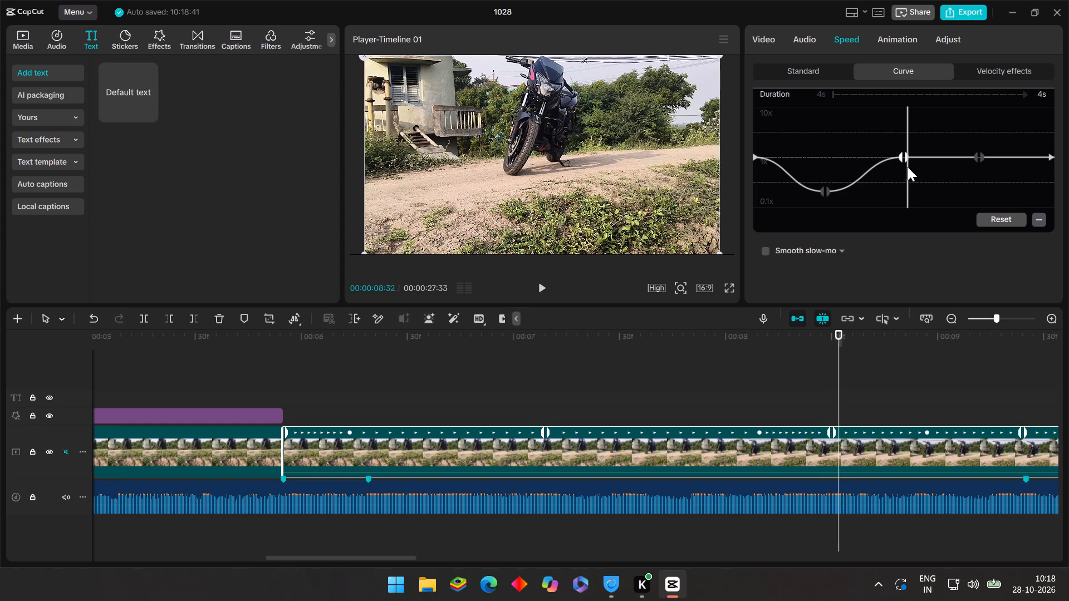
left_click_drag(908, 167, 903, 176)
left_click_drag(903, 156, 908, 190)
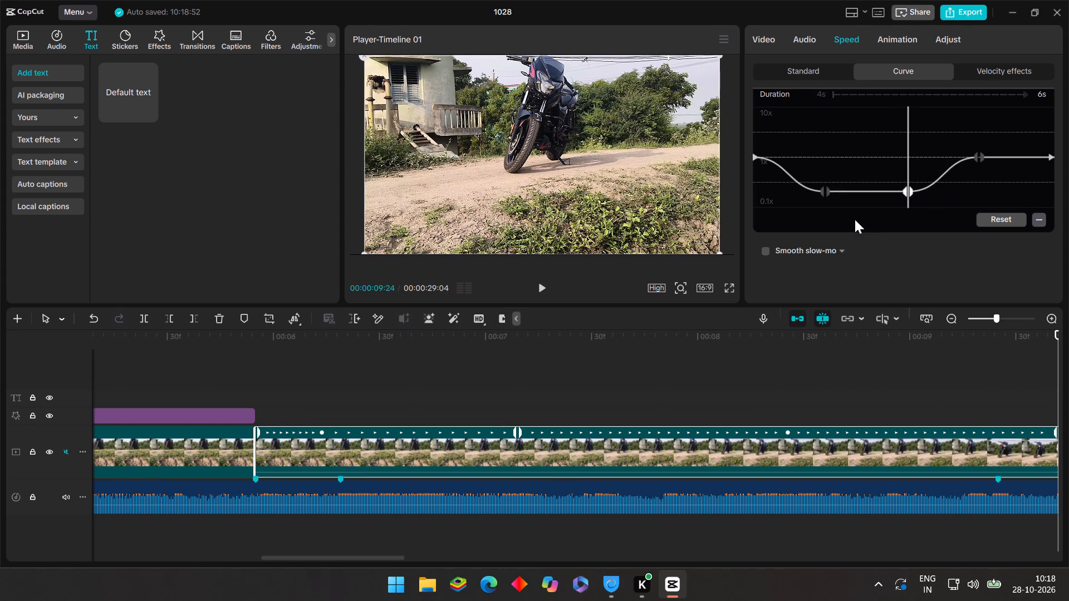
Enable Smooth slow-mo for the clip with the Optical flow method.
left_click(768, 251)
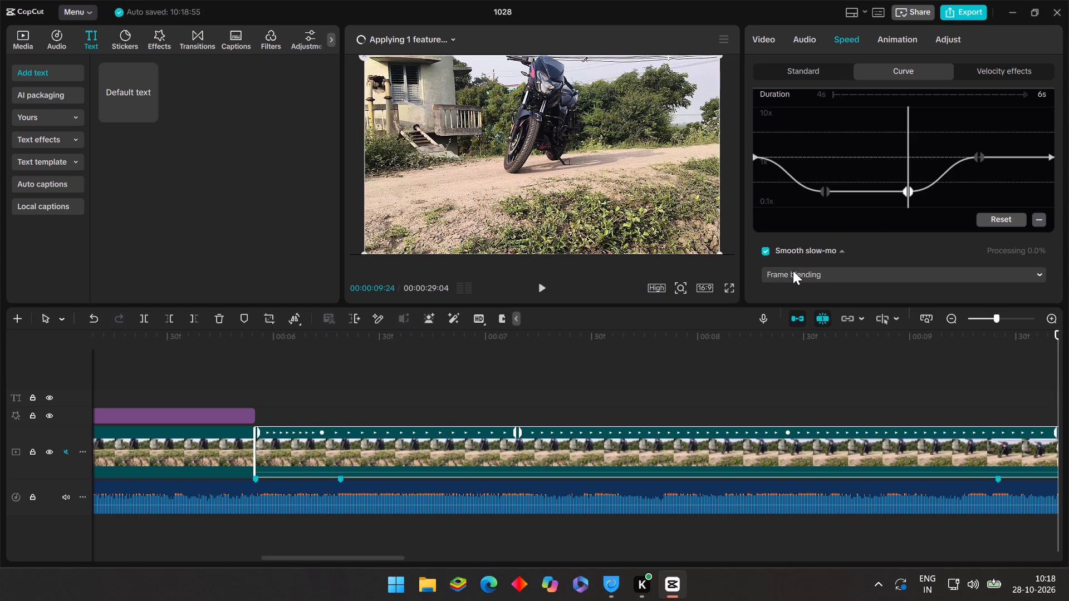
left_click(793, 270)
left_click(811, 329)
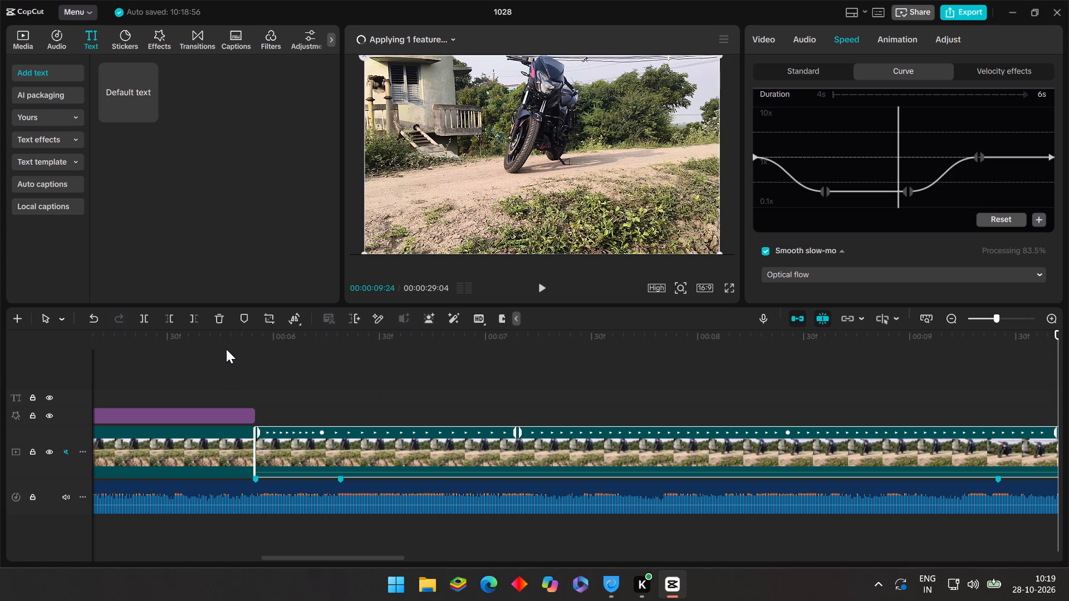
Scrub and play the slowed clip to examine its motion against the beat markers.
left_click(193, 374)
left_click_drag(193, 374, 202, 383)
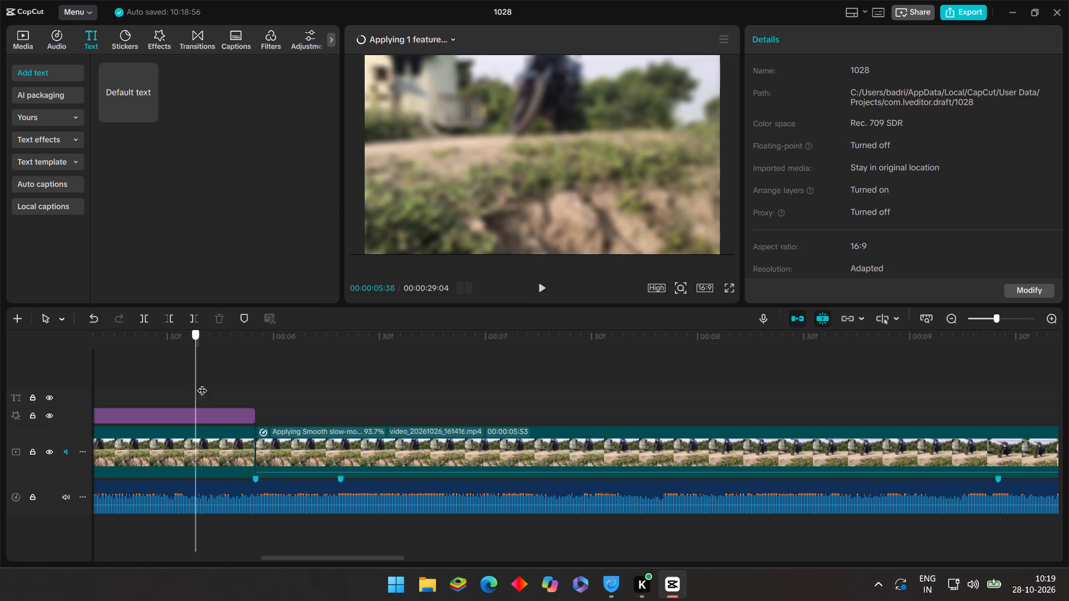
left_click_drag(202, 383, 347, 479)
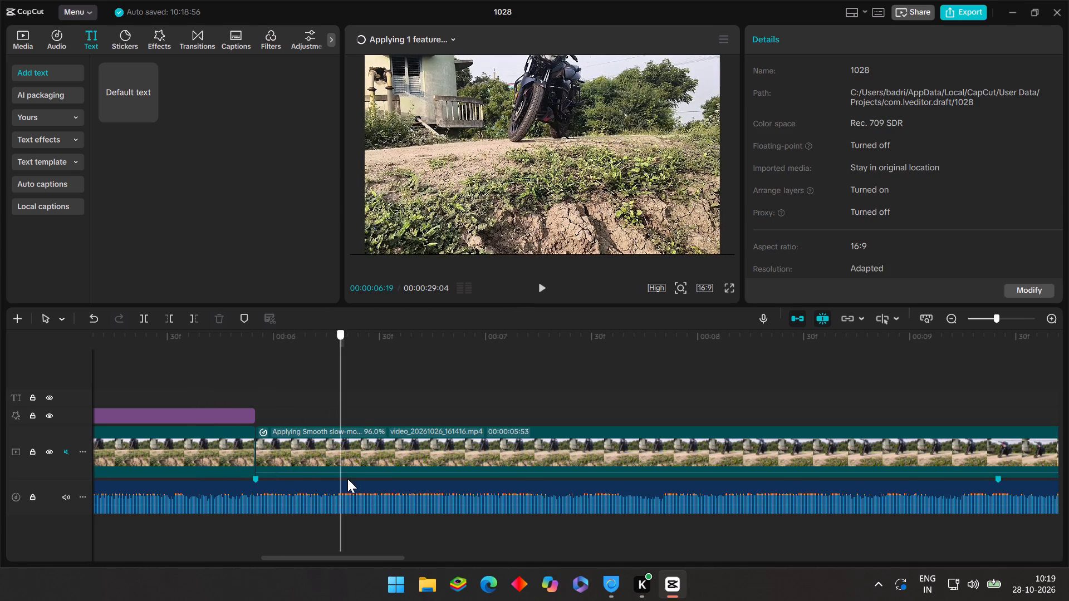
left_click_drag(347, 479, 419, 514)
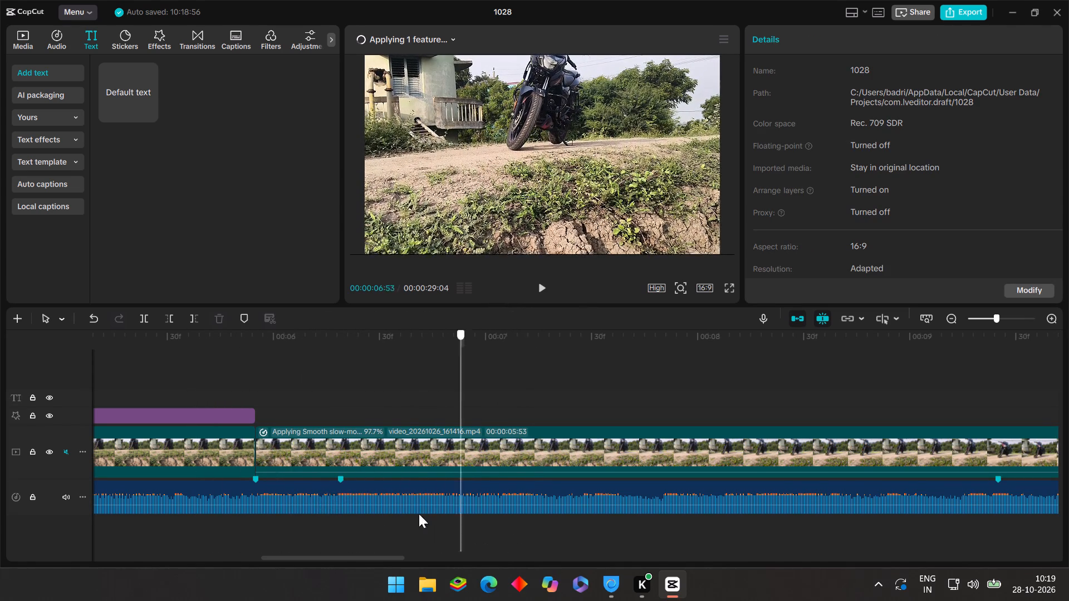
left_click_drag(419, 514, 880, 570)
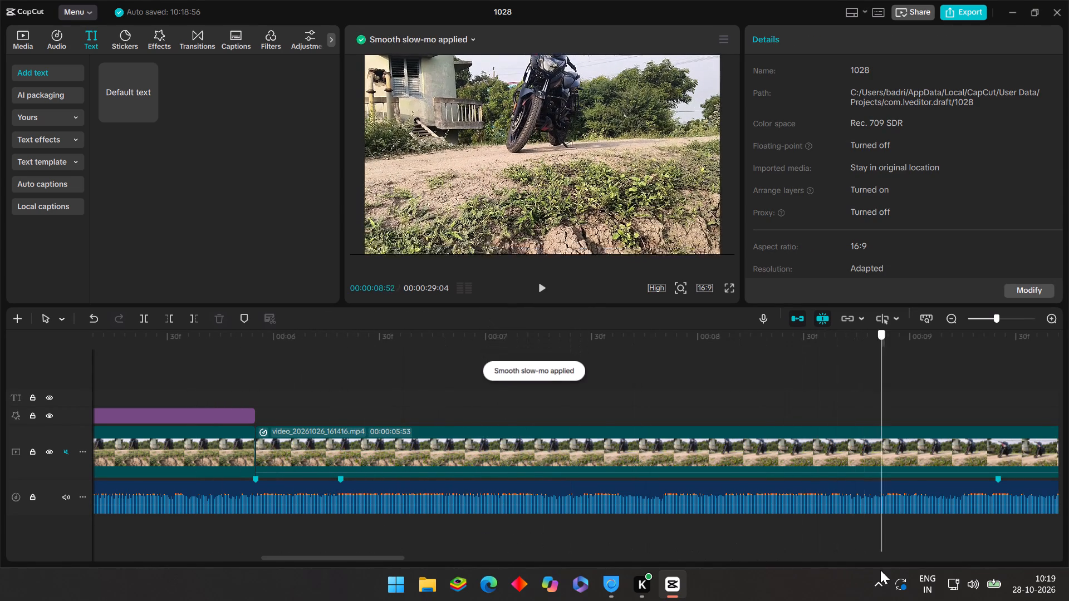
left_click_drag(880, 570, 140, 490)
left_click(545, 290)
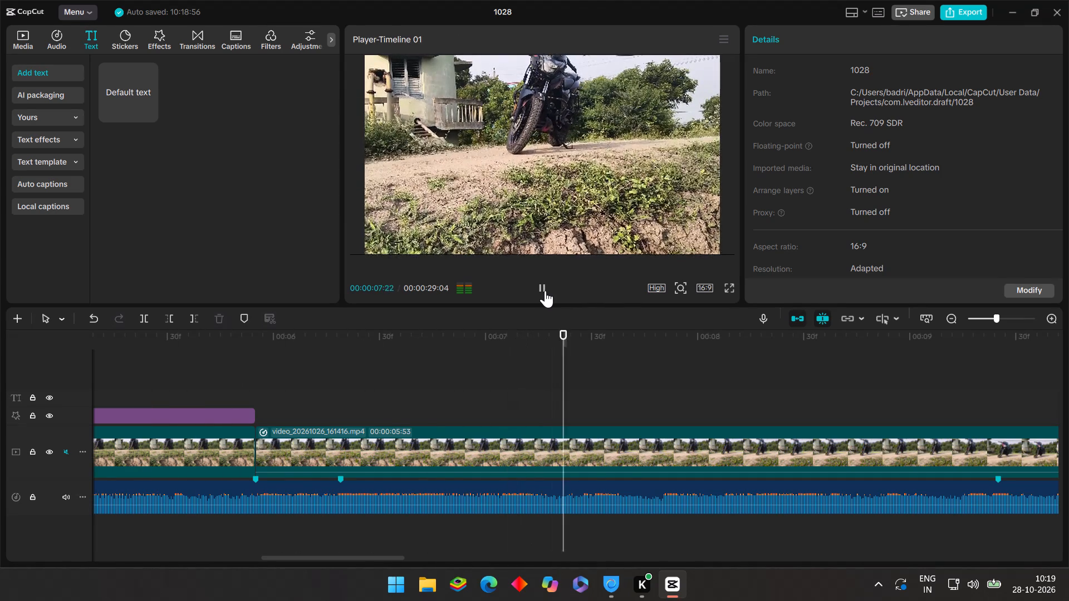
left_click(545, 290)
left_click(385, 412)
left_click(370, 451)
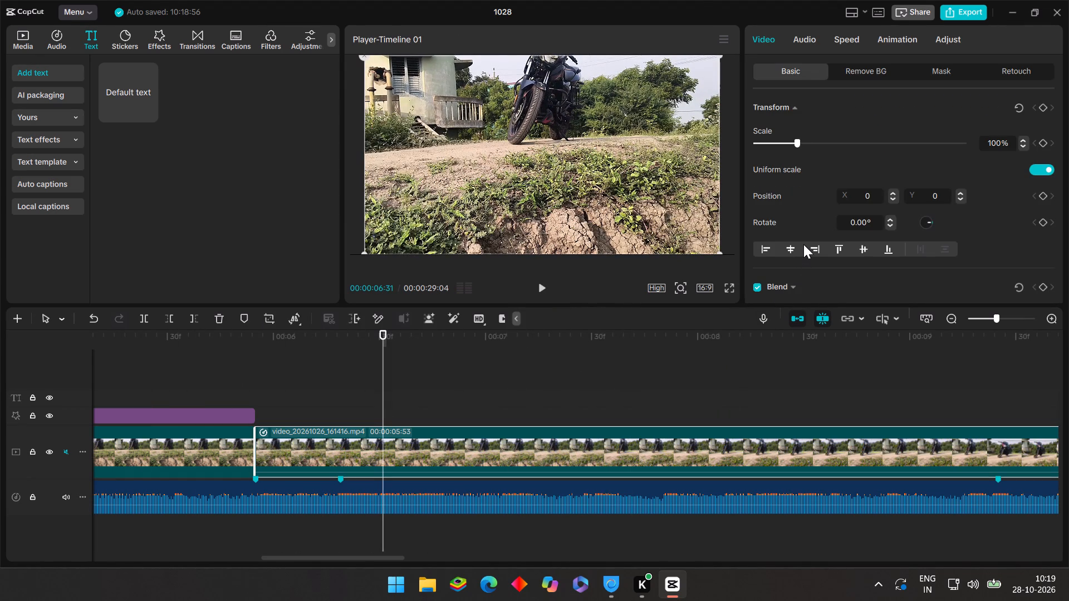
left_click(286, 389)
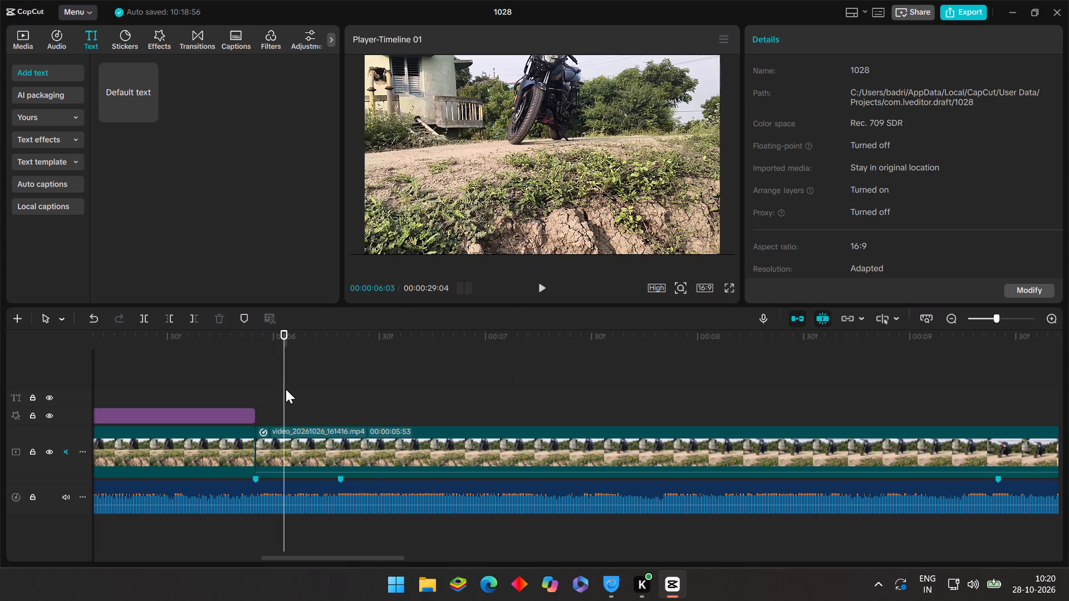
left_click_drag(286, 389, 396, 452)
Raise the incoming side of the clip's first inner speed-curve point to 1.00x.
left_click(380, 446)
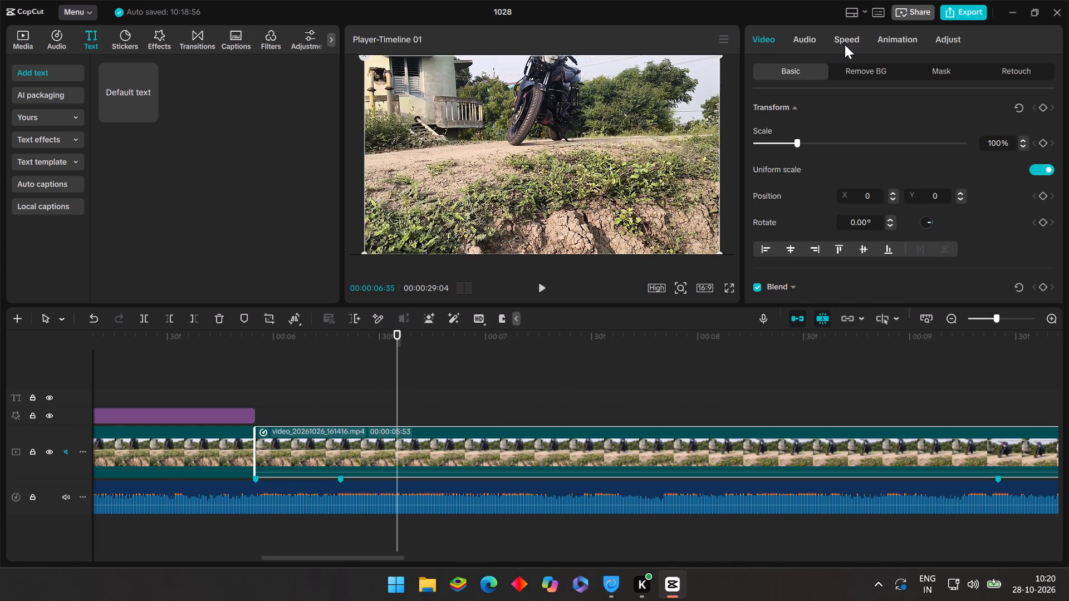
left_click(845, 45)
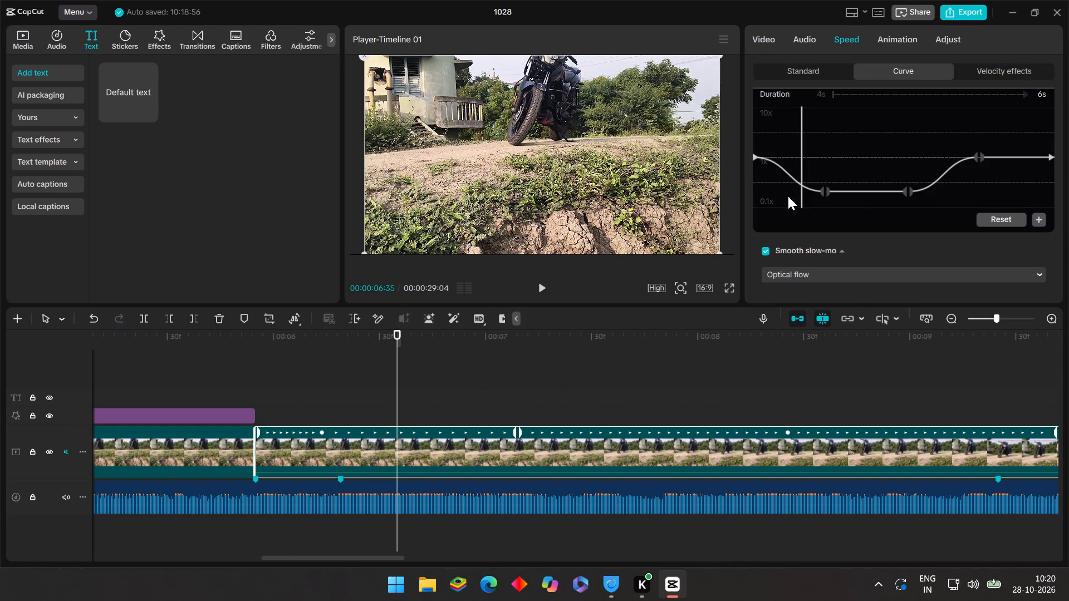
left_click_drag(821, 191, 821, 157)
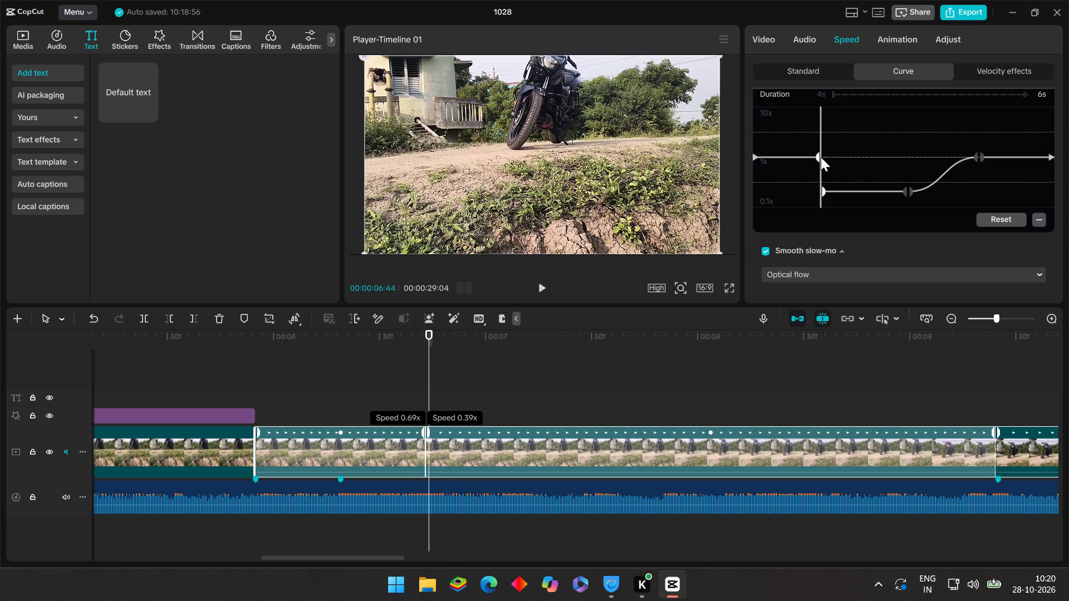
left_click_drag(821, 157, 821, 157)
left_click_drag(827, 188, 825, 156)
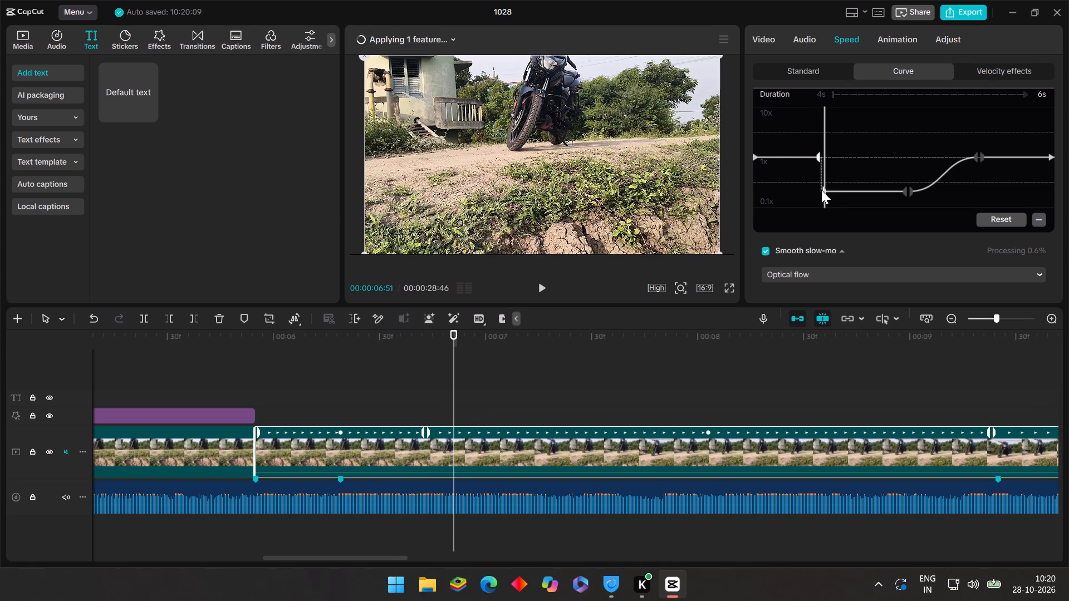
Raise the speed curve's starting point above 2x so the clip opens fast.
left_click_drag(756, 155, 756, 146)
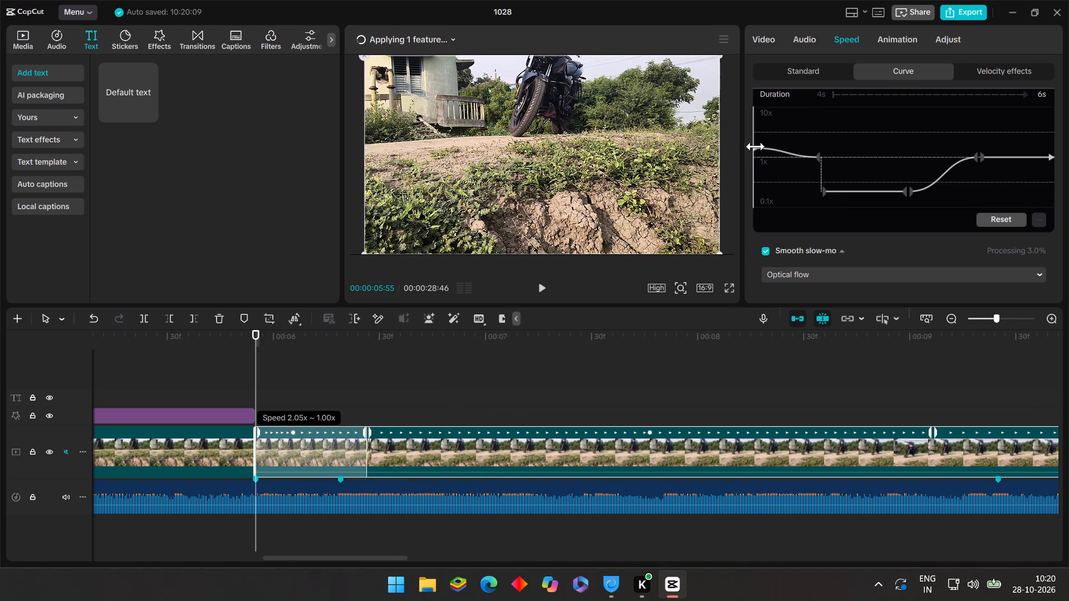
left_click_drag(756, 146, 756, 139)
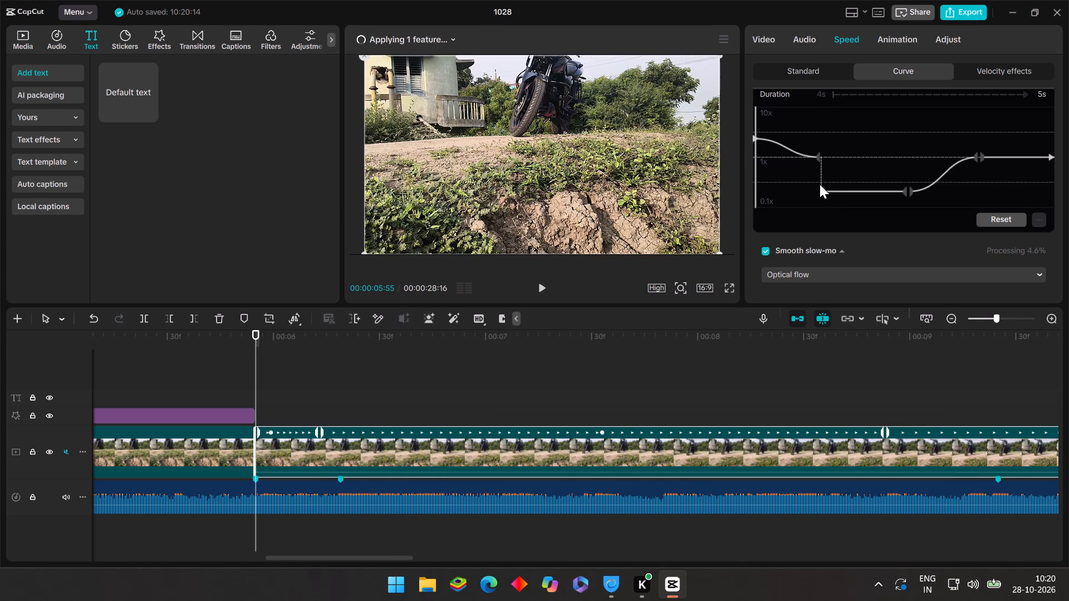
Raise the outgoing side of the first inner speed-curve point to 1.00x, level with its incoming side.
left_click_drag(820, 184, 817, 164)
left_click_drag(826, 187, 816, 159)
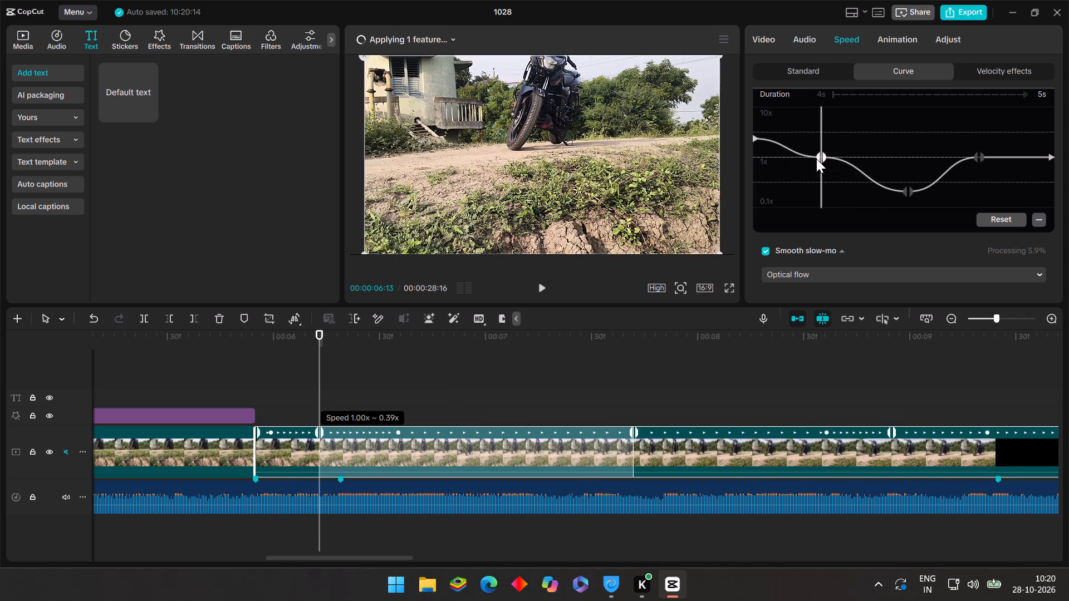
left_click_drag(816, 159, 817, 154)
Raise both sides of the middle speed-curve point to about 0.65x, ending the clip at its beat marker.
left_click_drag(904, 192, 896, 182)
left_click_drag(899, 189, 896, 177)
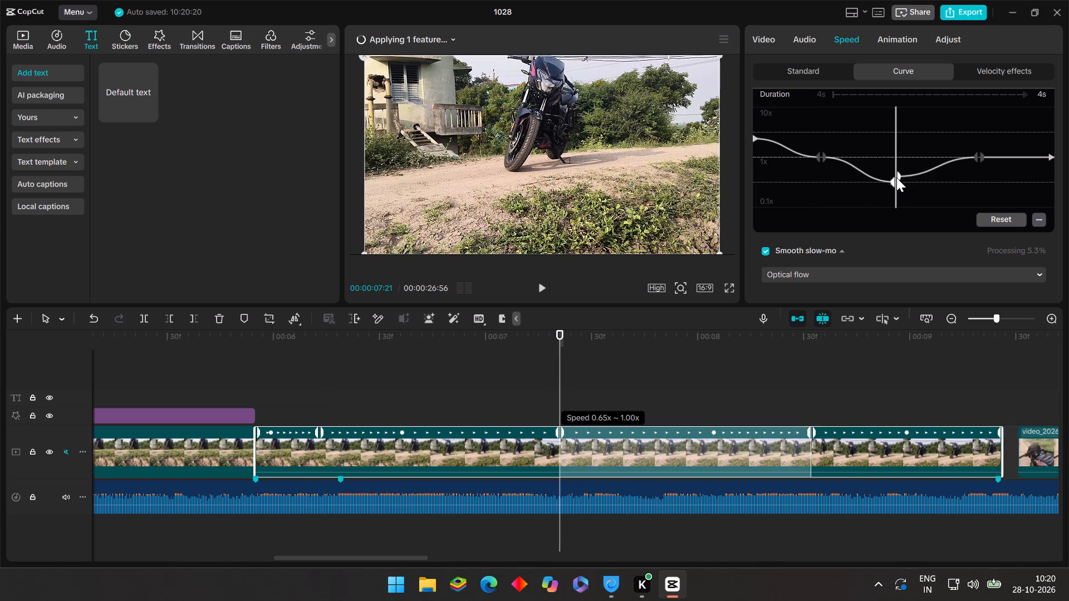
left_click(896, 178)
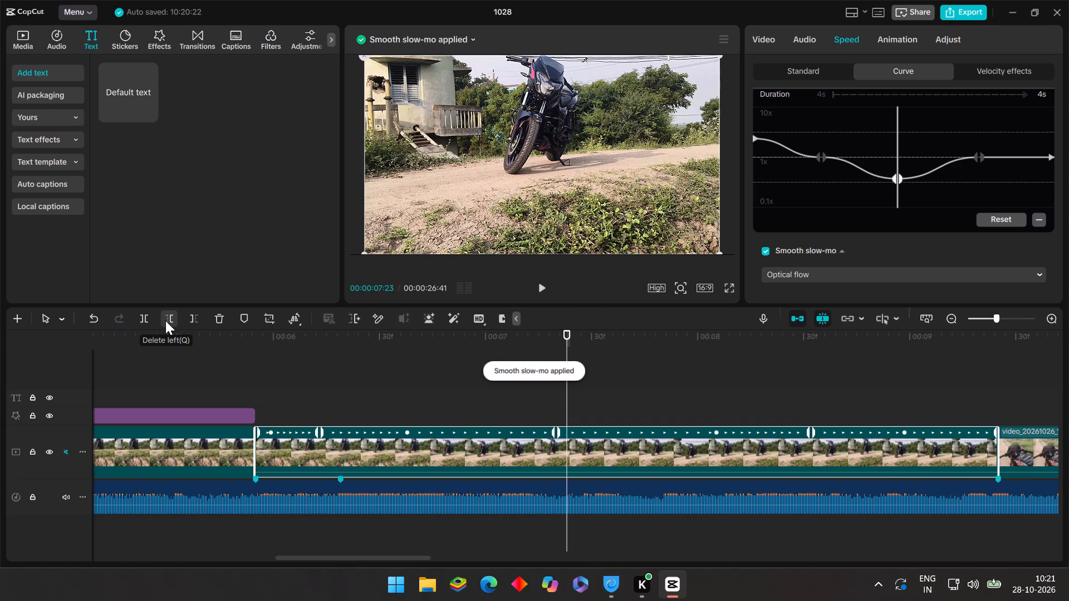
Play back from the end of the blurred freeze frame through the speed-ramped clip.
left_click(238, 353)
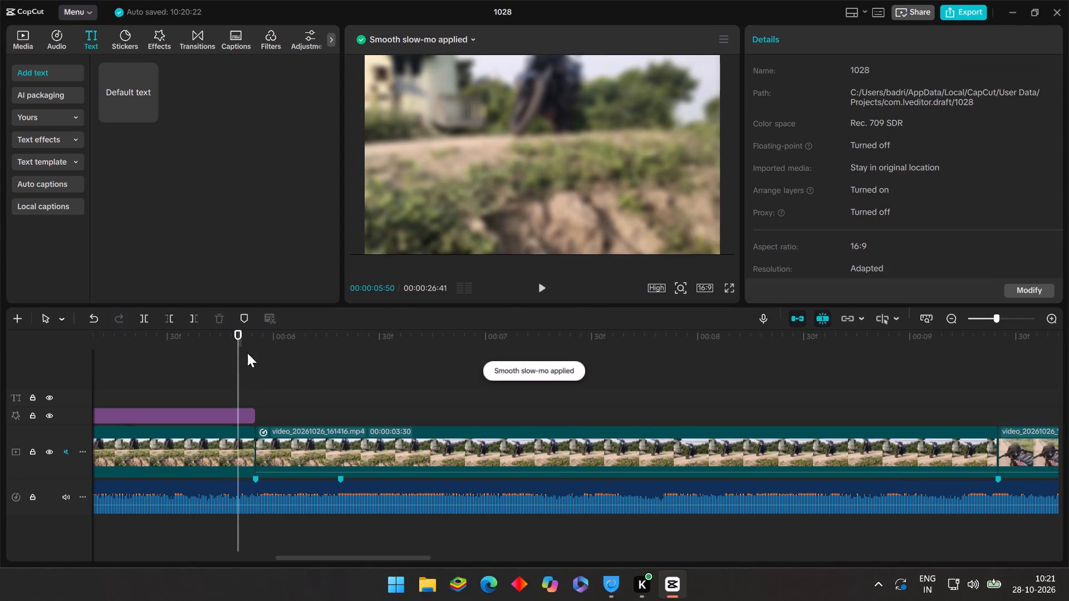
left_click(540, 288)
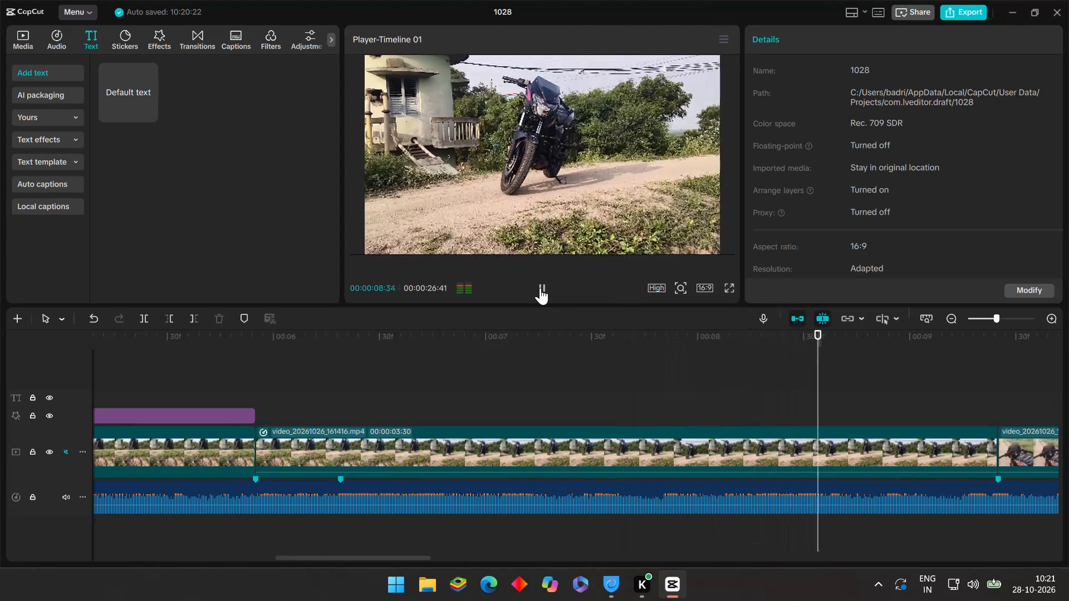
left_click(540, 288)
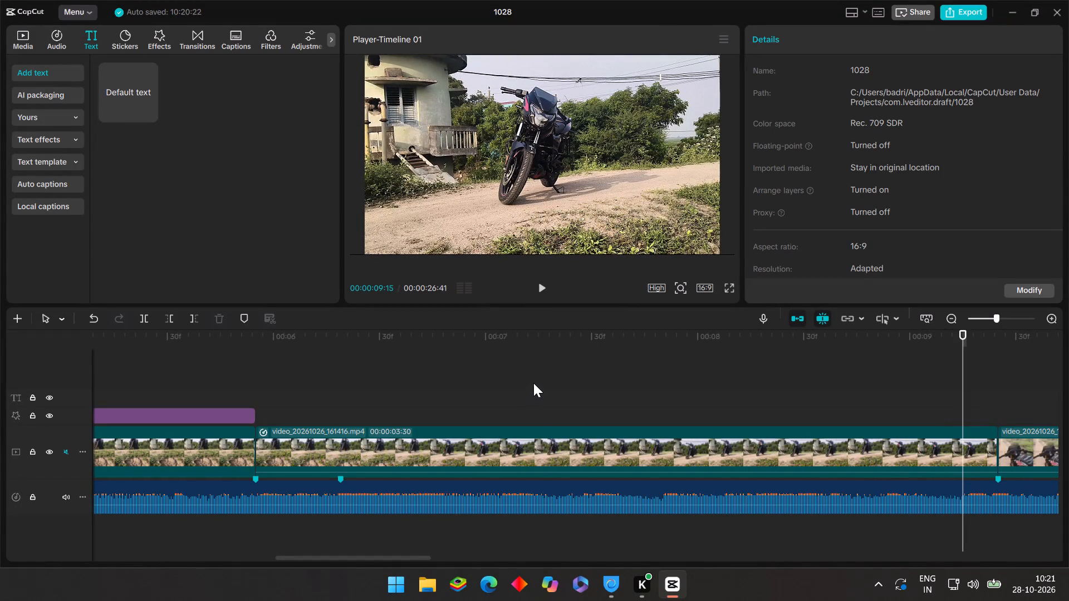
Lower both sides of the last inner speed-curve point on the 161416 clip to just below the middle point's level.
left_click(533, 382)
left_click_drag(533, 378, 614, 436)
left_click(621, 441)
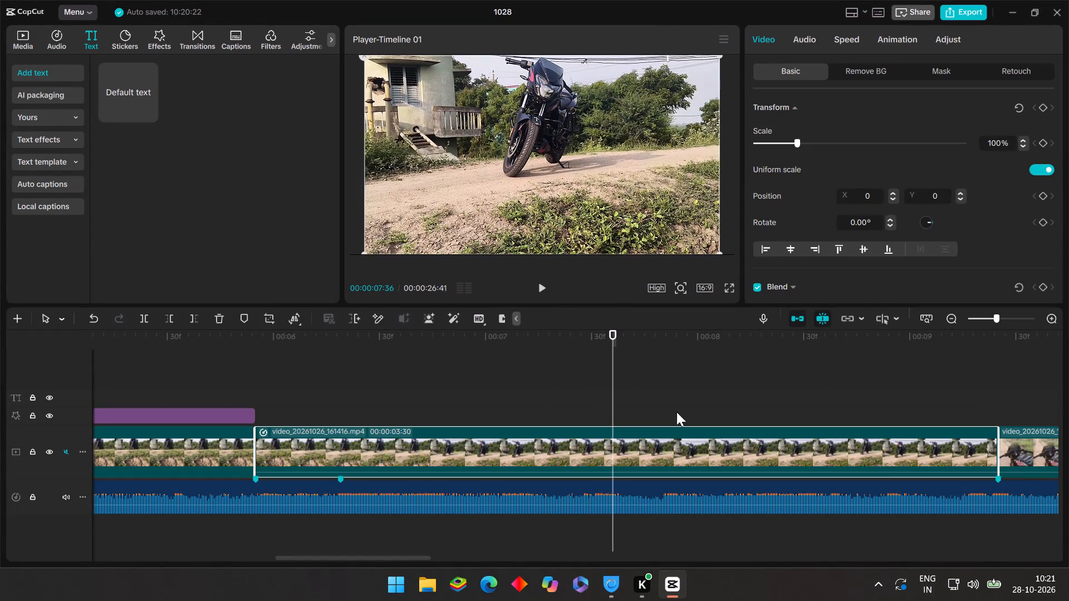
left_click(852, 41)
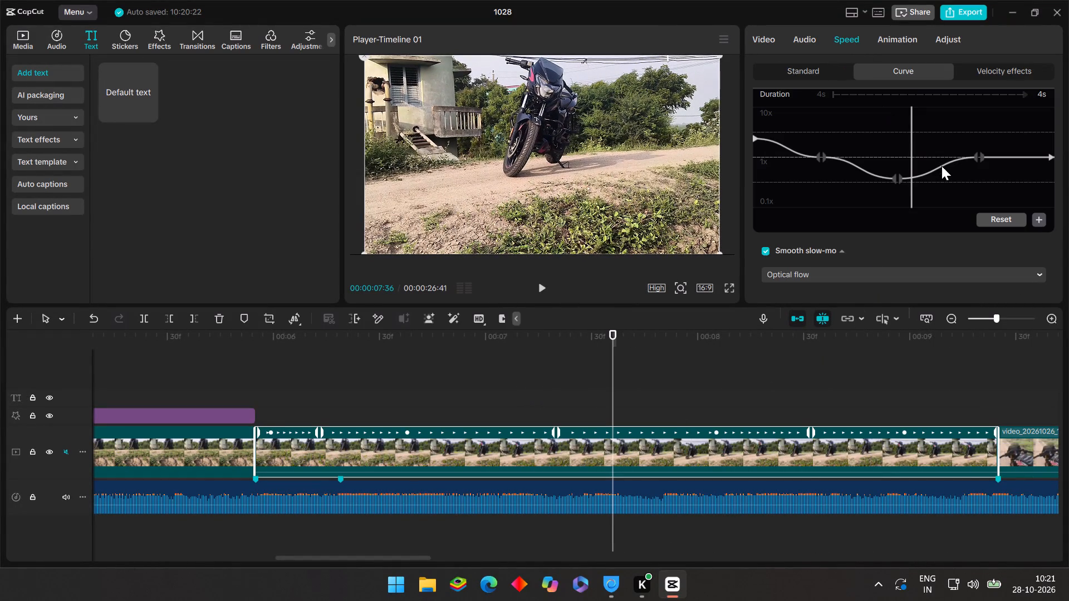
left_click_drag(981, 157, 979, 181)
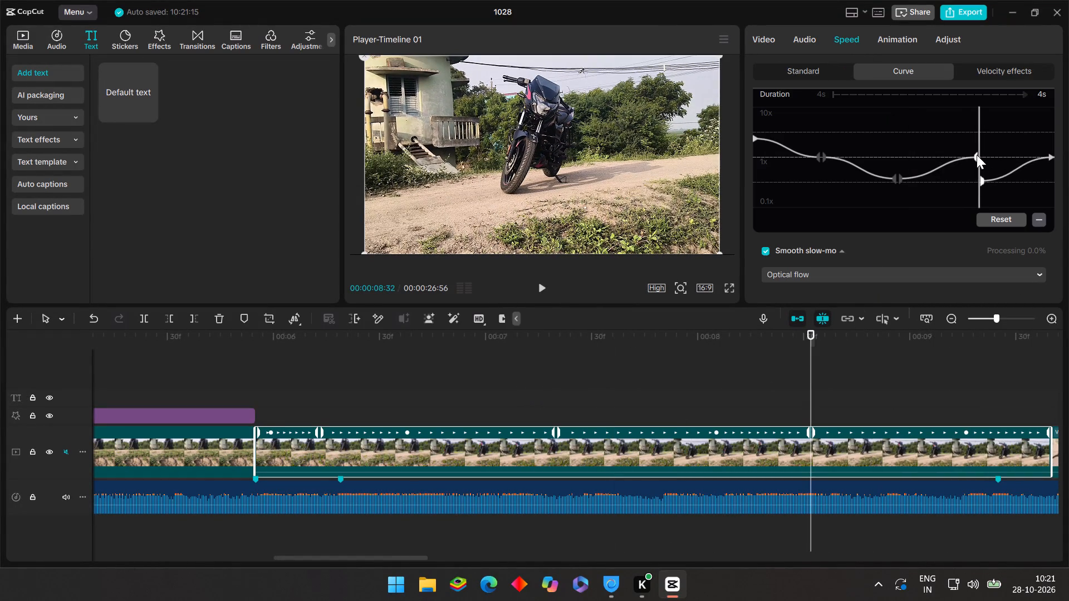
left_click_drag(977, 152, 980, 183)
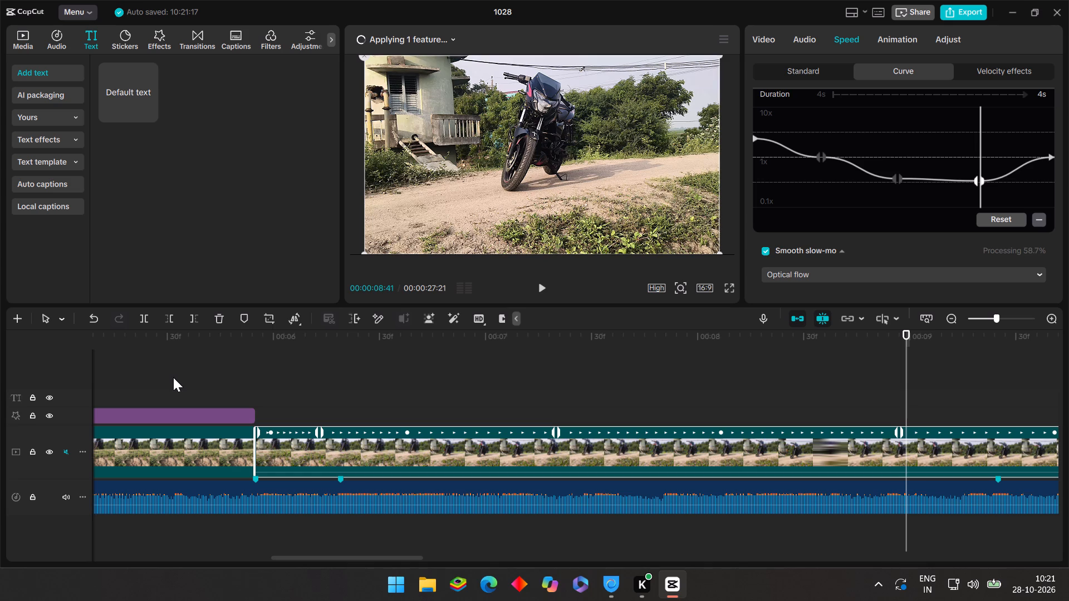
Set the font size of the "It's God plan !" title to 6.
left_click(173, 377)
left_click_drag(173, 377, 0, 397)
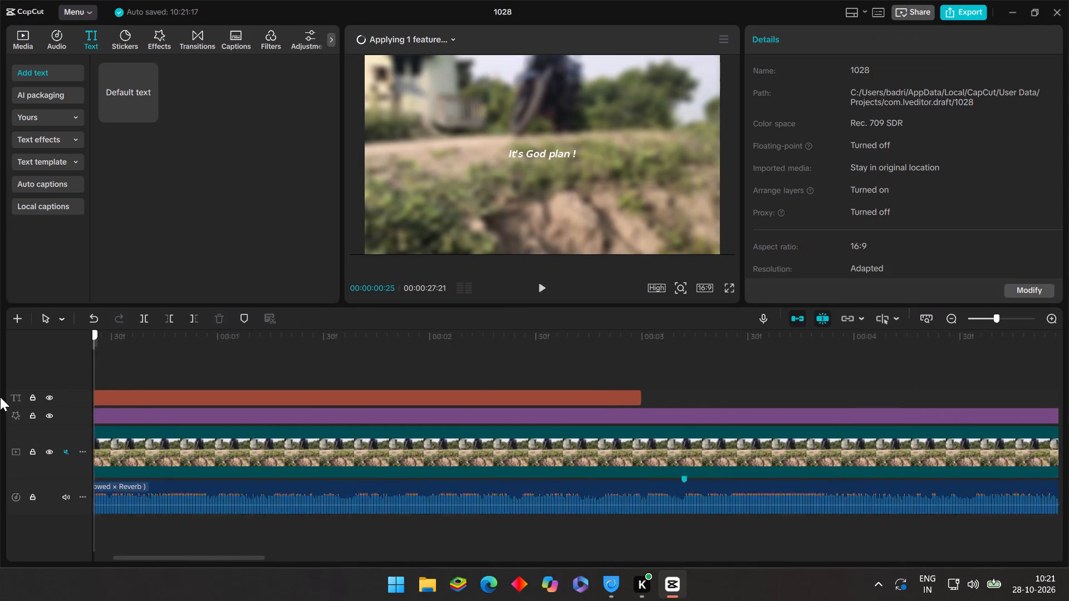
left_click_drag(0, 397, 297, 412)
left_click(365, 397)
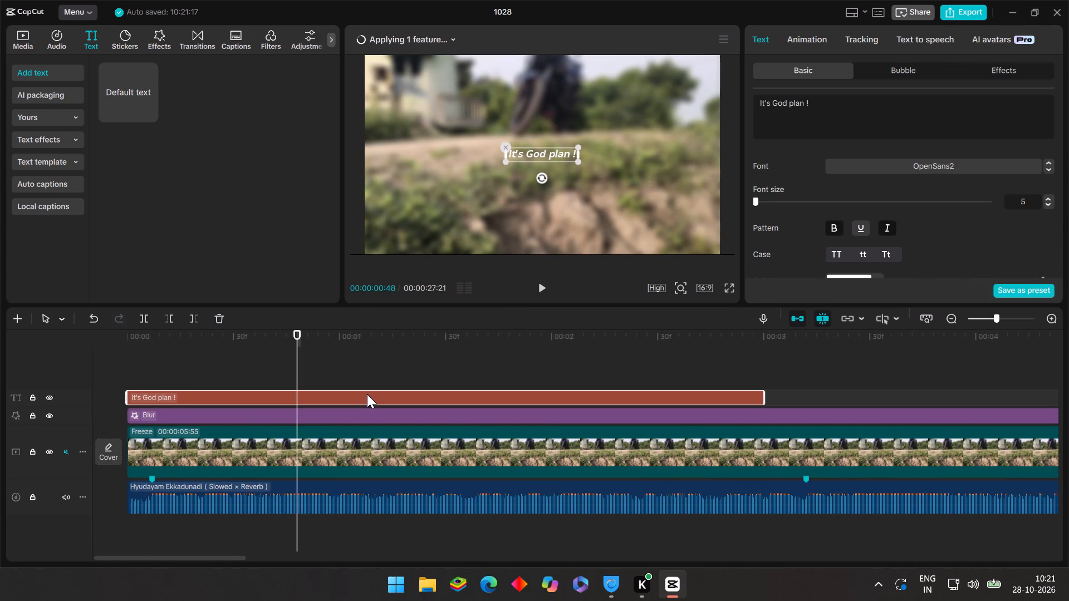
left_click(1051, 197)
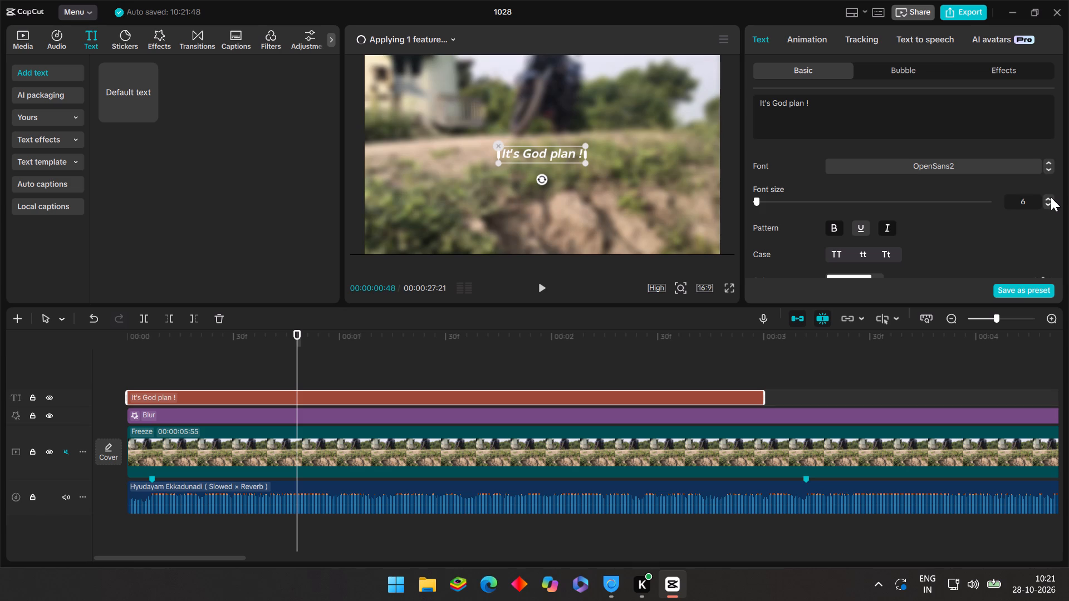
Scrub through the blurred opening past the end of the title to check the text.
left_click(503, 361)
left_click_drag(502, 361, 509, 362)
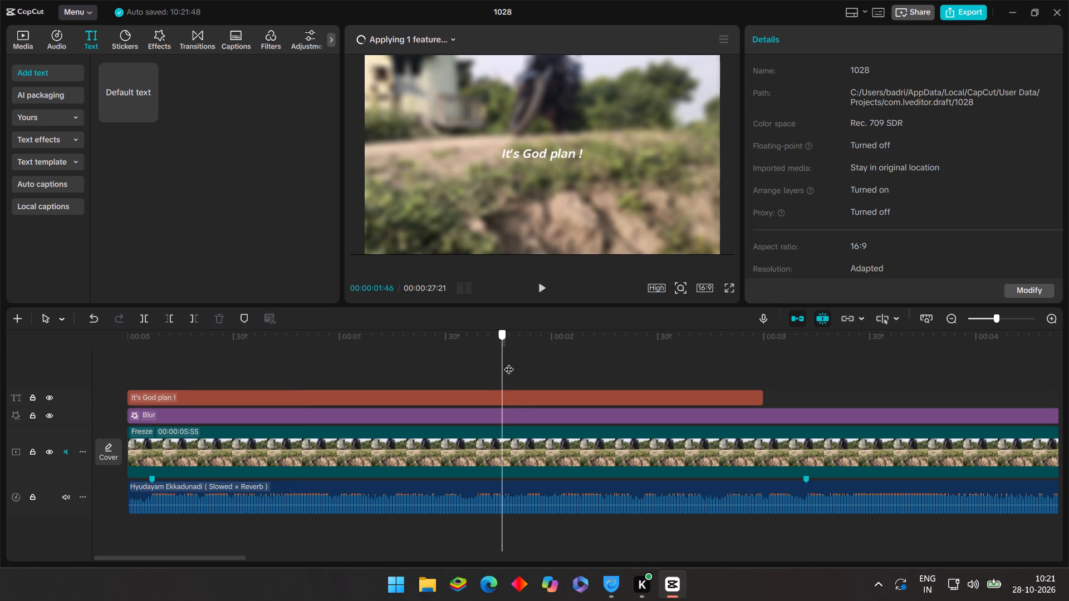
left_click_drag(509, 362, 562, 377)
left_click_drag(562, 377, 654, 387)
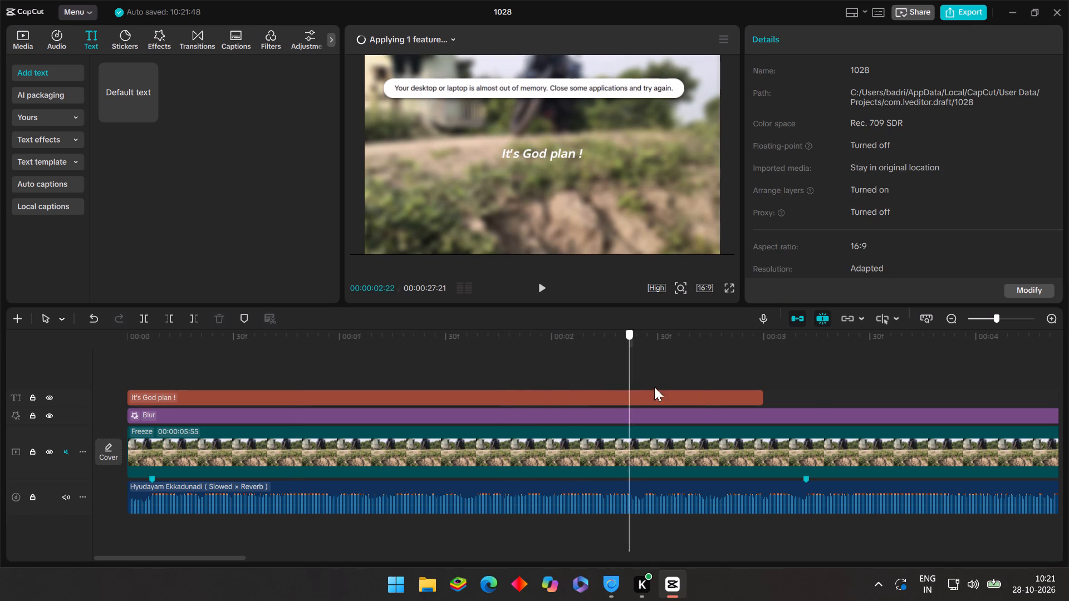
left_click_drag(654, 387, 965, 413)
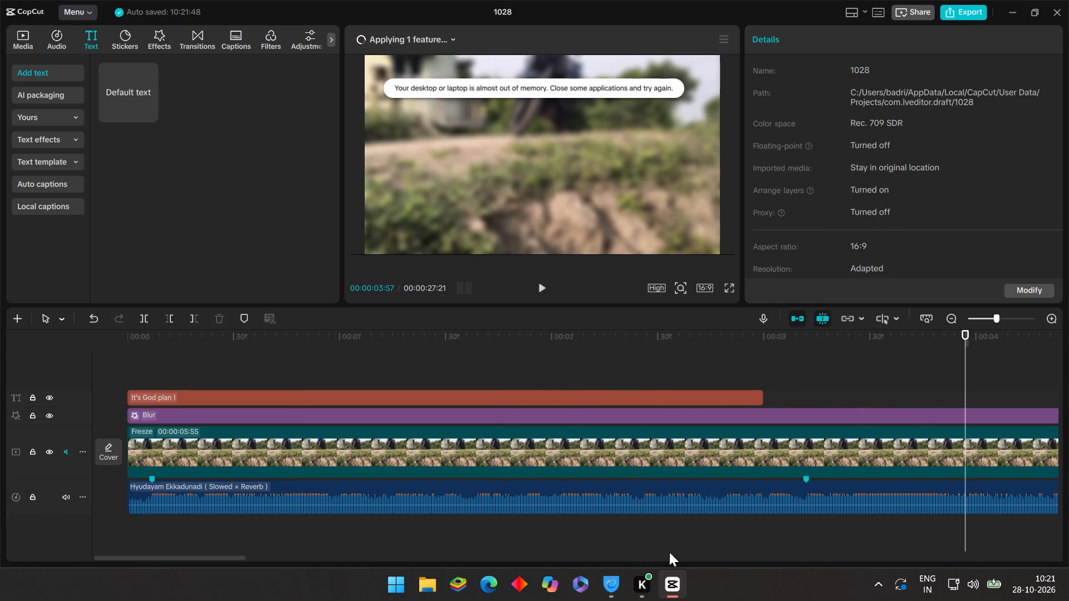
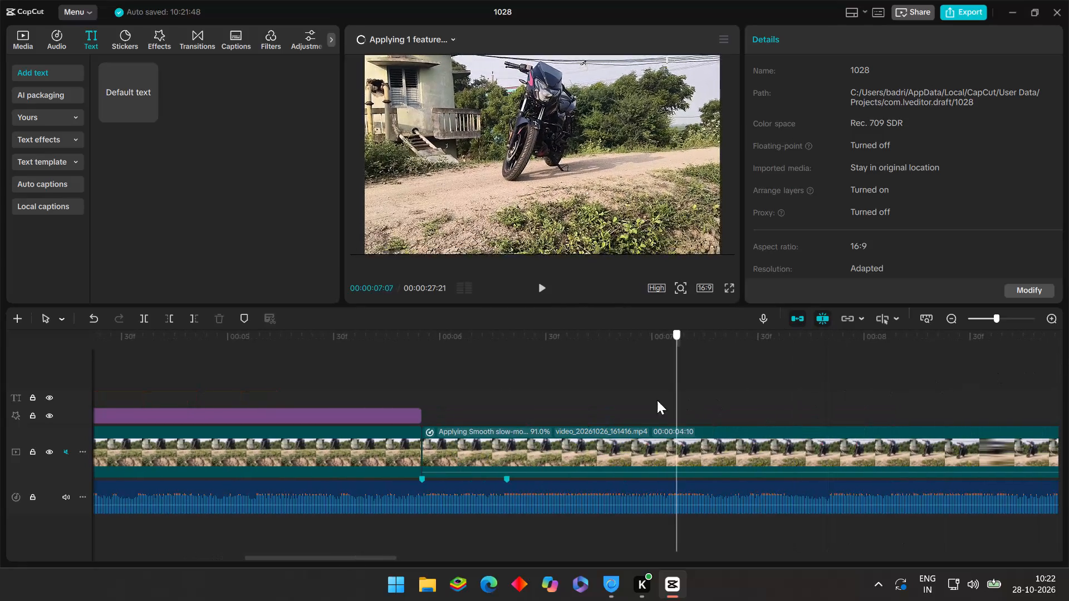
Play back the smooth slow-mo 161416 clip into the 163153 clip, and return to the start of the timeline.
left_click(585, 431)
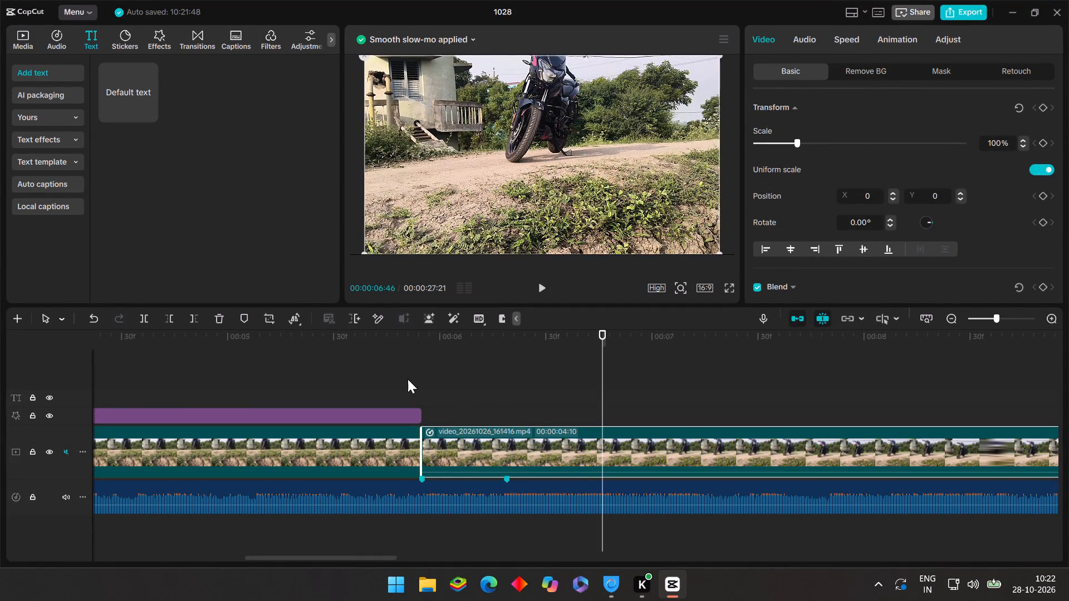
left_click(383, 370)
left_click(548, 292)
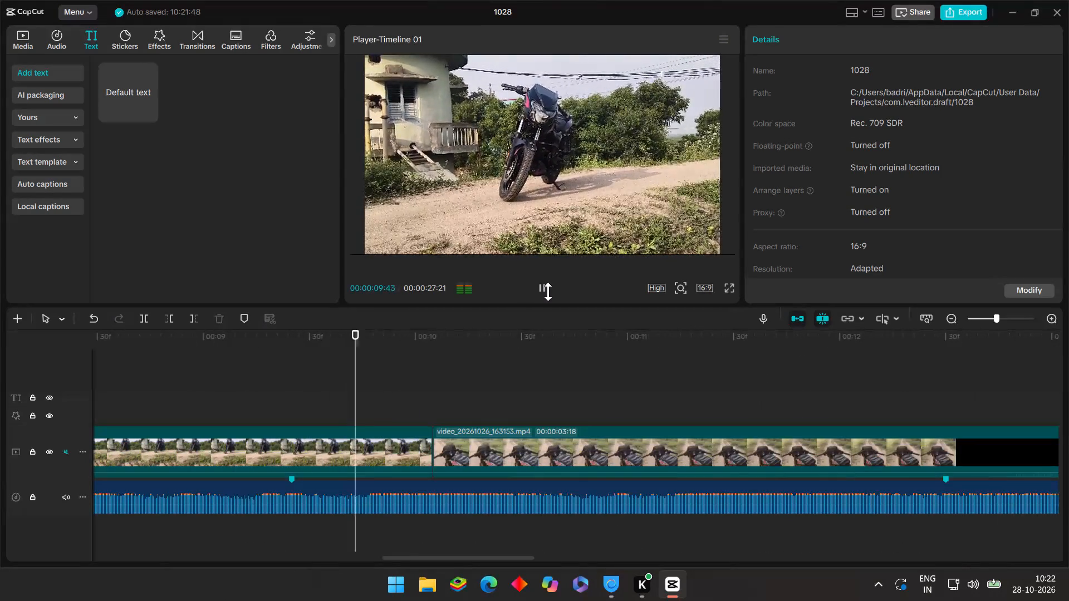
left_click(378, 383)
left_click_drag(379, 383, 186, 402)
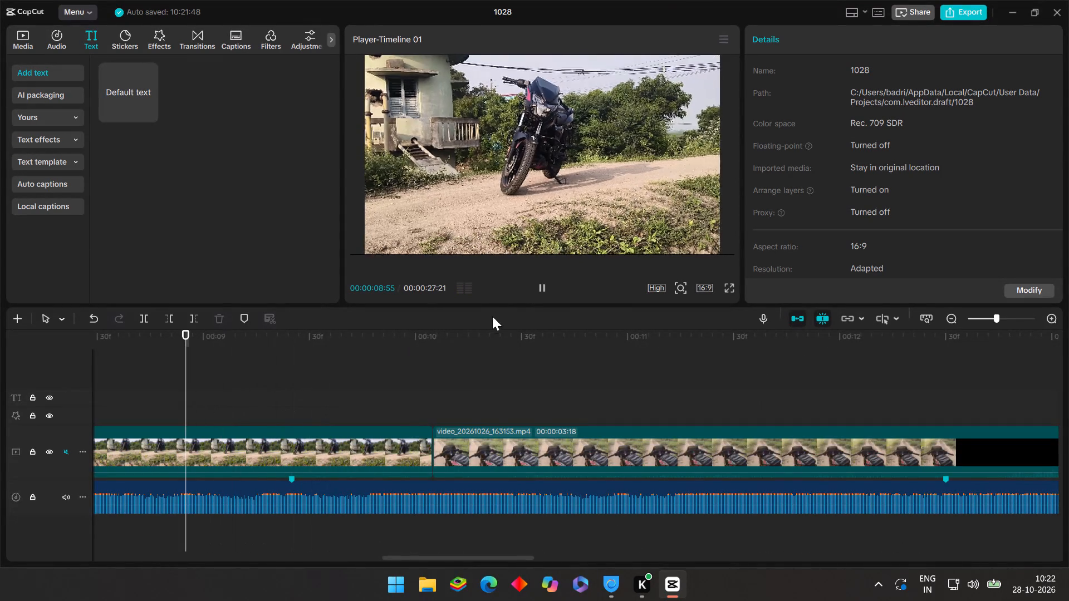
left_click(538, 287)
left_click(158, 370)
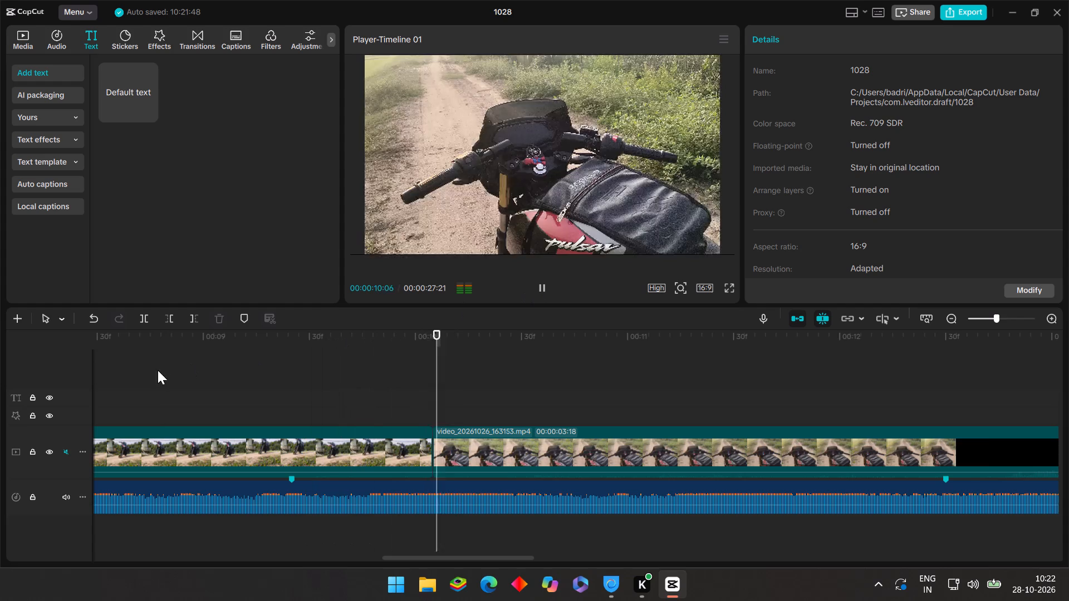
left_click_drag(158, 370, 1068, 348)
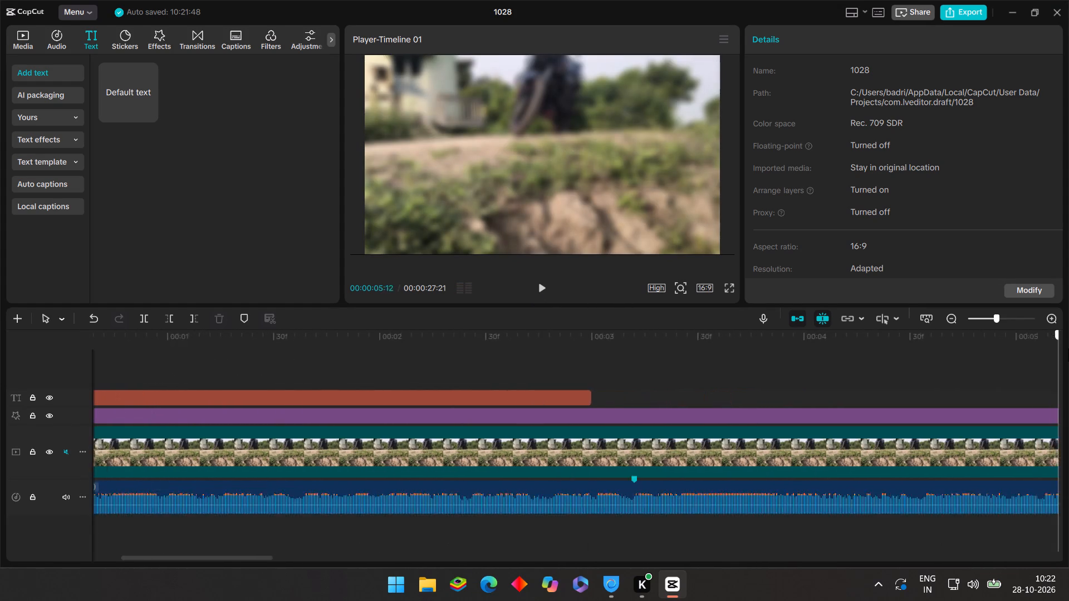
left_click_drag(1068, 348, 0, 390)
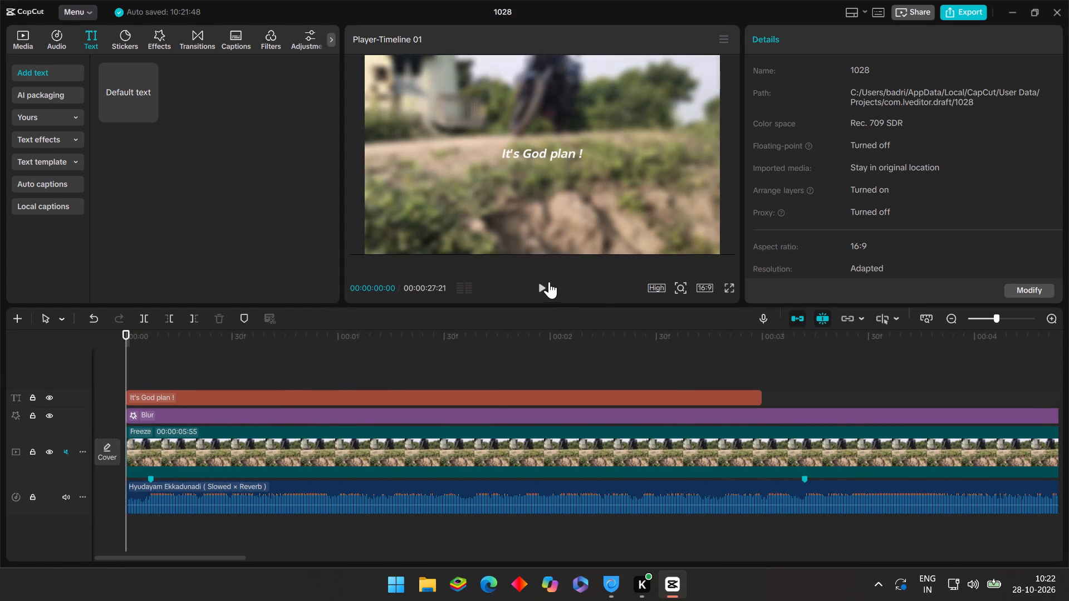
Play from the start through the title and blurred opening into the 161416 clip, and scrub back over that section.
left_click(544, 284)
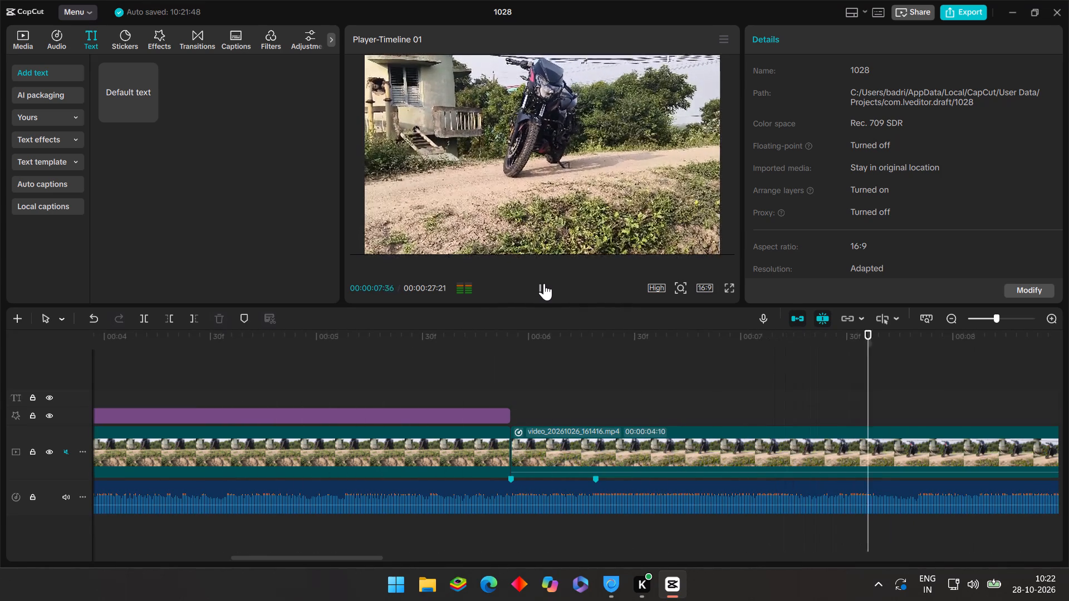
left_click(544, 283)
left_click(417, 373)
left_click_drag(417, 373, 11, 426)
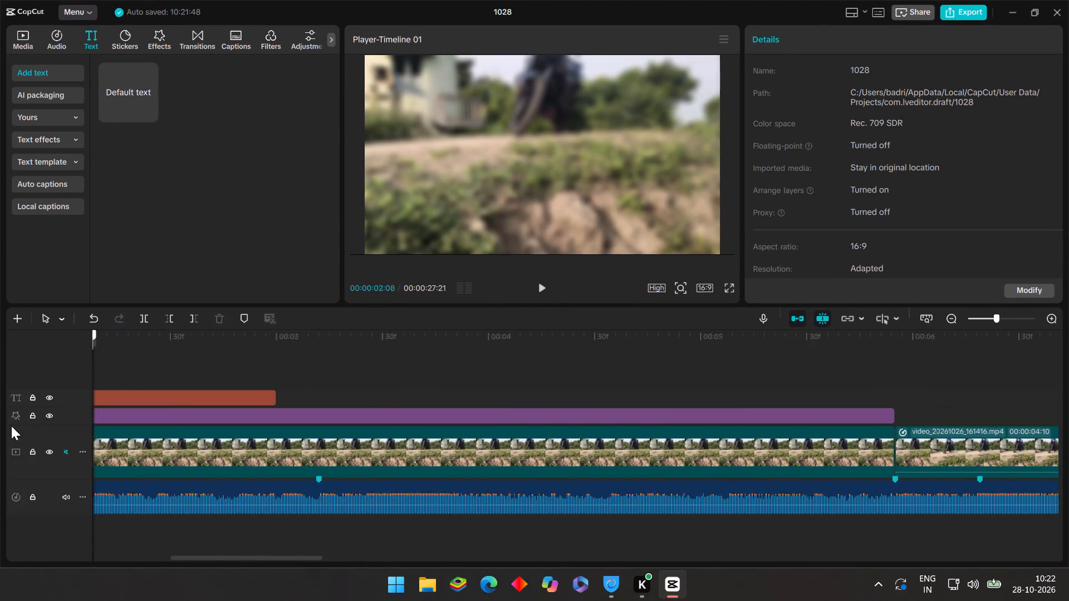
left_click_drag(11, 426, 264, 450)
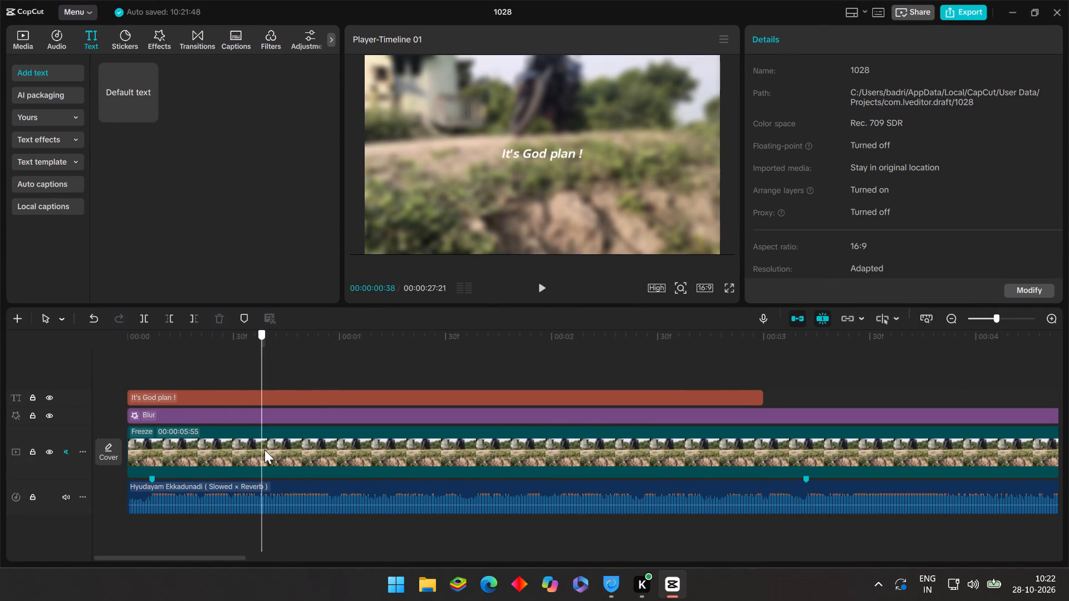
left_click_drag(264, 450, 705, 448)
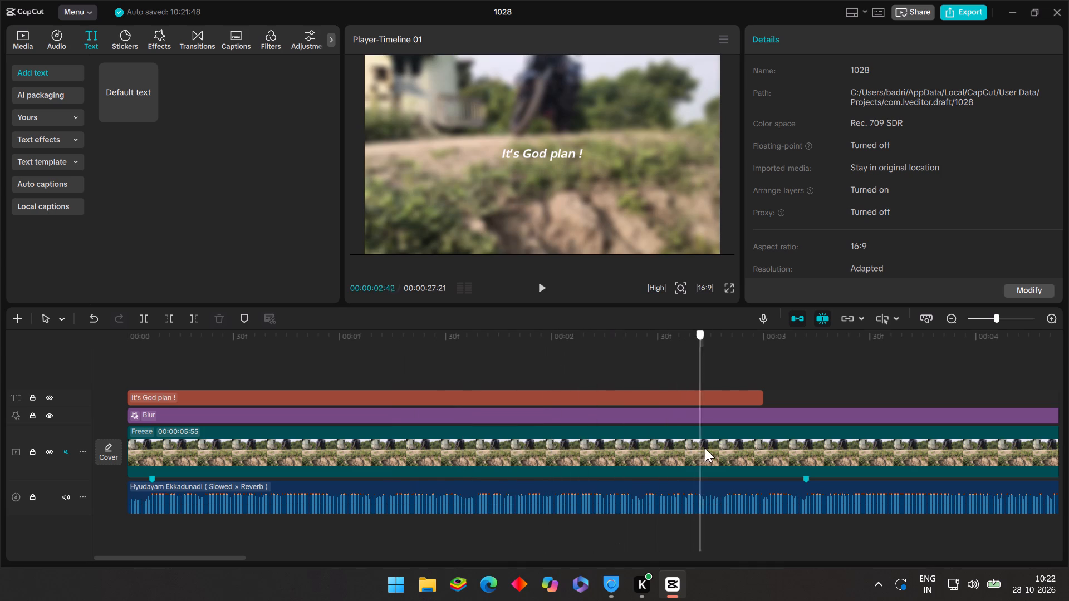
left_click_drag(705, 448, 1068, 448)
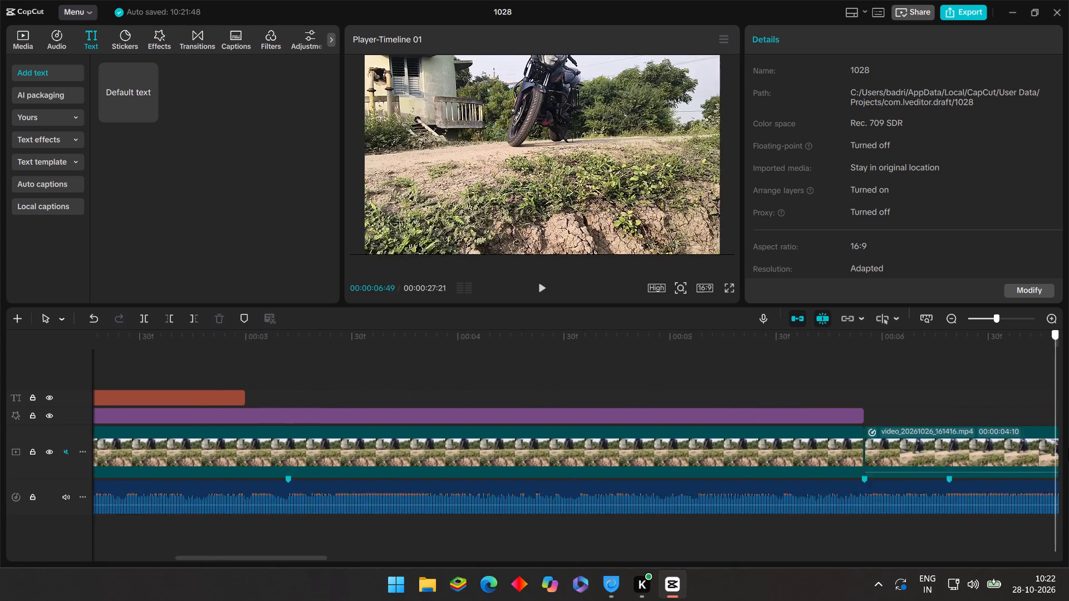
left_click_drag(1068, 448, 472, 407)
Replay the cut from the blurred freeze frame into the 161416 clip several times to judge the speed ramp.
left_click(540, 287)
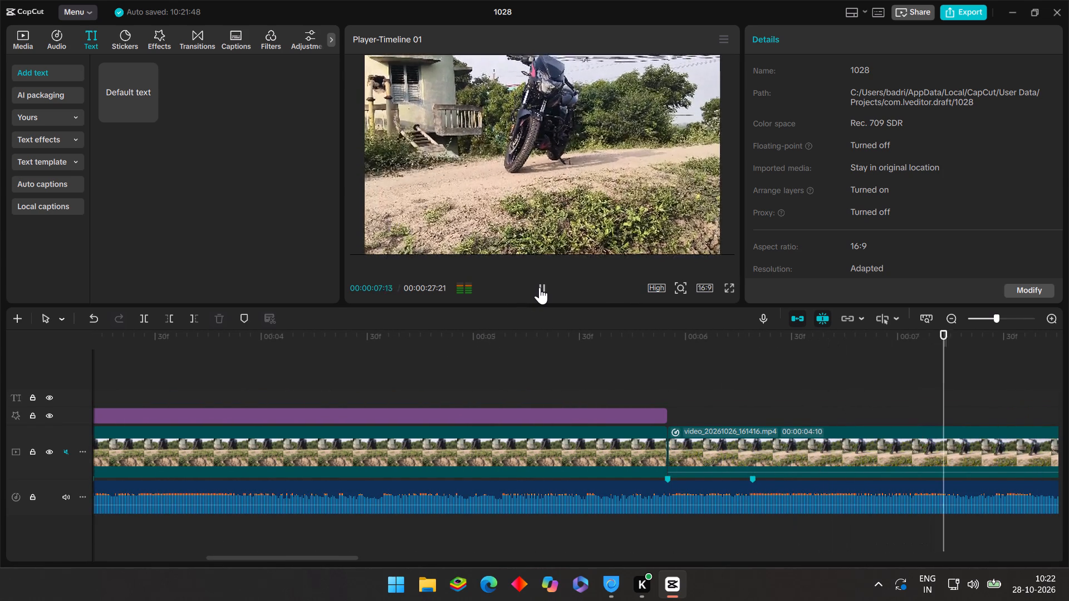
left_click(540, 287)
left_click(136, 408)
left_click_drag(137, 408, 344, 410)
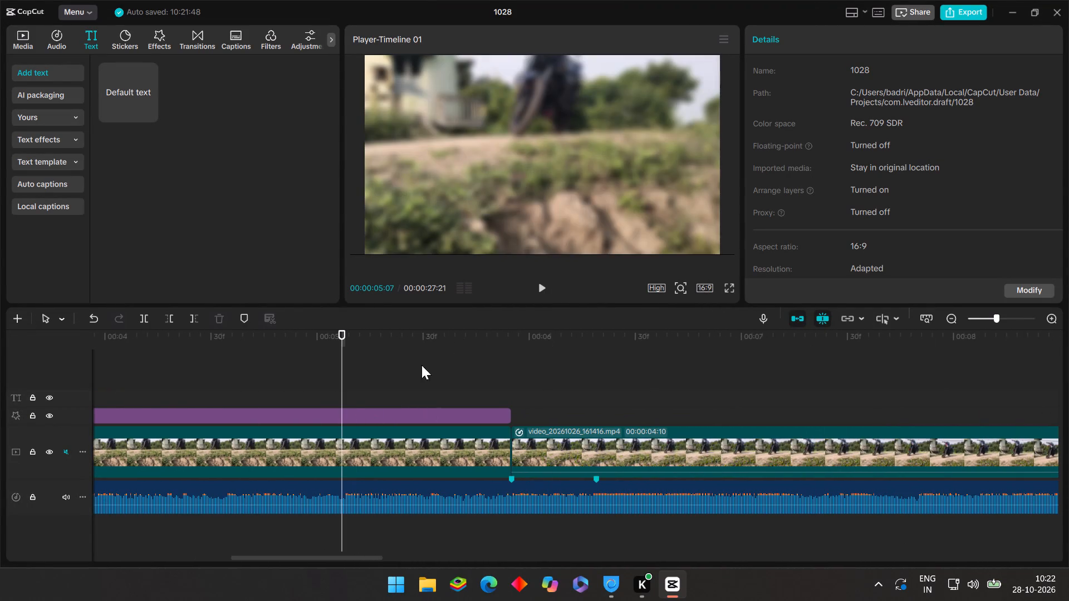
left_click(544, 289)
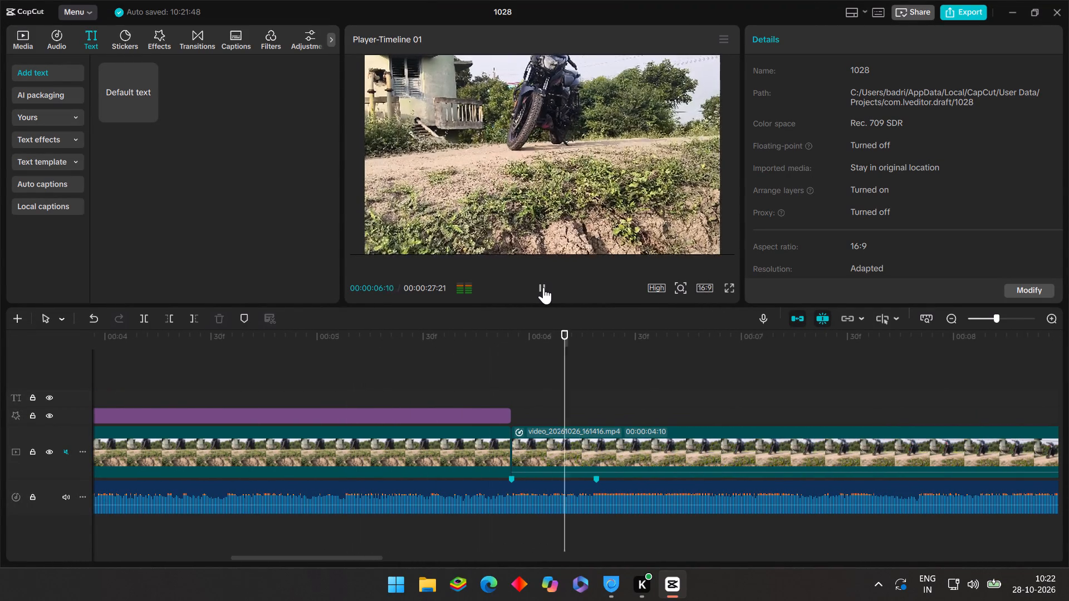
left_click(543, 286)
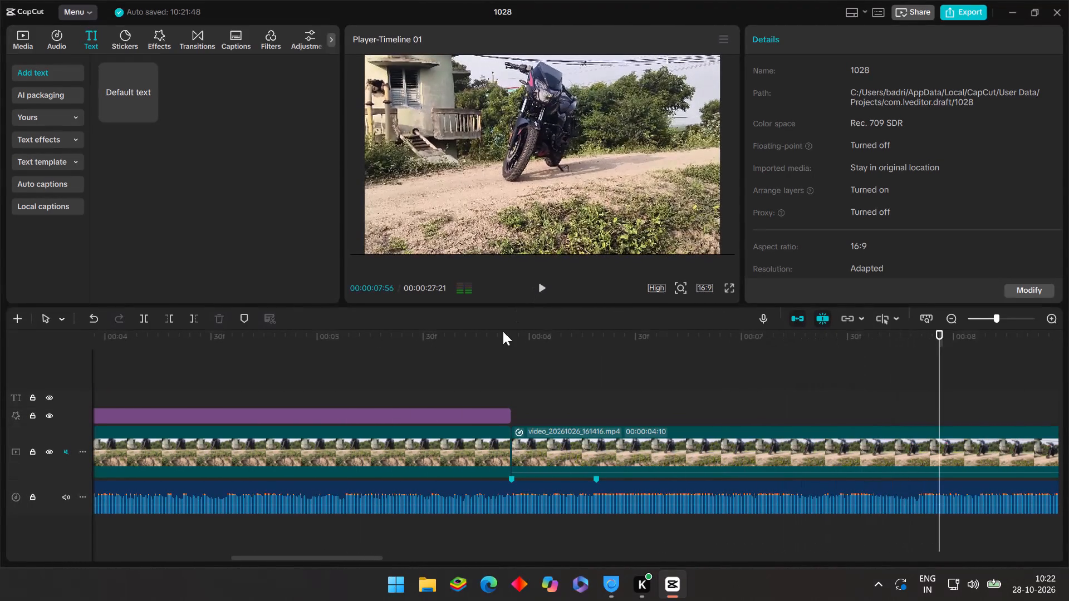
left_click(610, 380)
left_click_drag(610, 379, 967, 425)
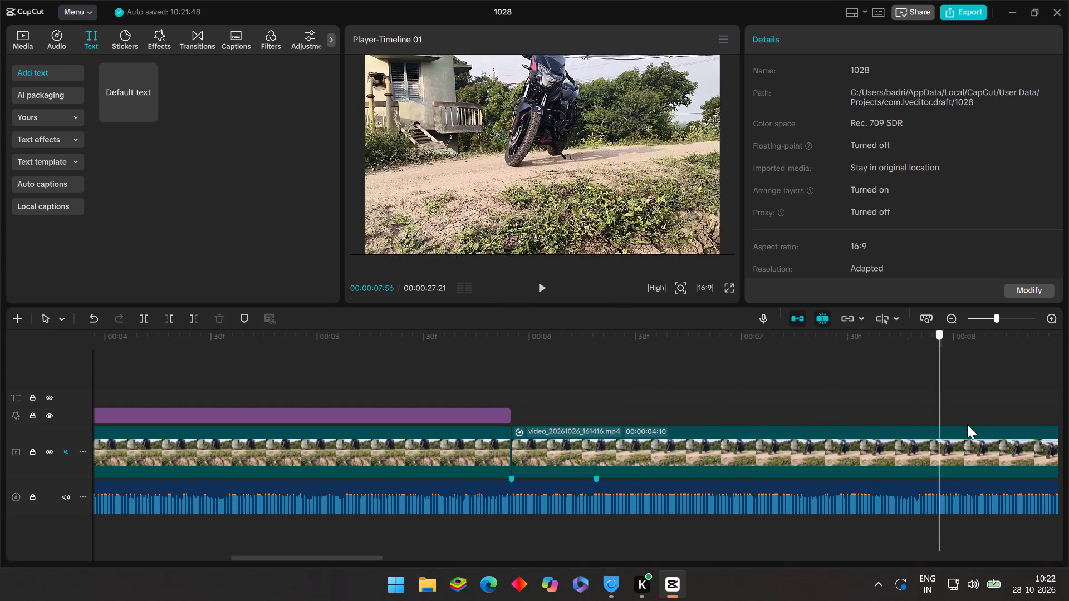
left_click_drag(967, 425, 227, 403)
left_click(540, 292)
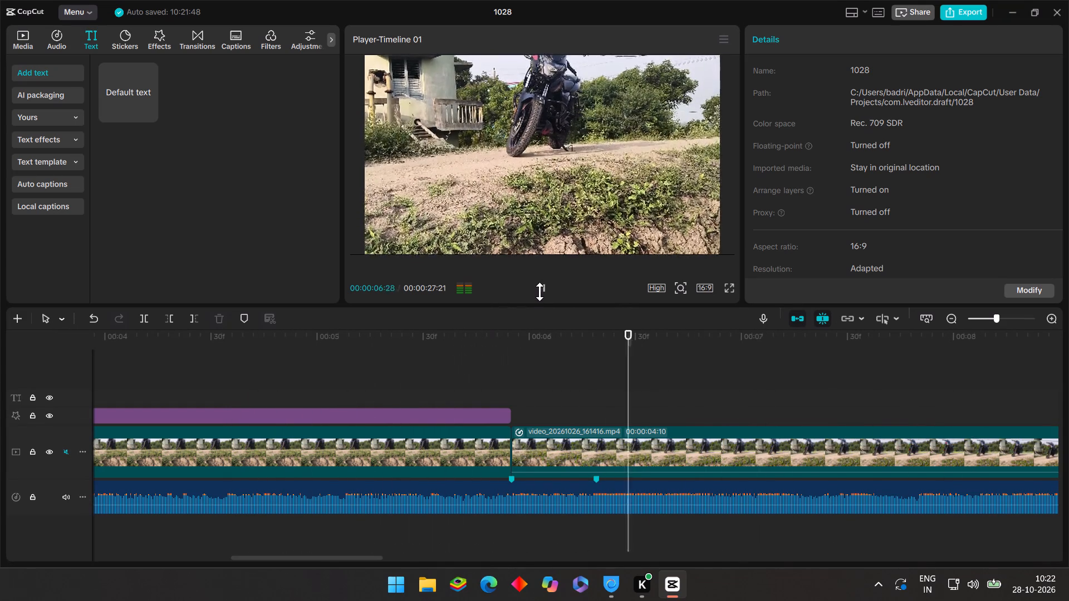
left_click(540, 291)
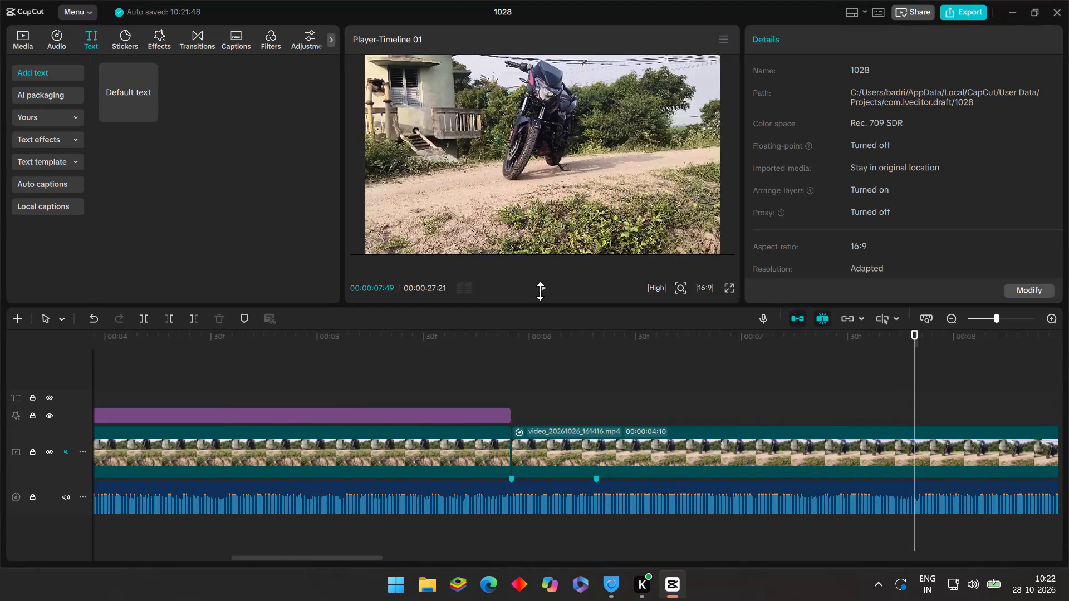
Play the slow second half of the 161416 clip past its beat marker, and return to the clip's start.
left_click(540, 291)
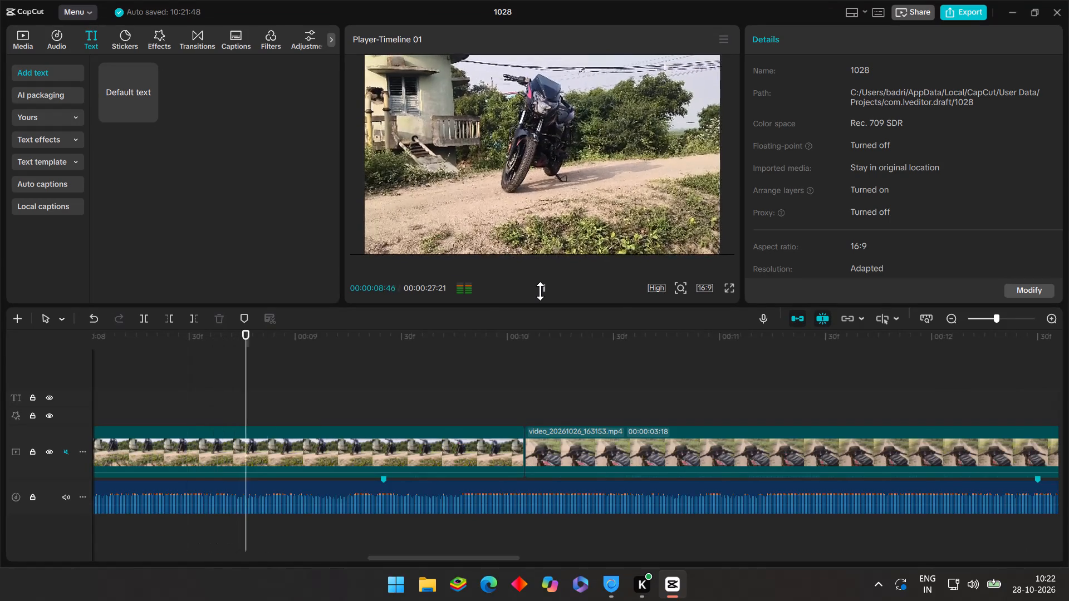
left_click(540, 291)
left_click_drag(378, 372, 383, 372)
left_click(535, 290)
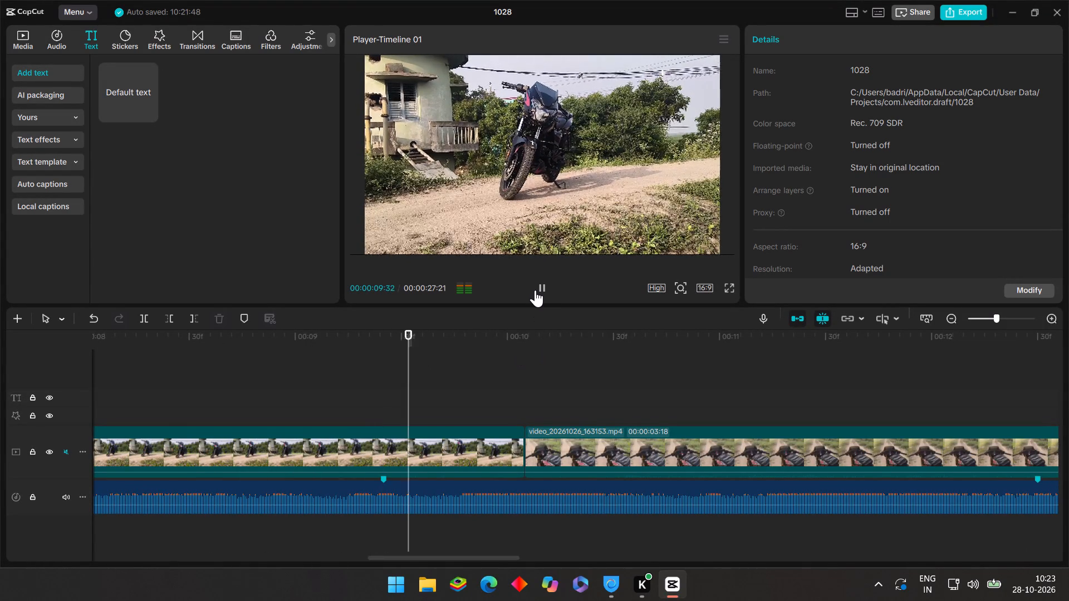
left_click(357, 403)
left_click_drag(359, 402, 102, 403)
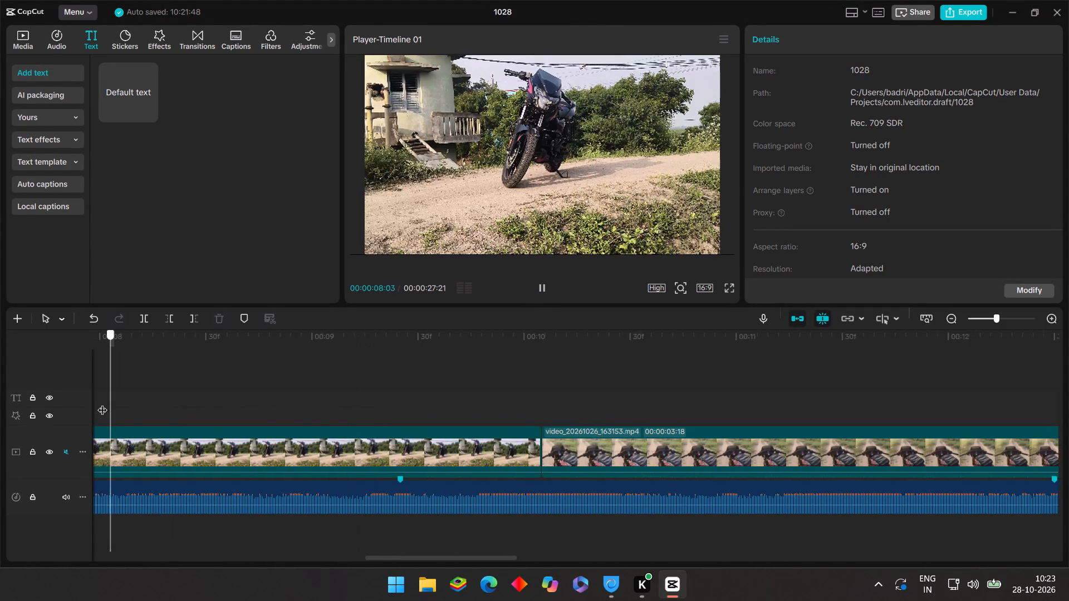
left_click_drag(102, 403, 295, 426)
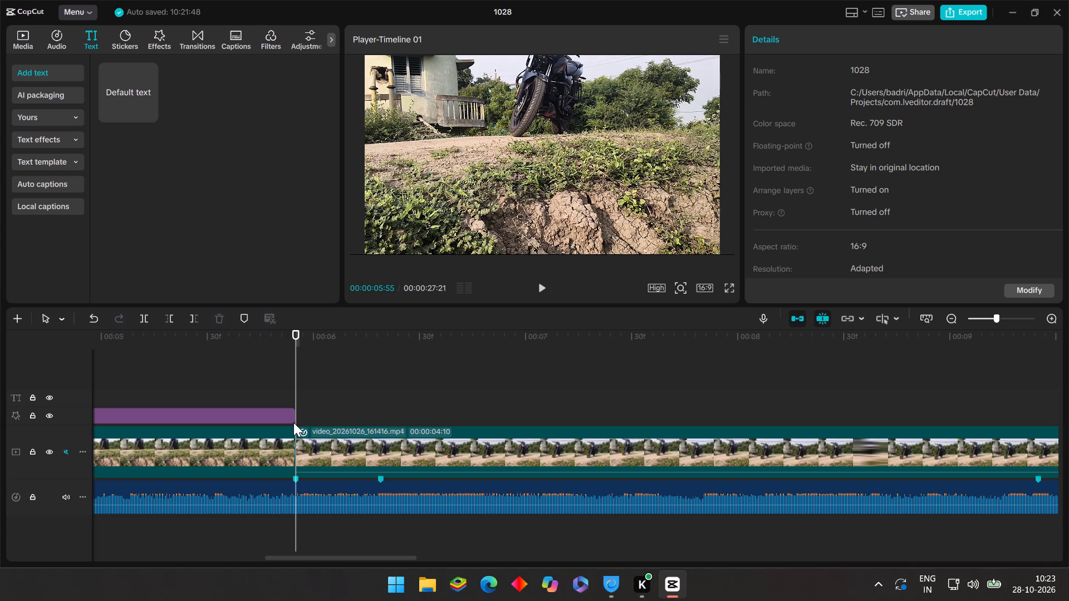
Raise the middle speed-curve point on the 161416 clip slightly, to between 1x and the last inner point's level.
scroll(293, 422, "down", 1, "ctrl")
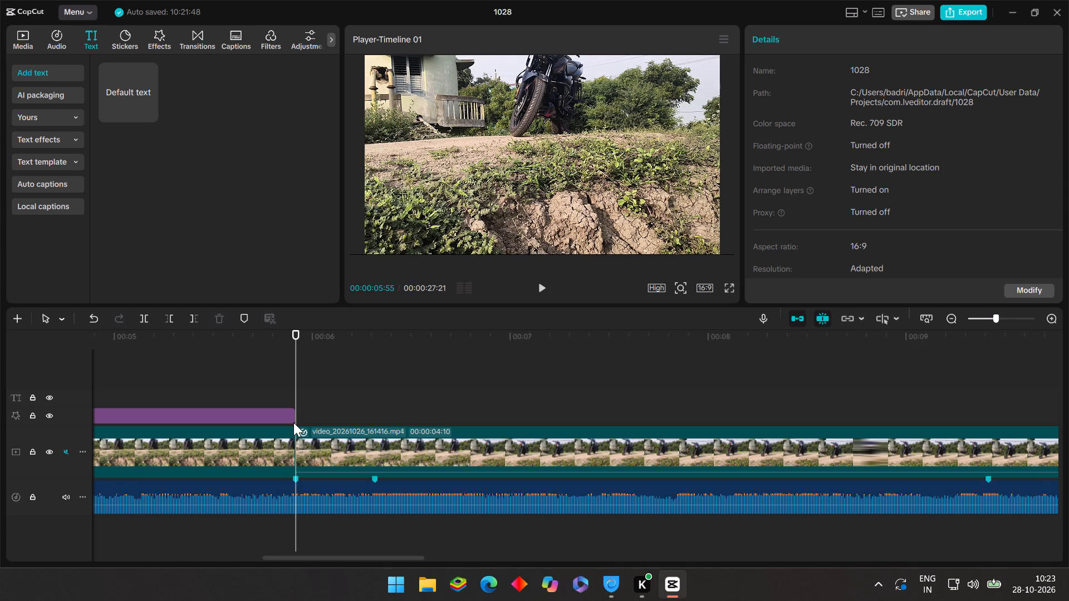
scroll(293, 422, "down", 3, "ctrl")
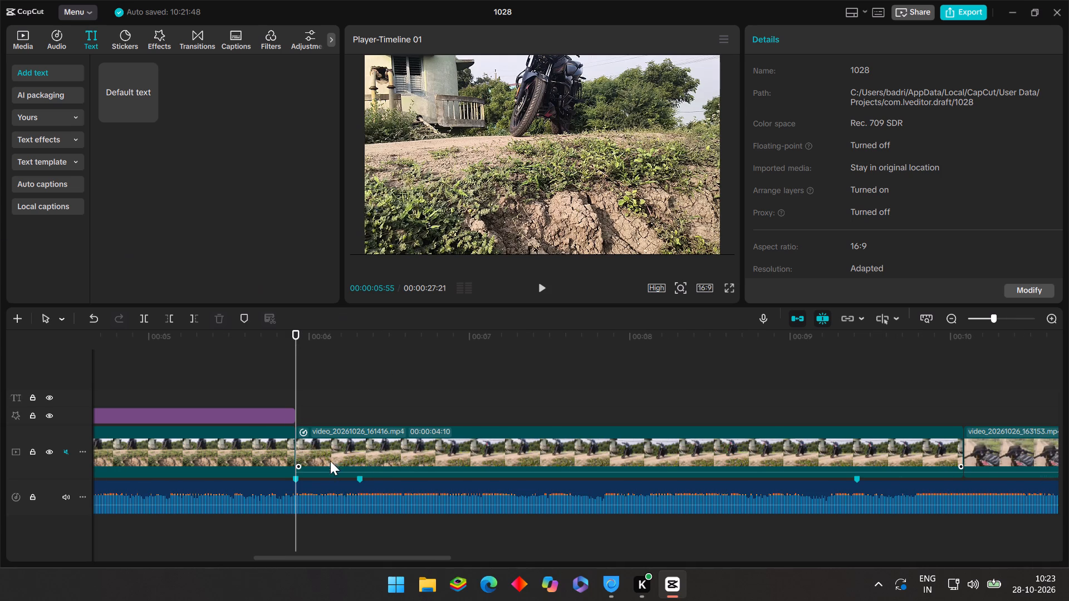
left_click(369, 446)
left_click(336, 412)
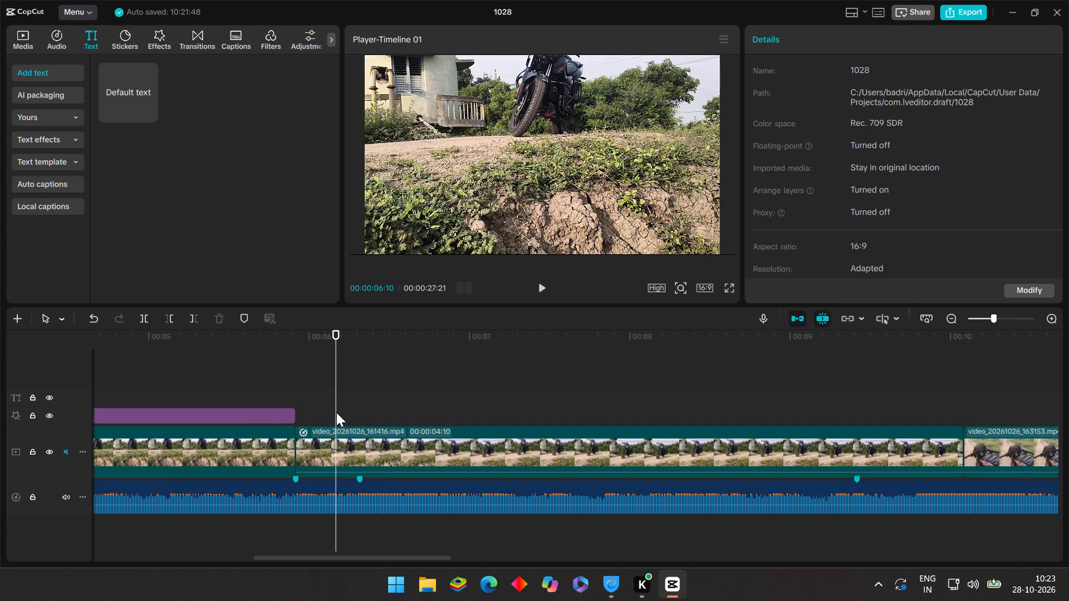
left_click(372, 462)
left_click(841, 36)
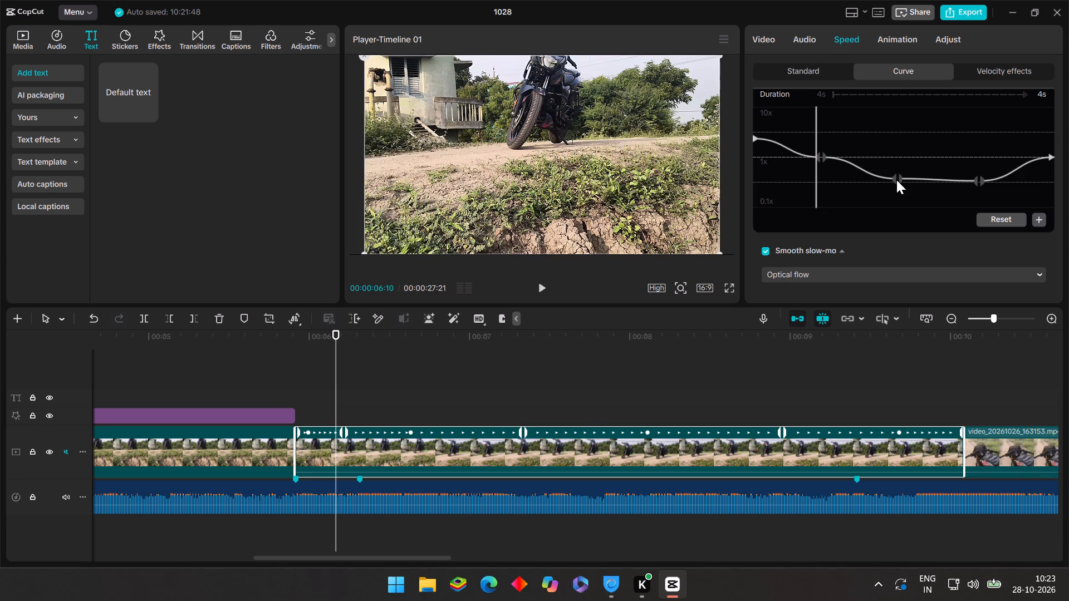
left_click_drag(897, 180, 900, 173)
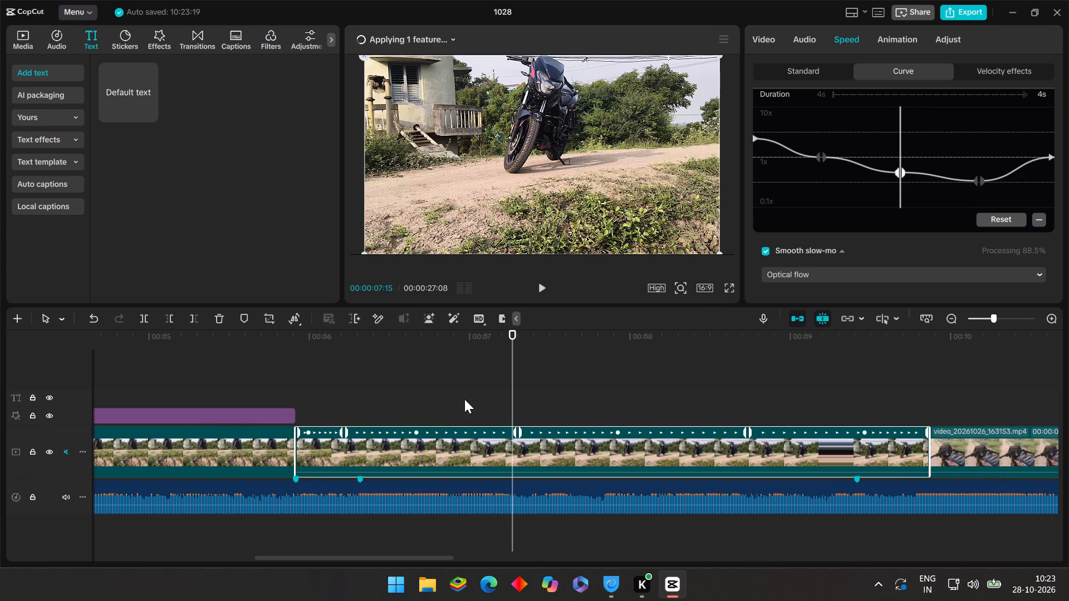
Scrub and play back the 161416 clip from the blurred opening to check the adjusted speed ramp.
left_click(440, 386)
left_click_drag(440, 386, 533, 412)
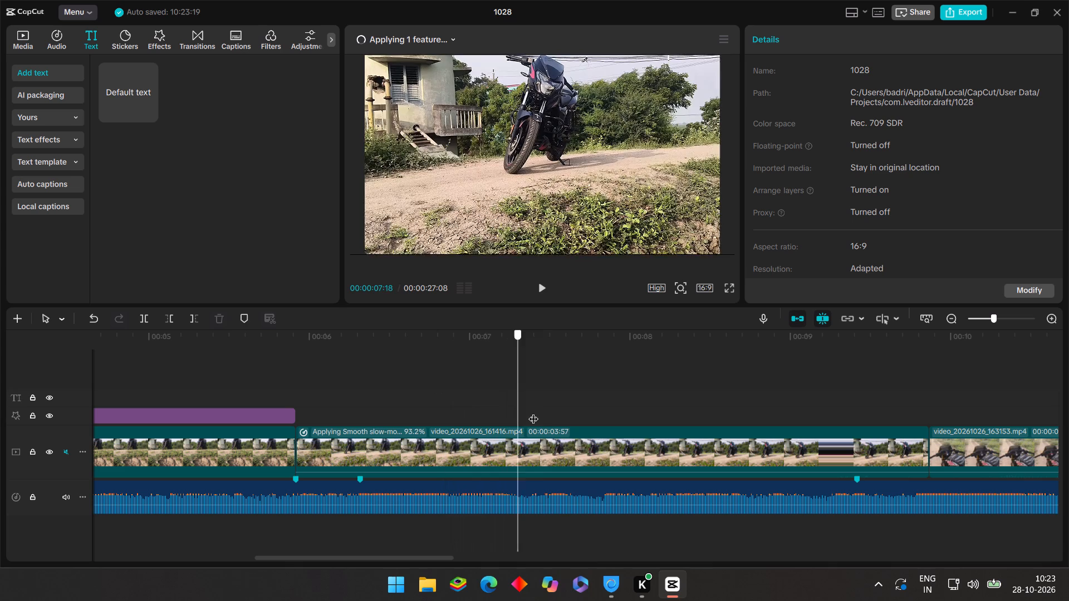
left_click_drag(533, 412, 561, 449)
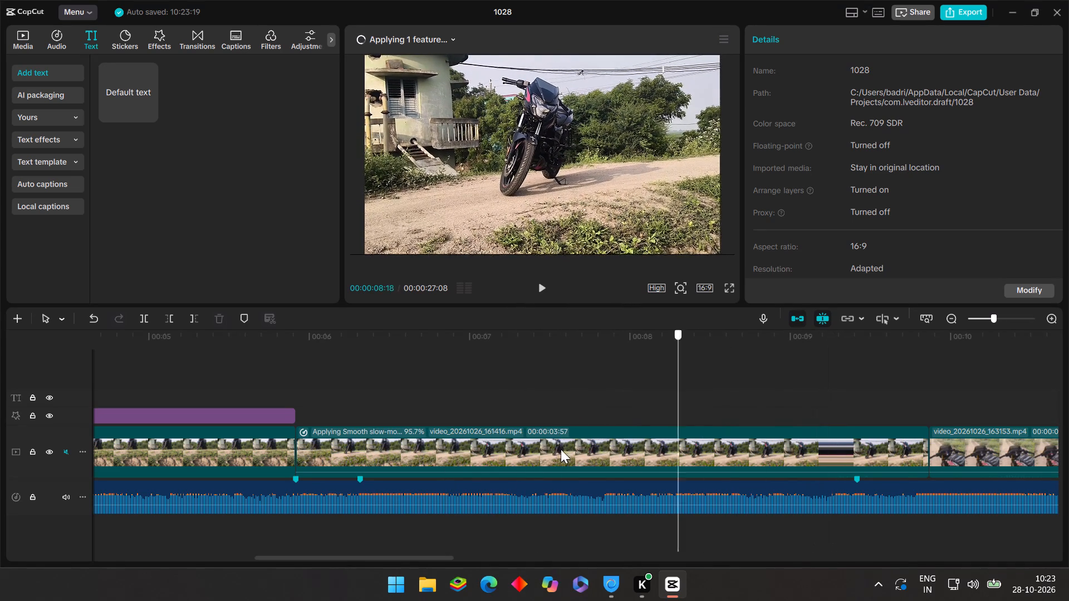
left_click_drag(561, 449, 746, 487)
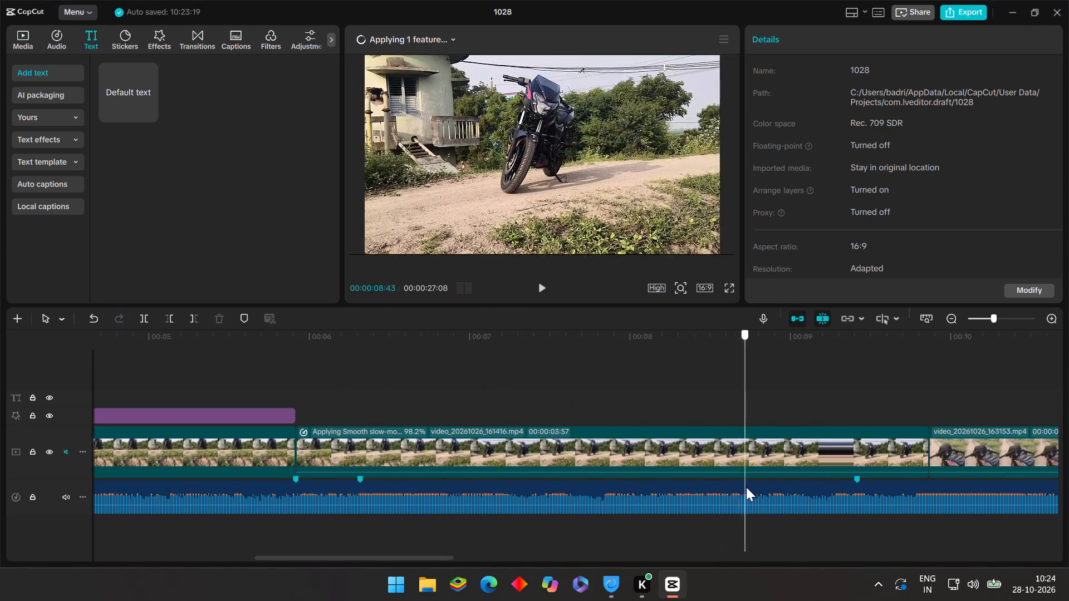
left_click_drag(746, 487, 200, 447)
left_click(536, 283)
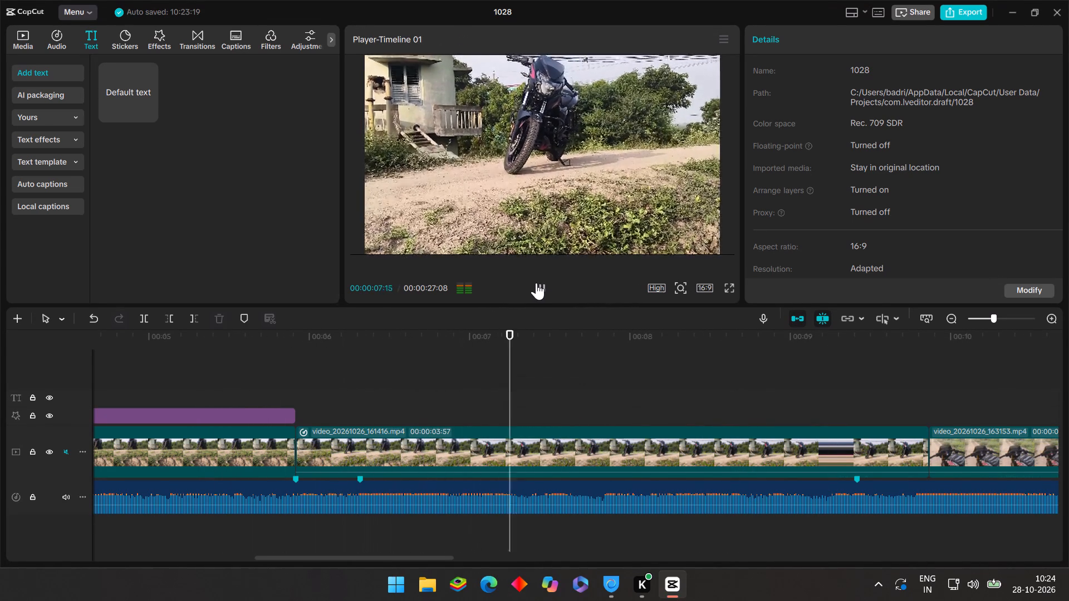
left_click(536, 283)
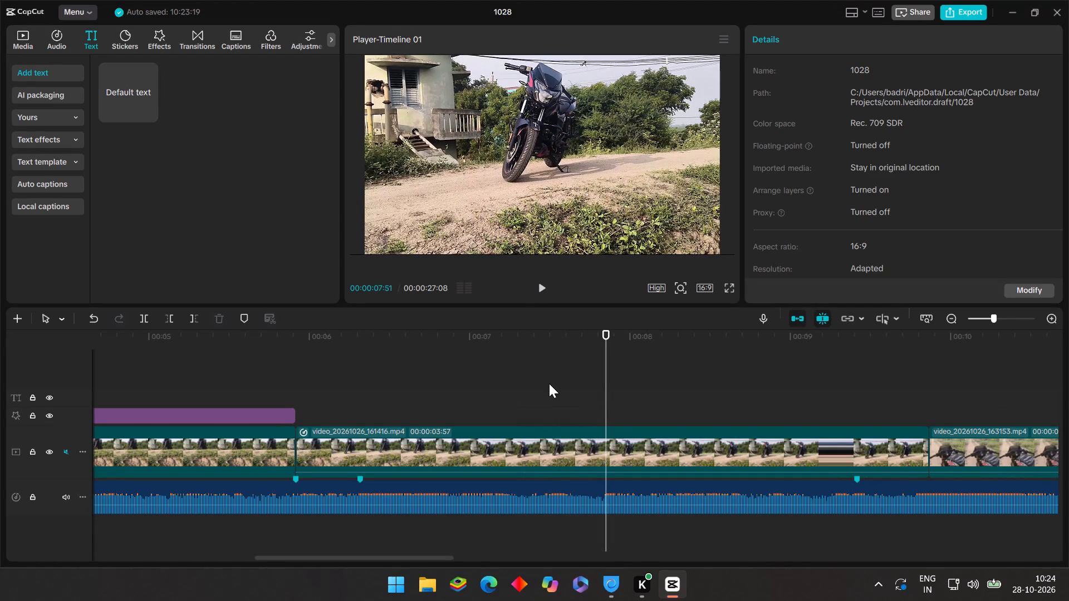
Shift the 161416 clip straight down in the frame to a Y position of -199.
left_click(508, 449)
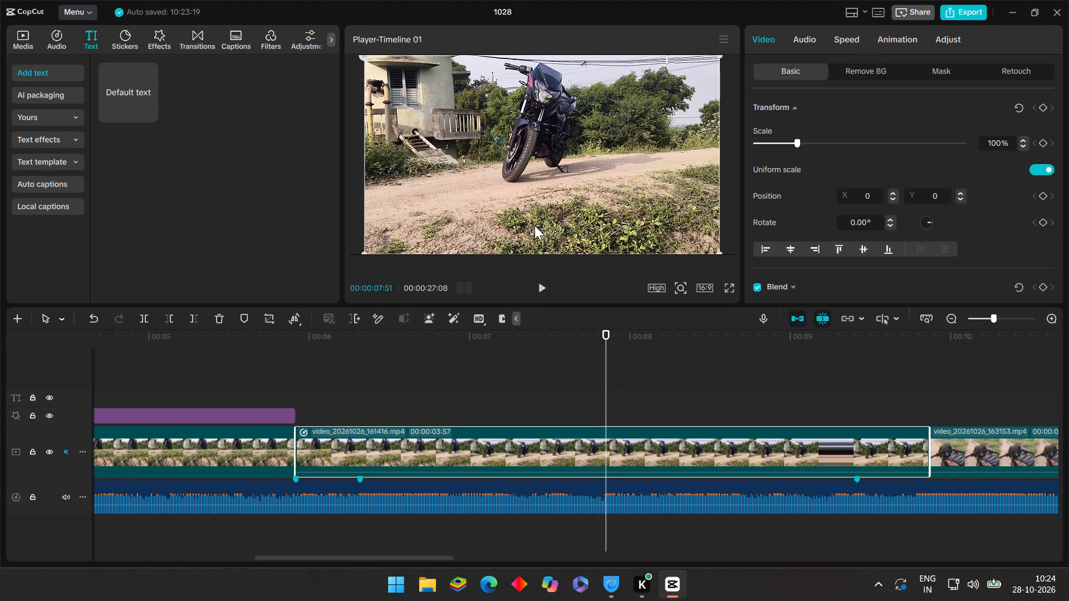
left_click_drag(534, 225, 534, 228)
left_click_drag(534, 228, 536, 243)
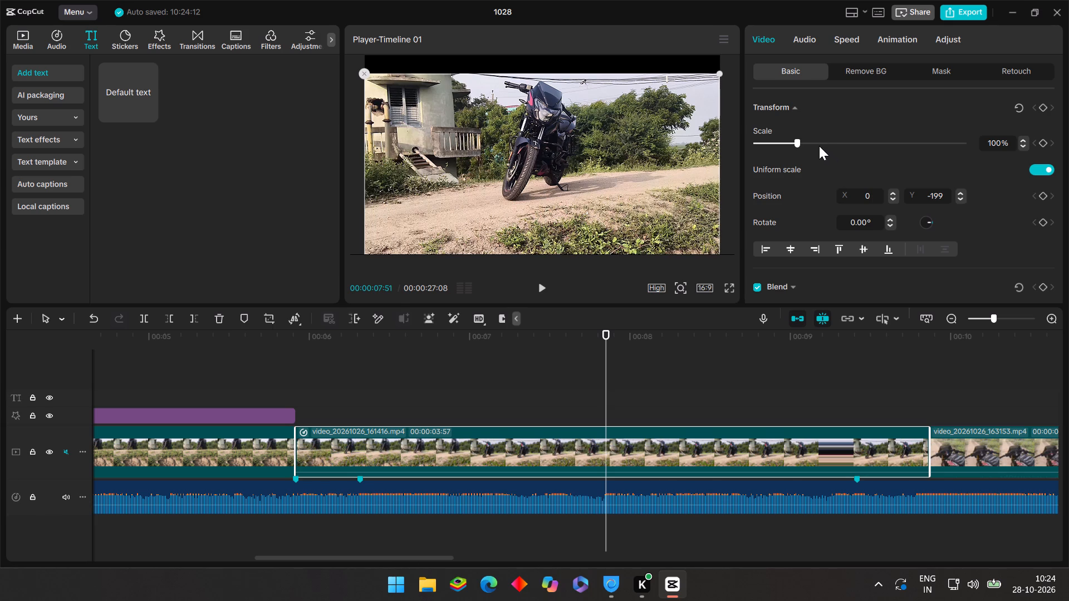
Enlarge the 161416 clip uniformly to a scale of 119% so it fills the frame.
triple_click(1023, 137)
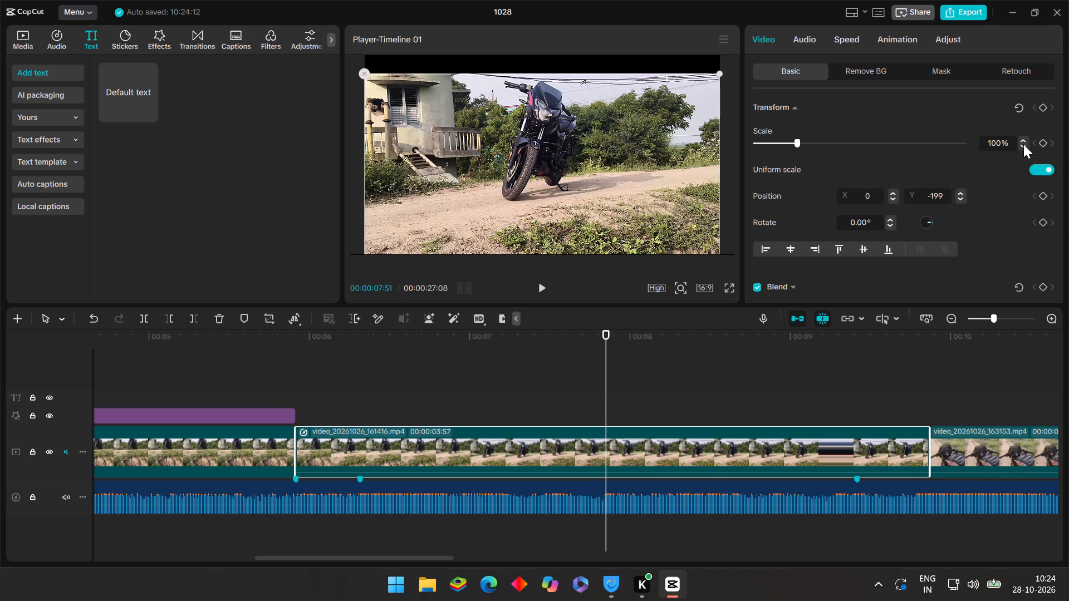
triple_click(1024, 139)
left_click(1024, 137)
triple_click(1023, 139)
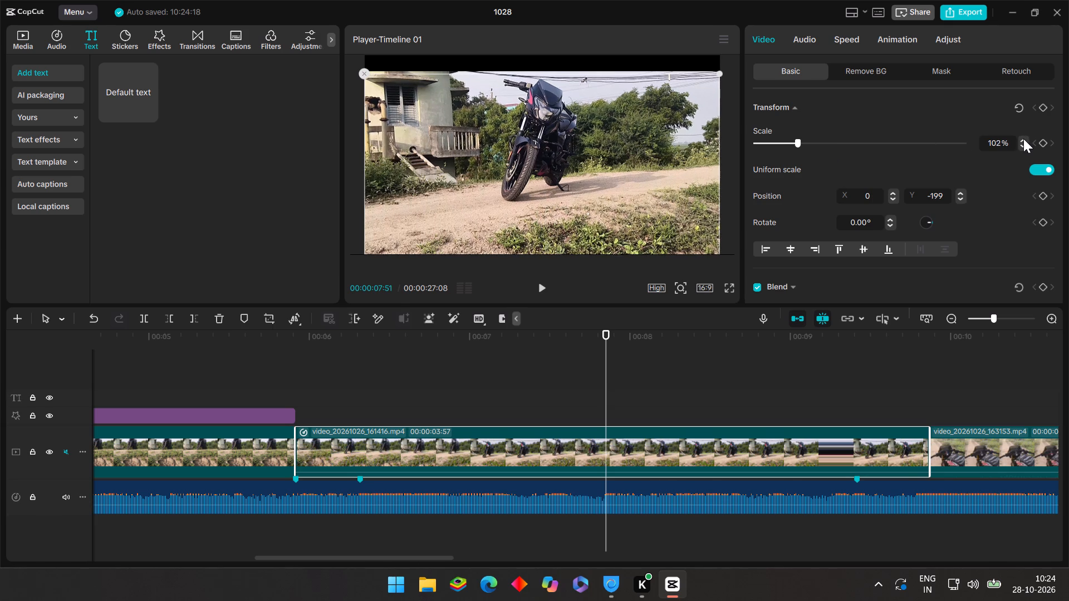
triple_click(1023, 139)
triple_click(1023, 139)
triple_click(1023, 139)
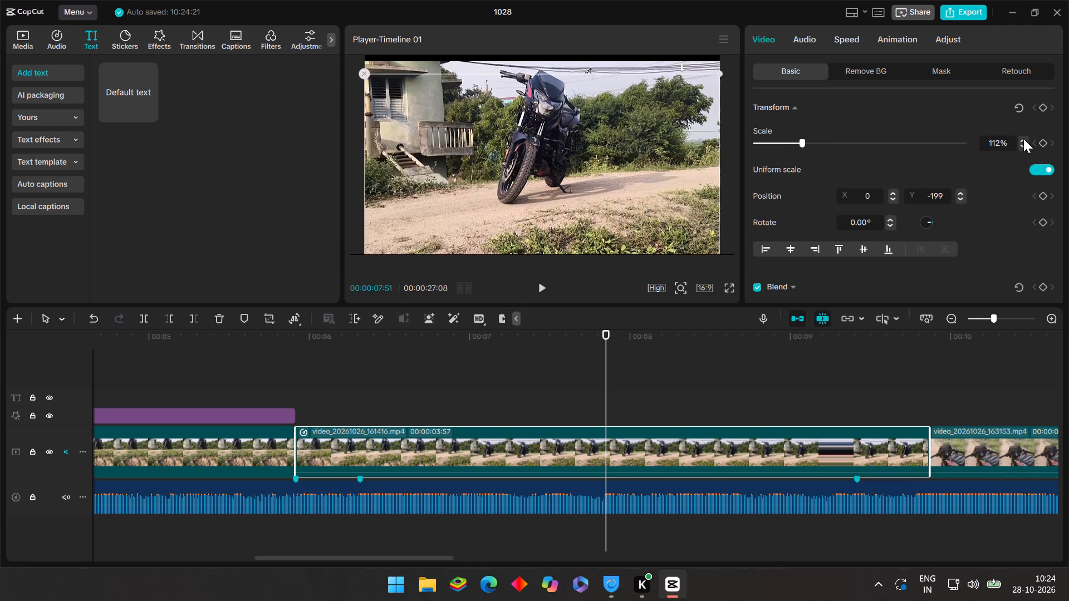
triple_click(1023, 139)
triple_click(1023, 139)
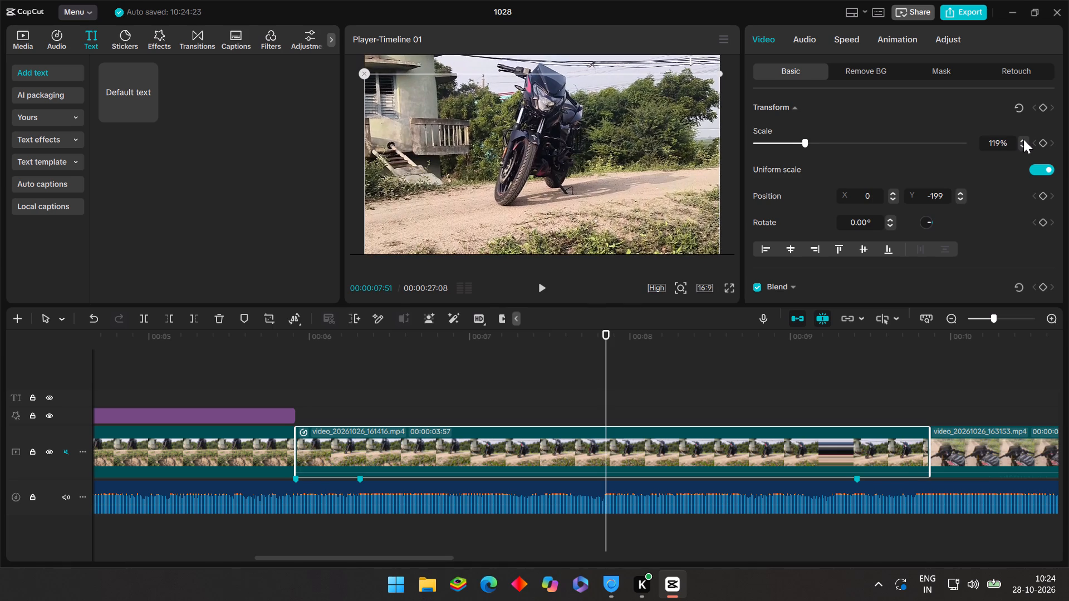
left_click(1023, 139)
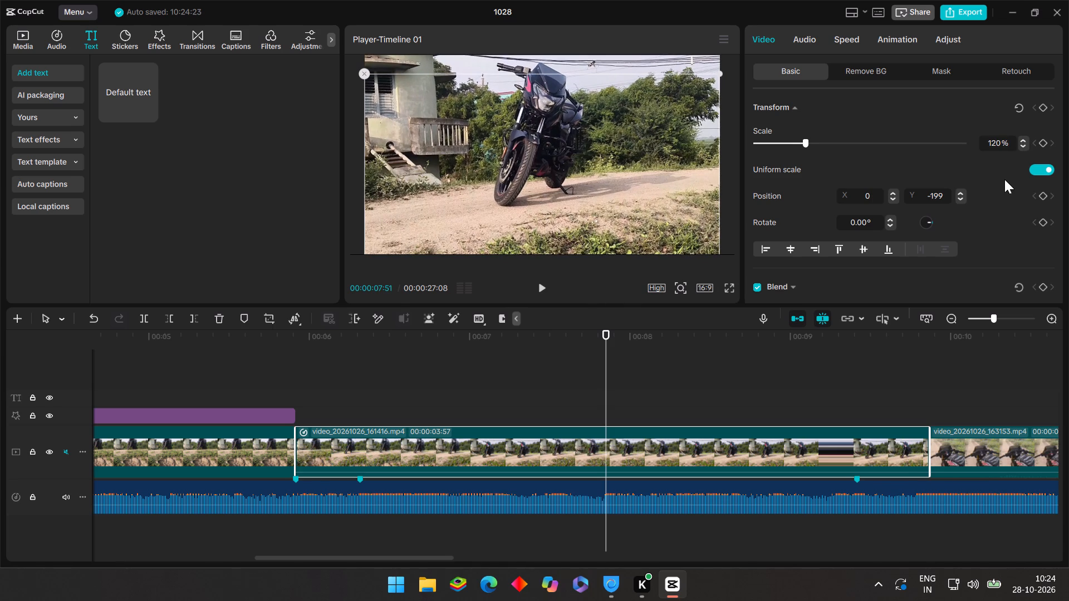
left_click(1024, 145)
left_click(1024, 145)
triple_click(1024, 145)
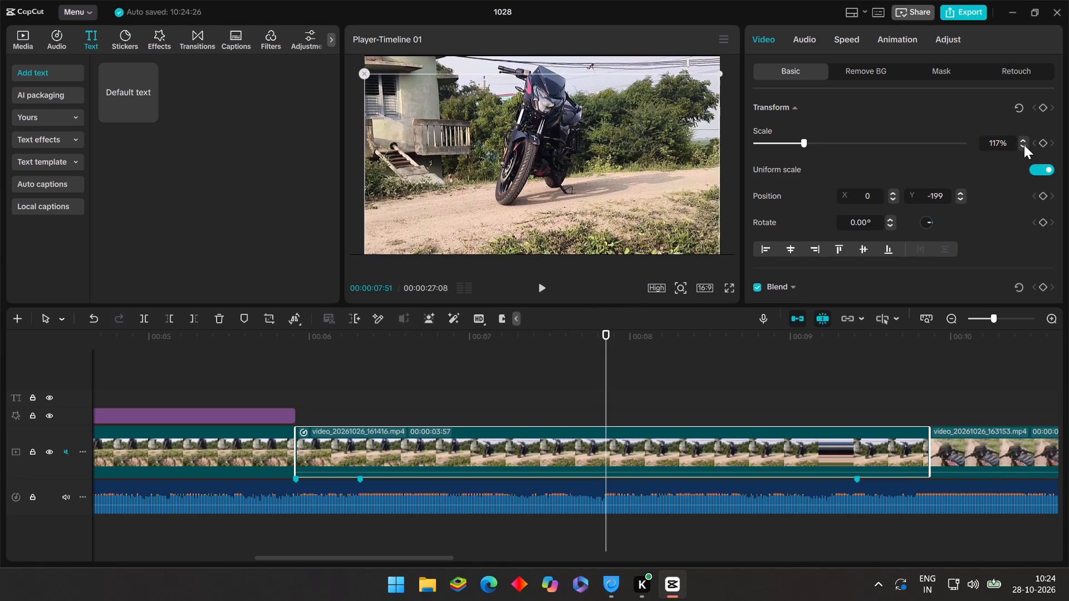
left_click(1024, 136)
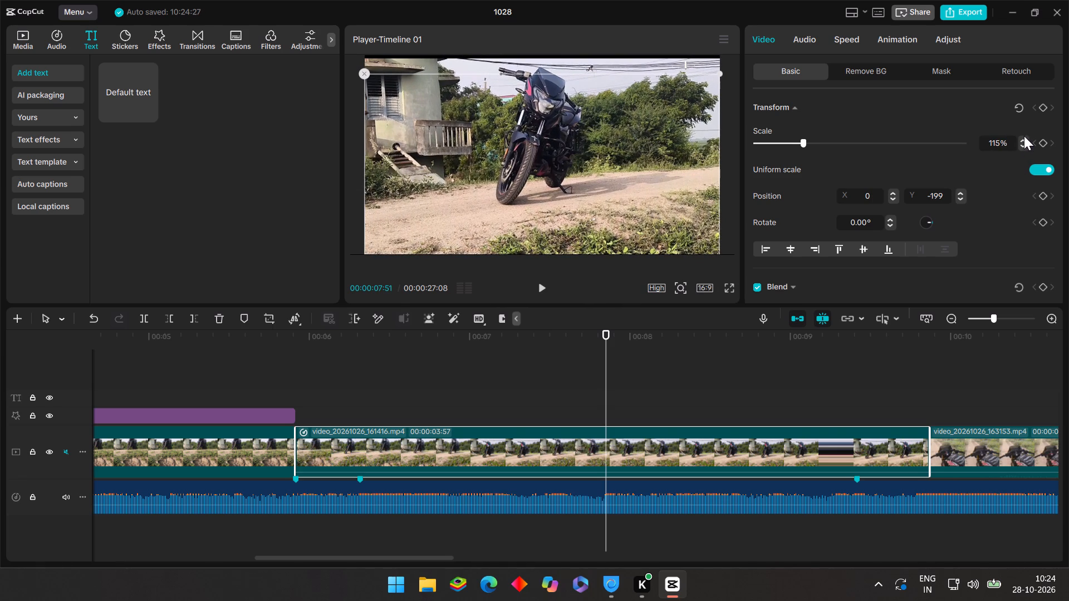
left_click(1024, 136)
left_click(1024, 137)
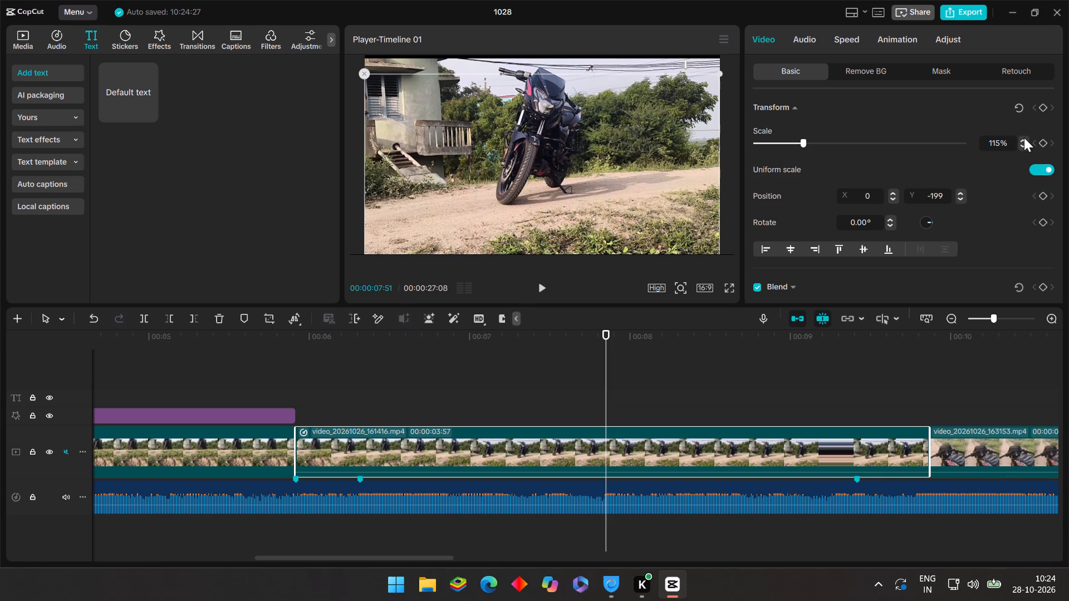
left_click(1024, 137)
left_click(1024, 140)
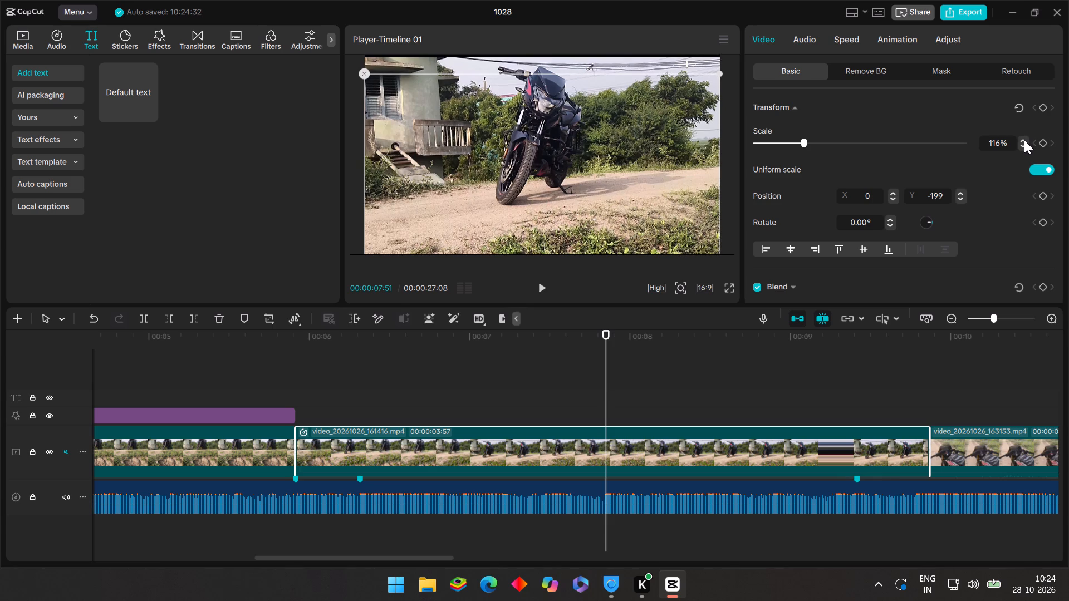
left_click(1024, 140)
left_click(1024, 140)
left_click(1024, 140)
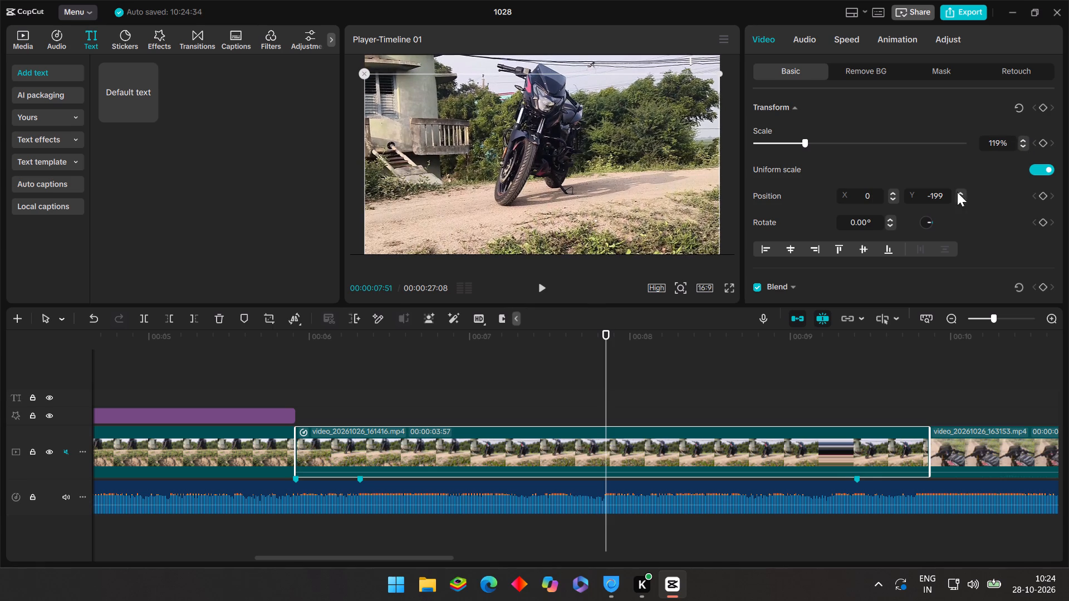
Scrub back to the blurred opening and play into the 161416 clip to check the enlarged framing.
left_click(428, 401)
left_click_drag(428, 401, 375, 402)
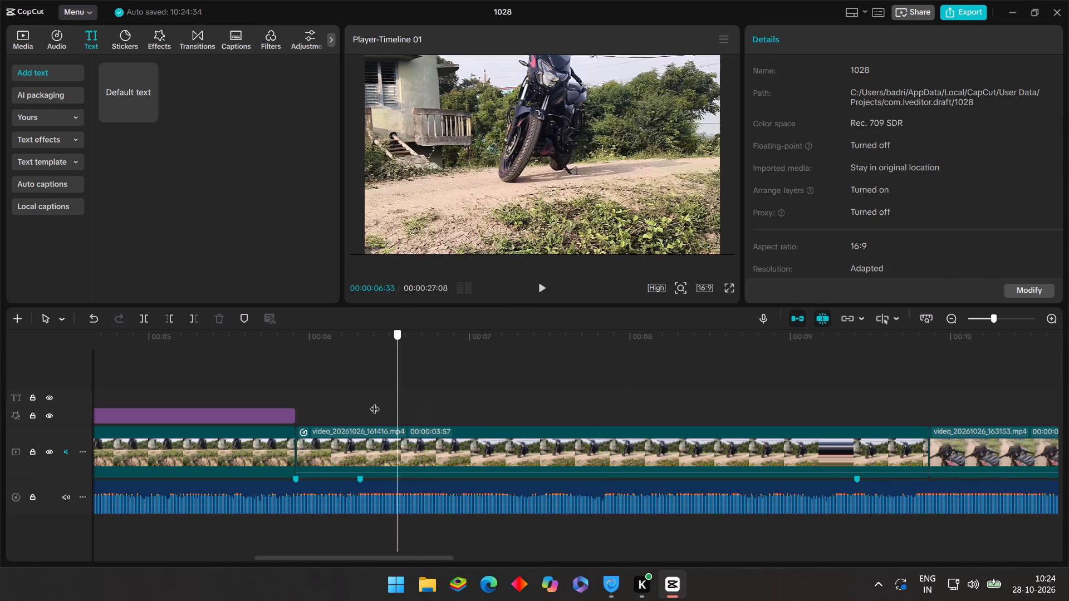
left_click_drag(375, 402, 170, 412)
left_click(550, 287)
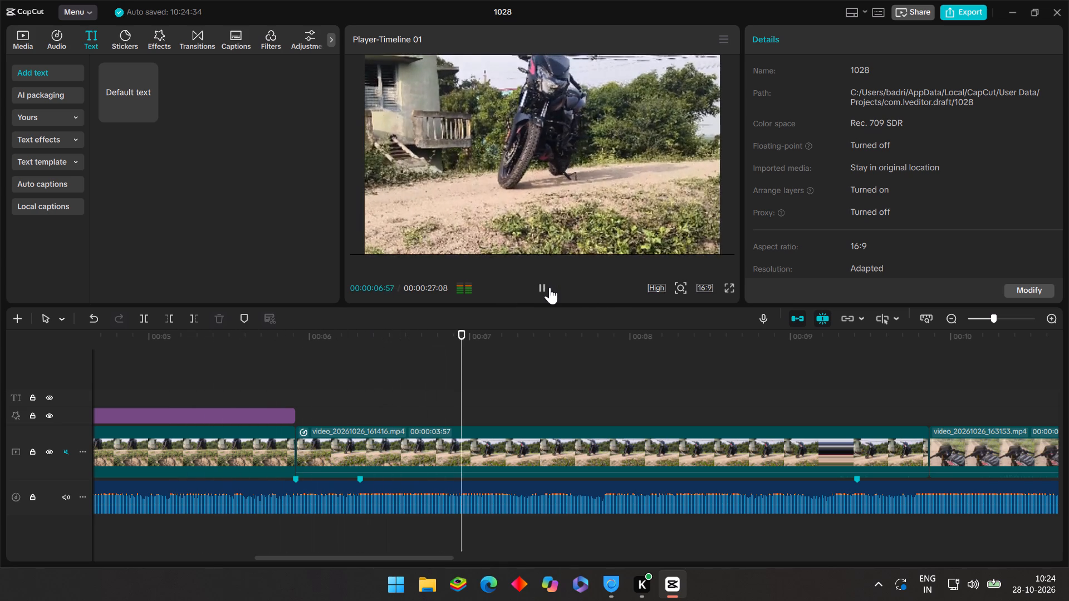
left_click(550, 287)
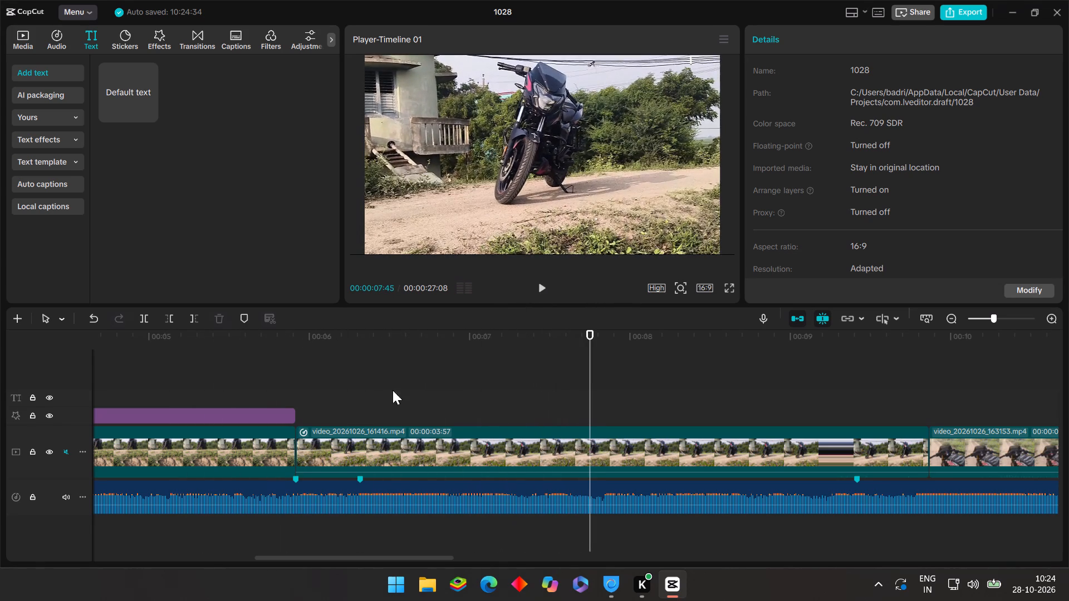
Set the scale of the blurred opening segment just before the 161416 clip to 119%.
left_click(281, 402)
left_click_drag(281, 401, 260, 401)
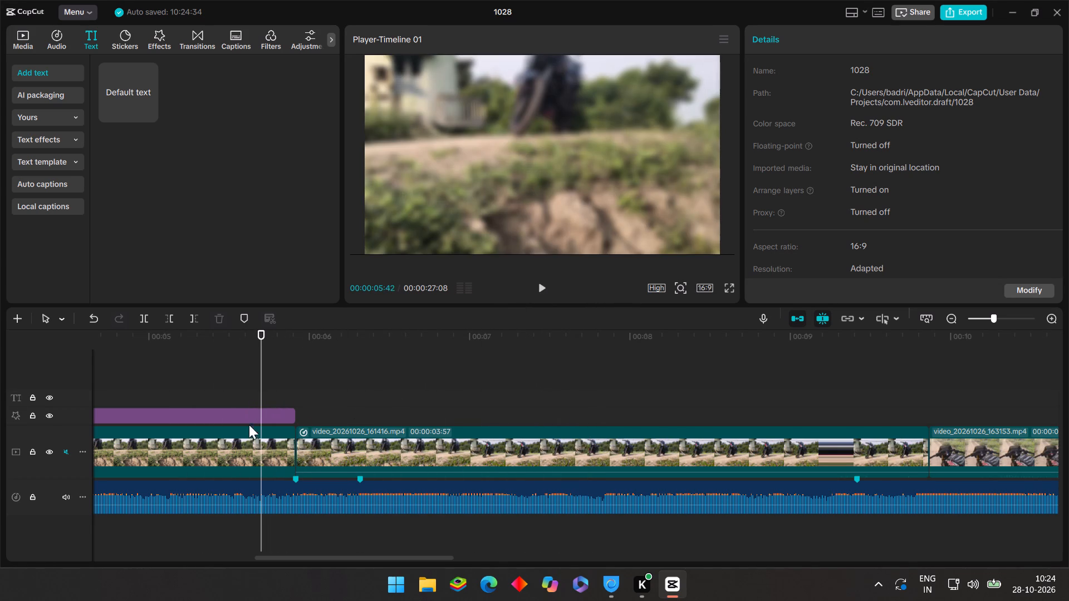
left_click(254, 451)
left_click(332, 445)
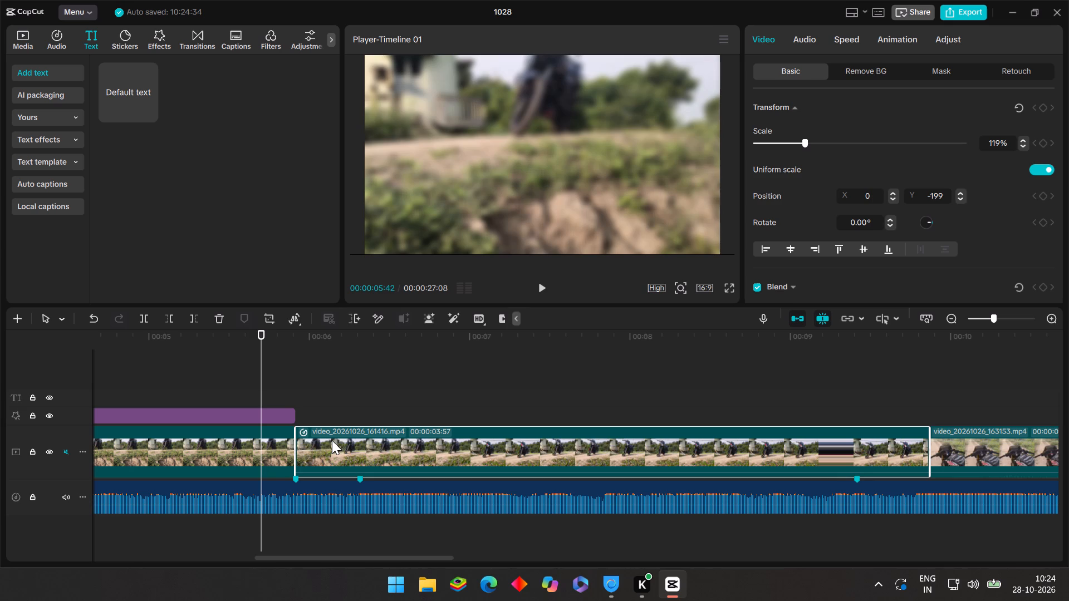
left_click(269, 451)
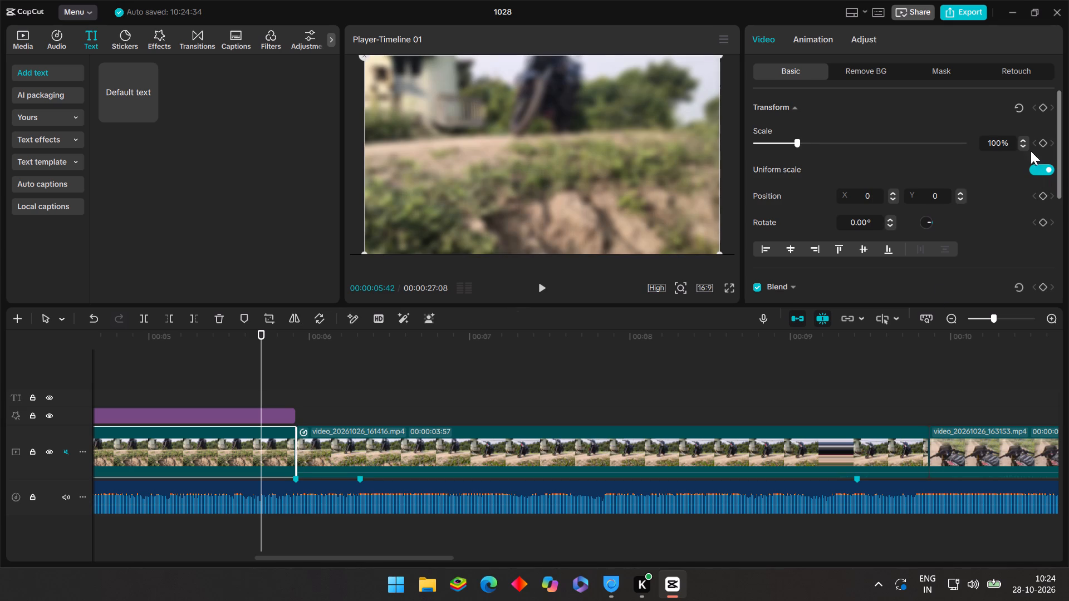
left_click_drag(1000, 140, 912, 149)
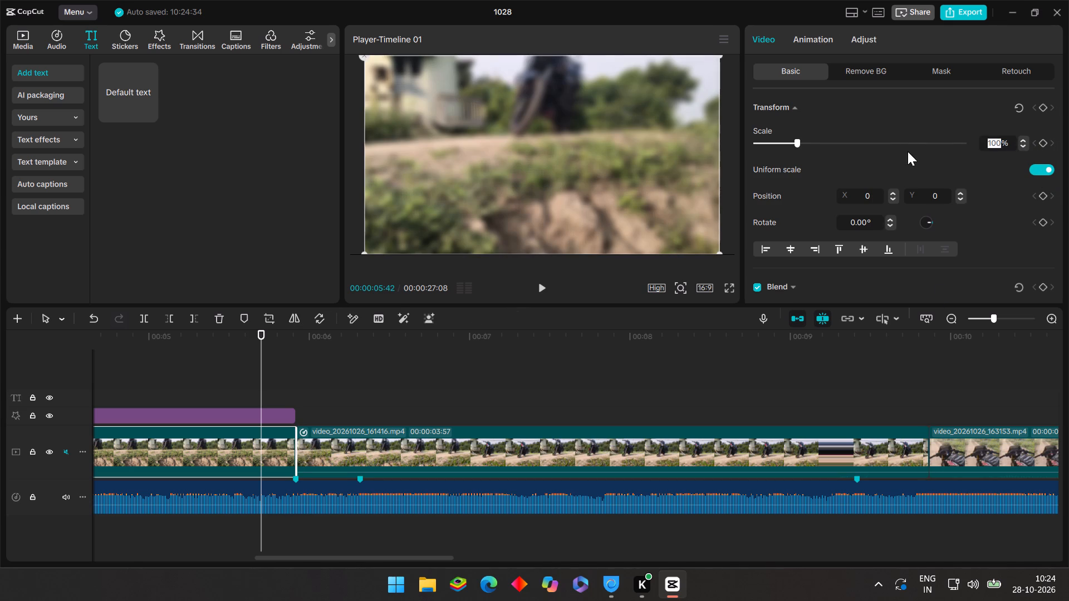
type("11")
key("9")
key("Return")
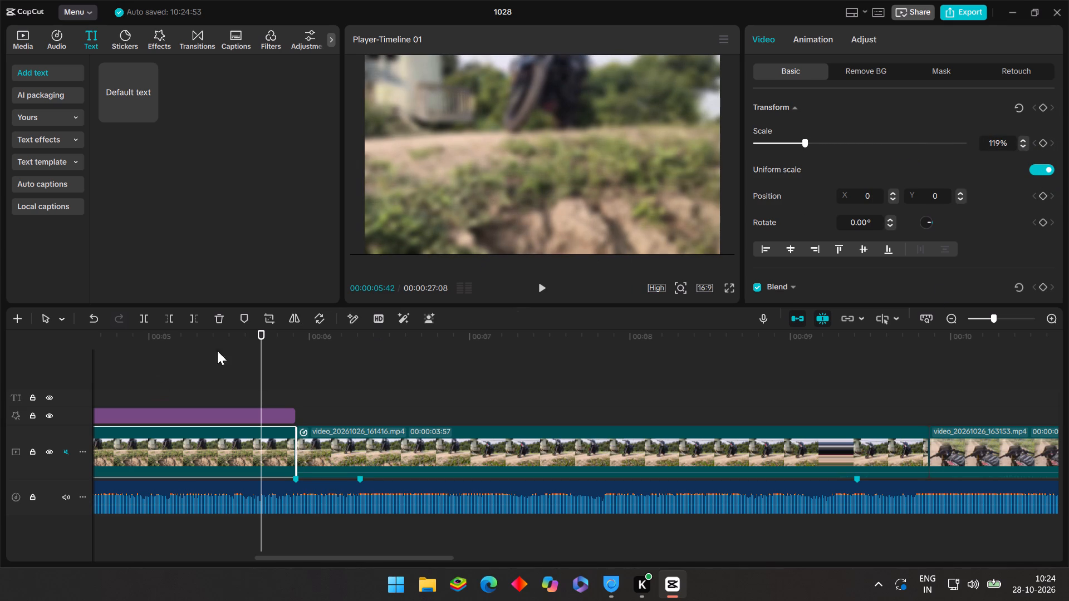
Play from the blurred opening through the 161416 clip, and replay the clip's first half to check framing and speed.
left_click(538, 283)
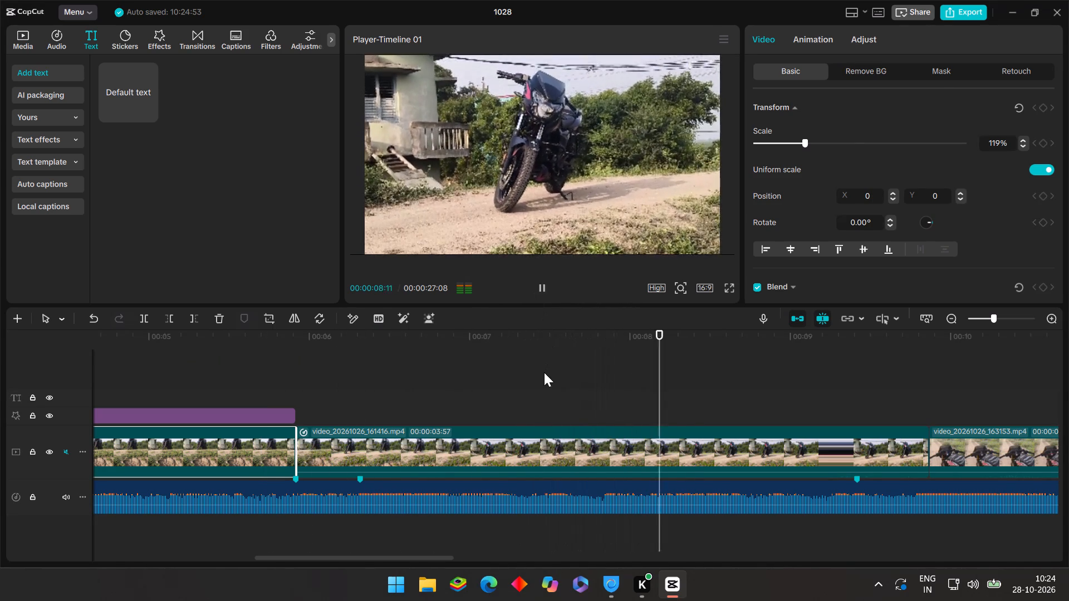
left_click(544, 377)
left_click_drag(544, 377, 337, 375)
left_click(536, 289)
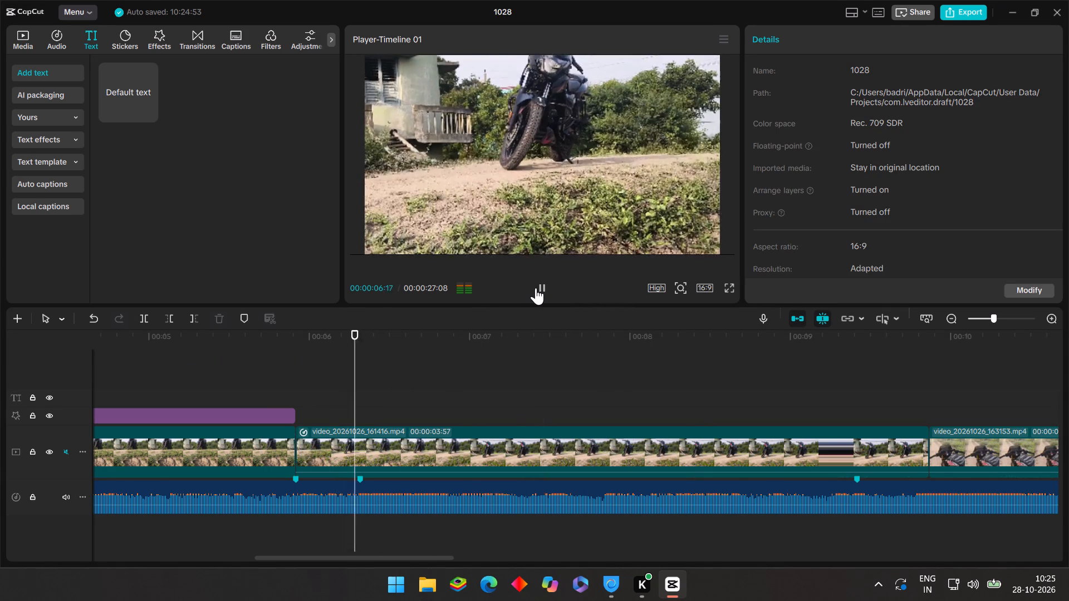
left_click(536, 288)
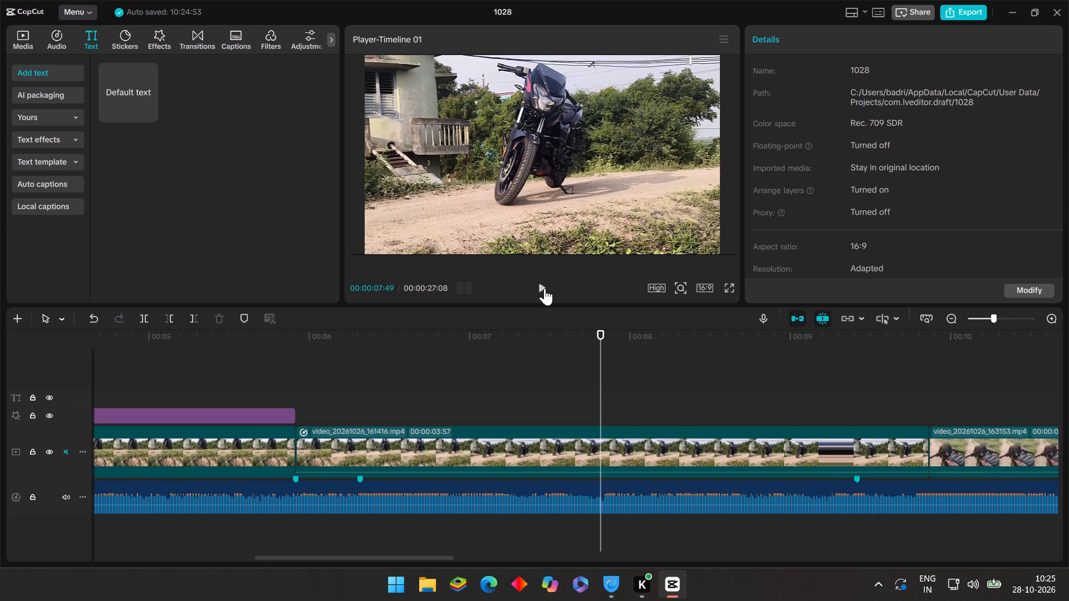
Raise the middle speed-curve point of the 161416 clip to the 1x line.
left_click(563, 452)
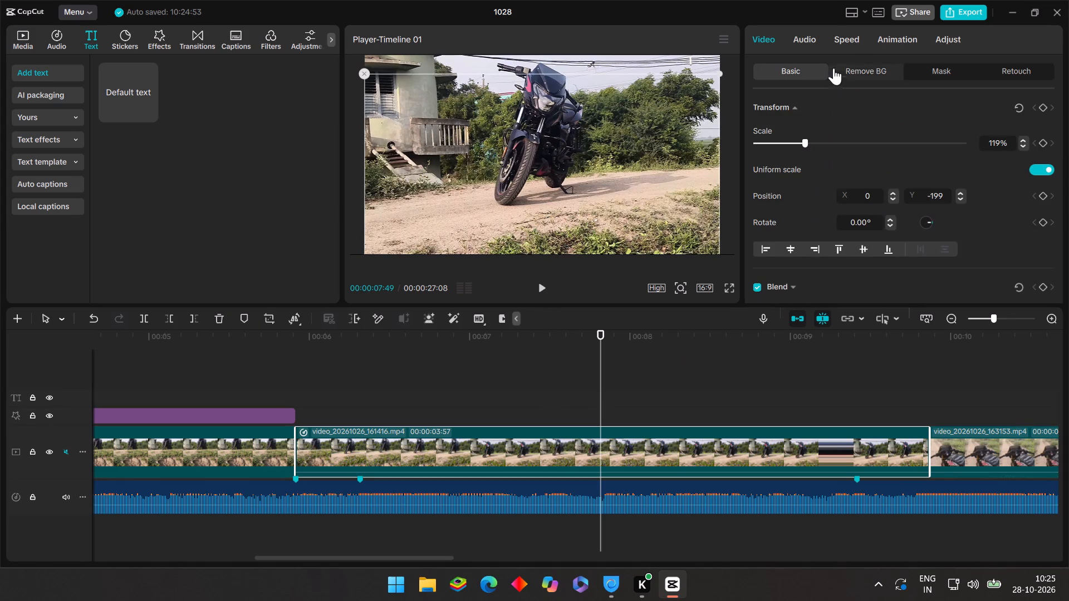
left_click(840, 41)
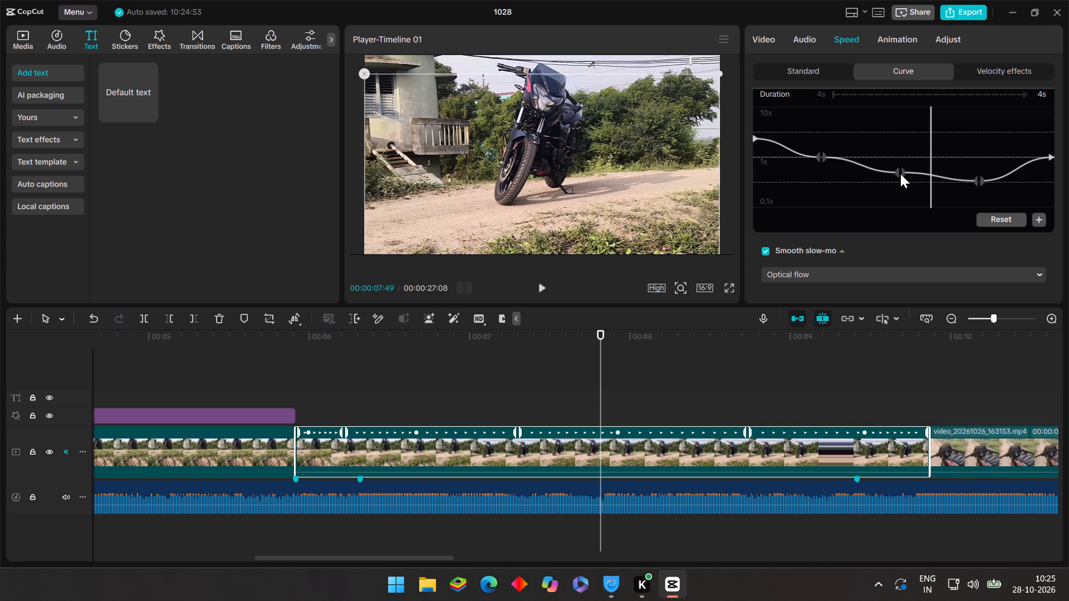
left_click_drag(900, 174, 899, 158)
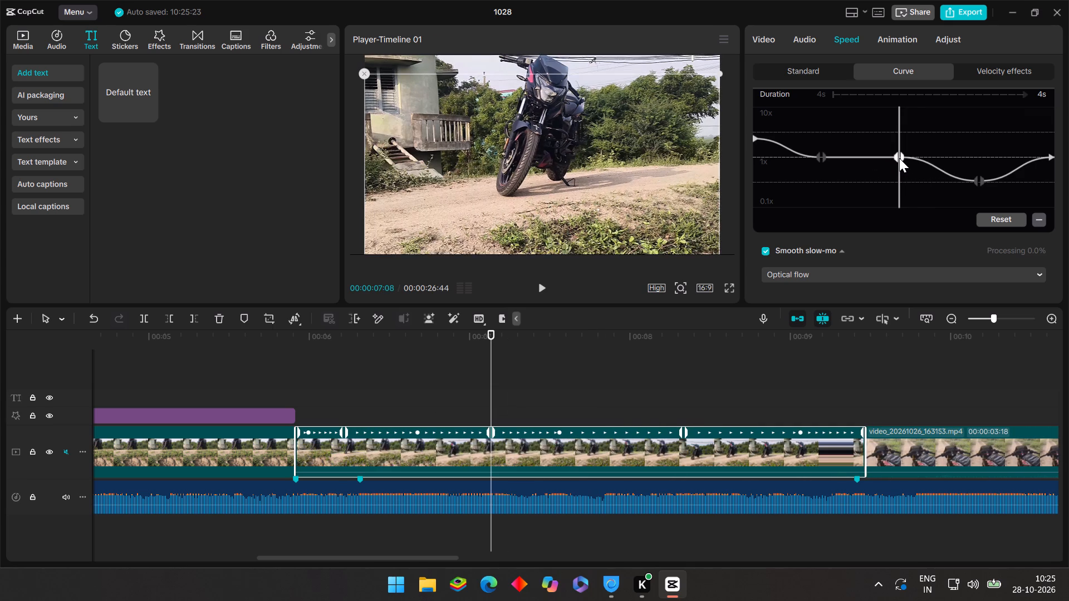
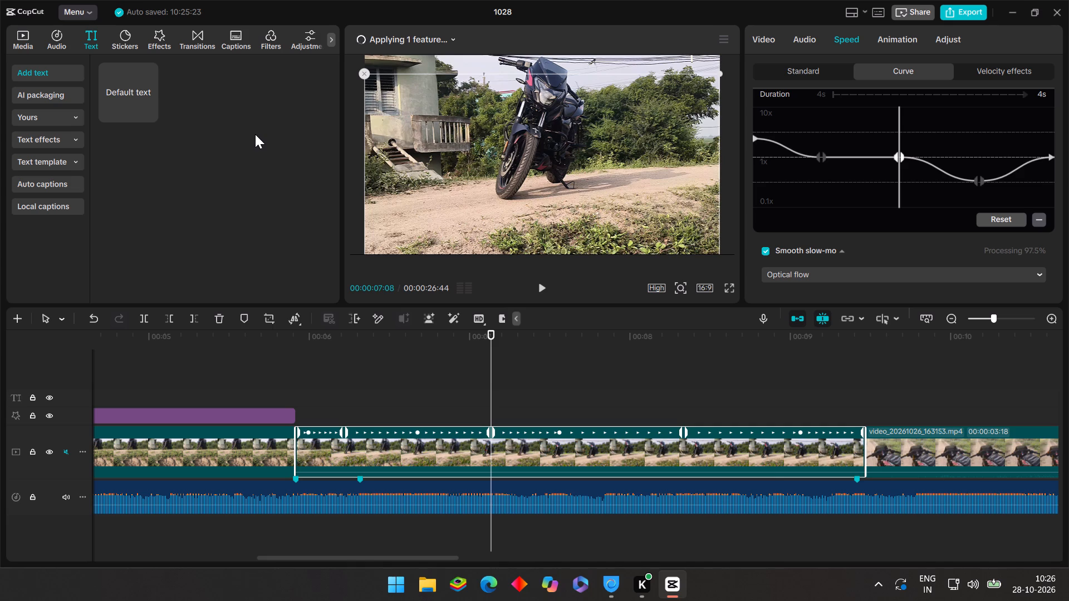
Replay from the blurred opening, find the cut point, and trim off the end of the 161416 clip after 00:00:07:50.
left_click(447, 373)
left_click_drag(447, 373, 276, 393)
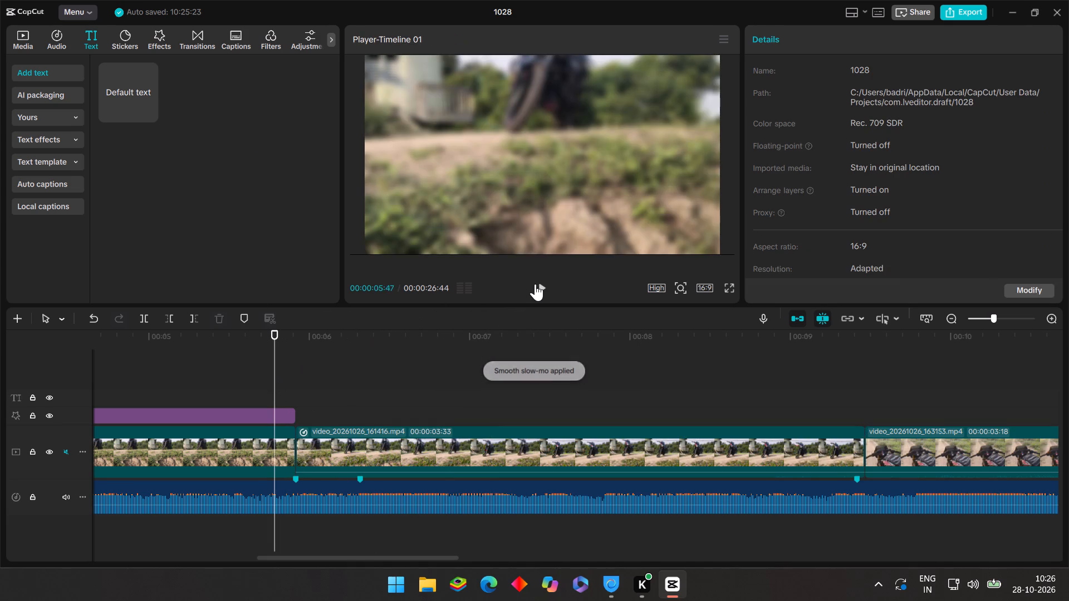
left_click(539, 282)
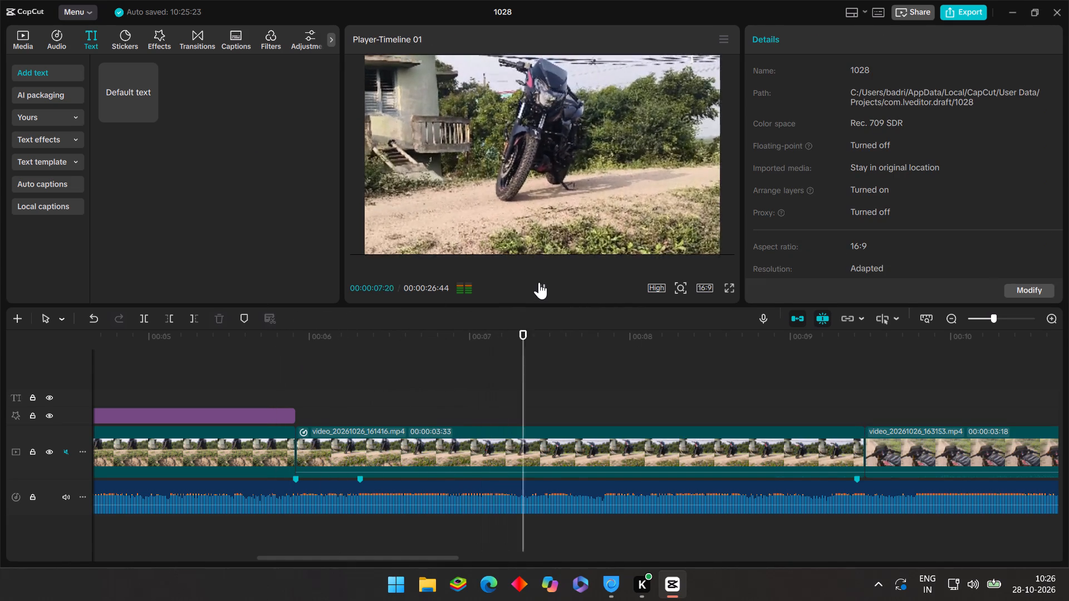
left_click(539, 282)
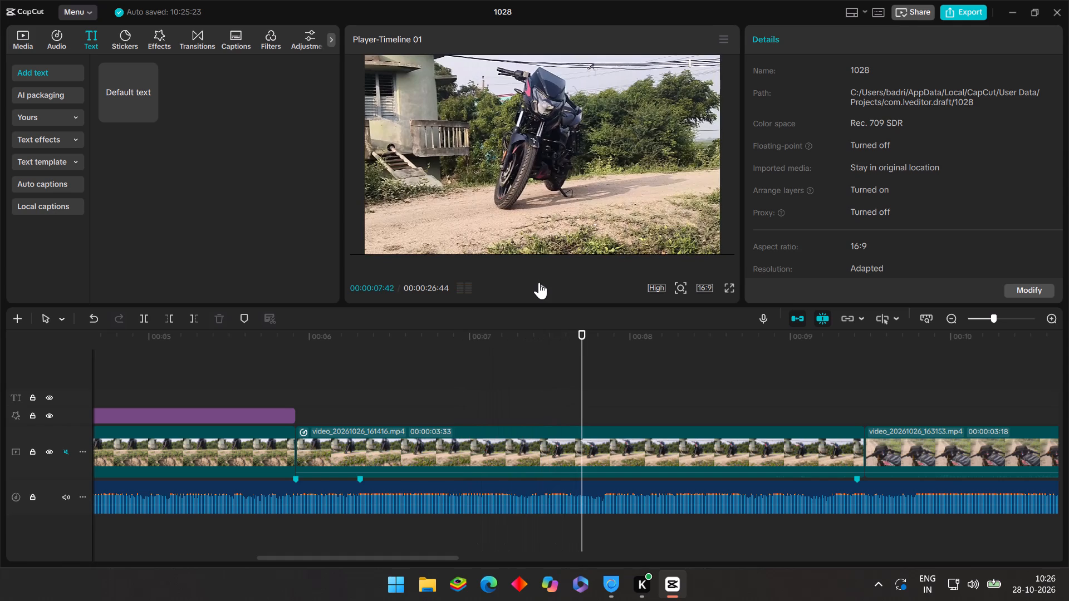
double_click(539, 282)
left_click(556, 370)
left_click_drag(556, 370, 577, 386)
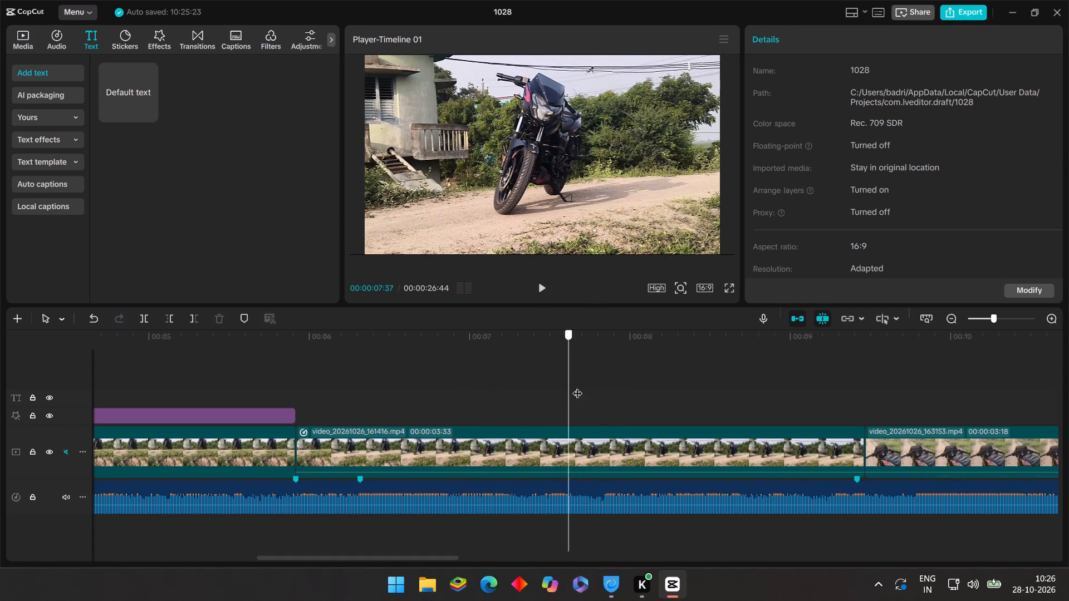
left_click_drag(577, 386, 603, 421)
scroll(595, 520, "up", 2)
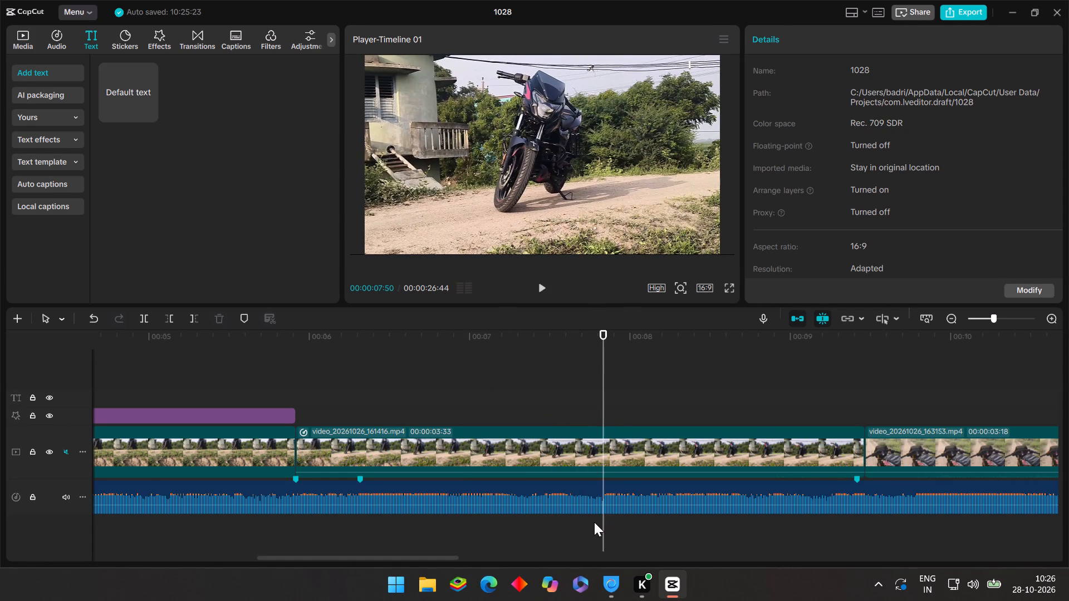
scroll(594, 522, "up", 8)
left_click(575, 465)
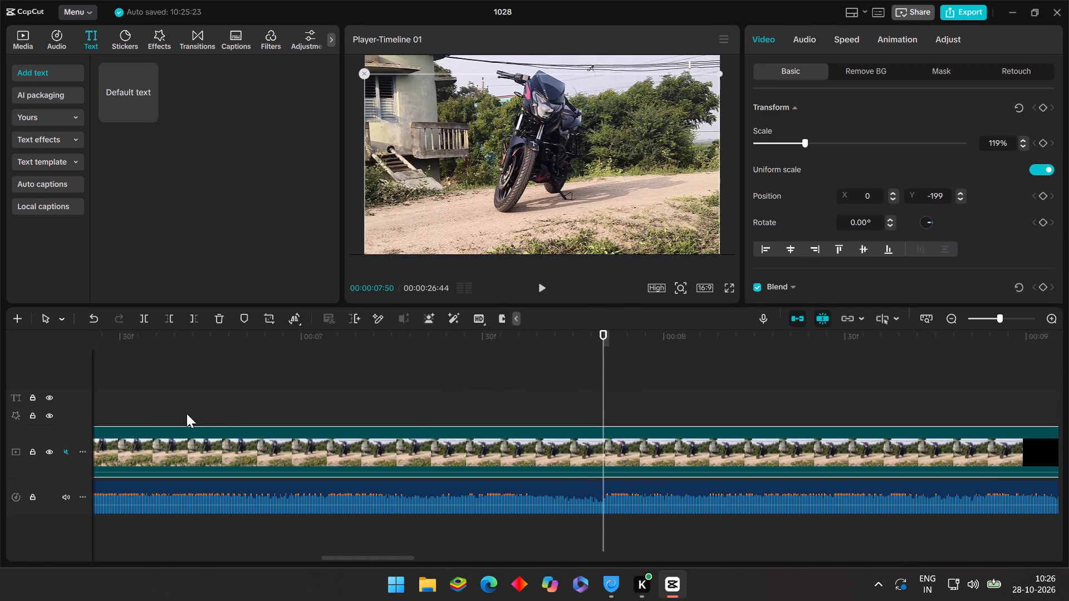
left_click(194, 318)
Stabilize the trimmed 161416 clip at the Recommended level.
left_click(283, 383)
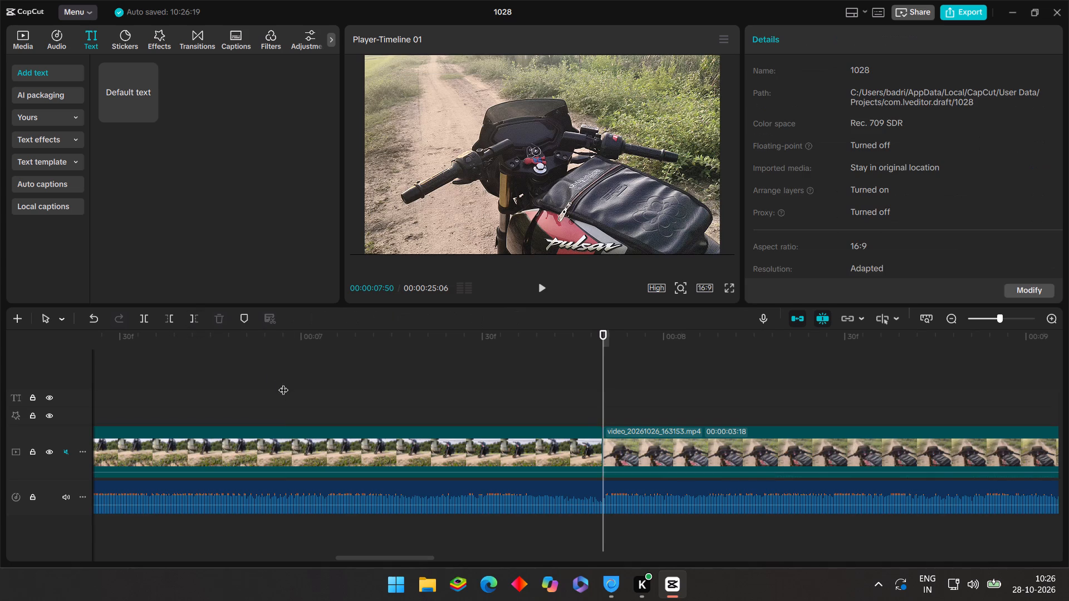
left_click_drag(283, 383, 257, 403)
left_click(280, 432)
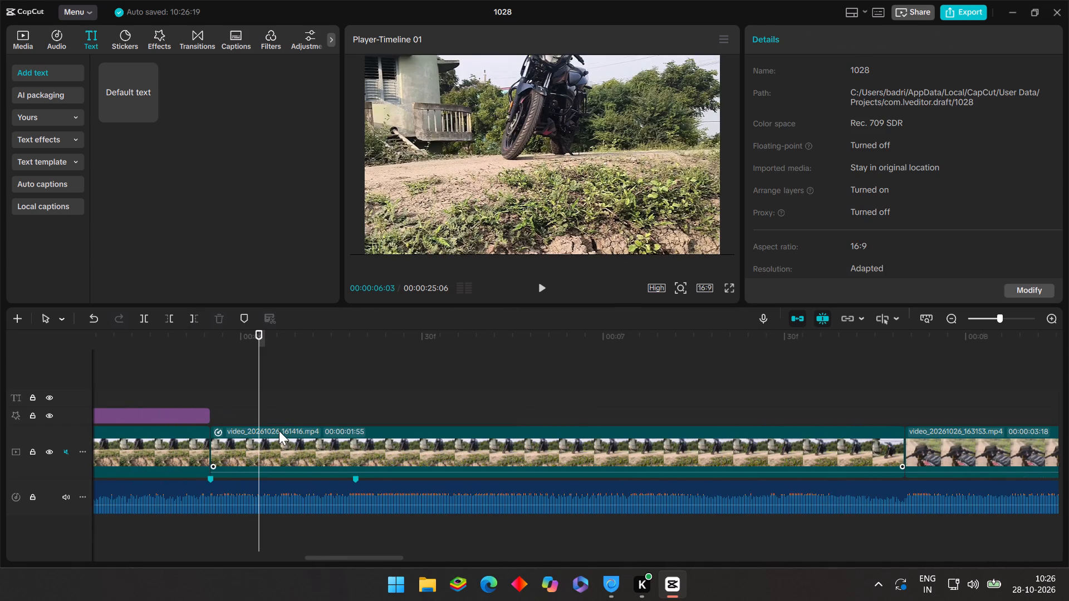
scroll(840, 185, "down", 3)
scroll(776, 241, "down", 1)
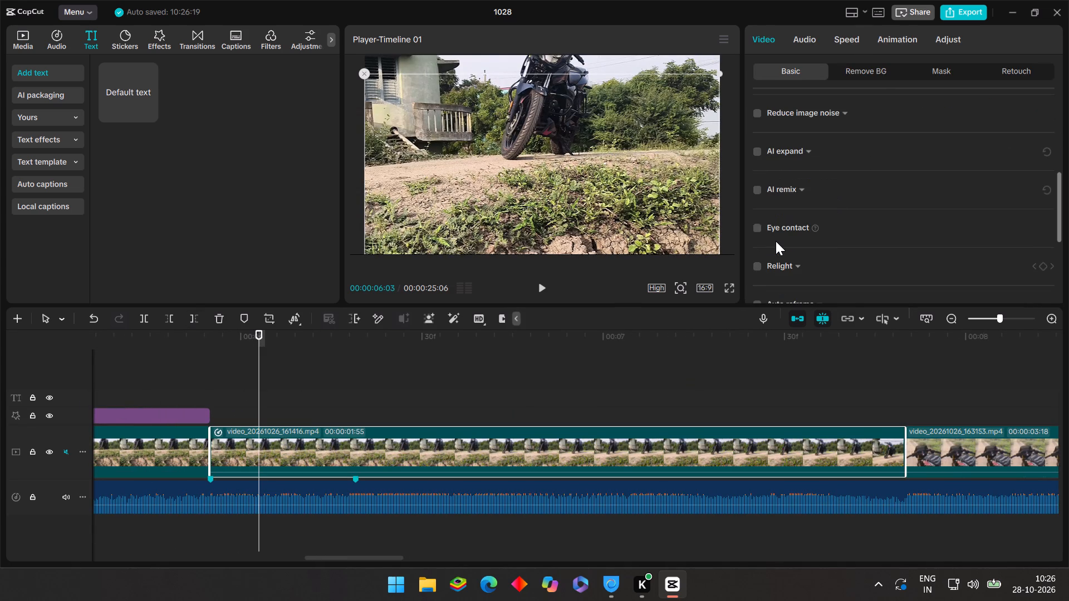
scroll(776, 253, "down", 3)
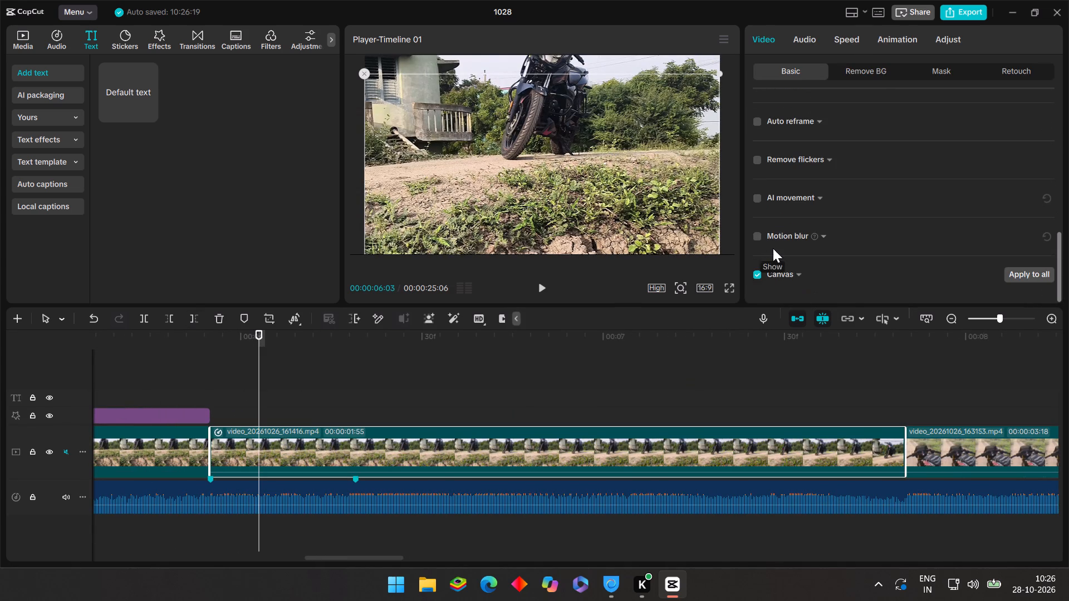
scroll(773, 252, "down", 3)
scroll(773, 253, "up", 5)
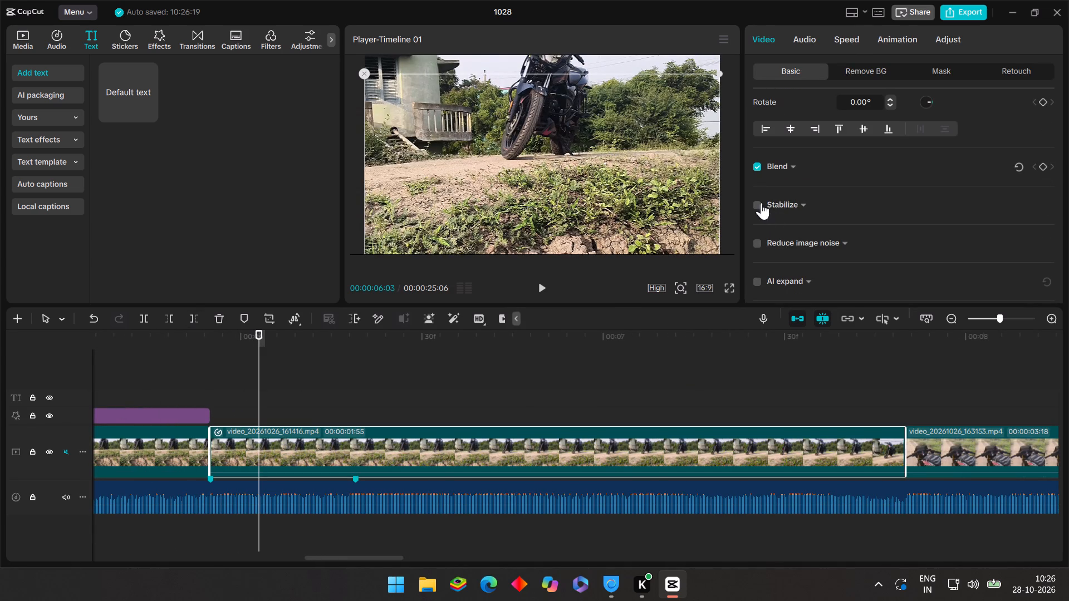
left_click(759, 205)
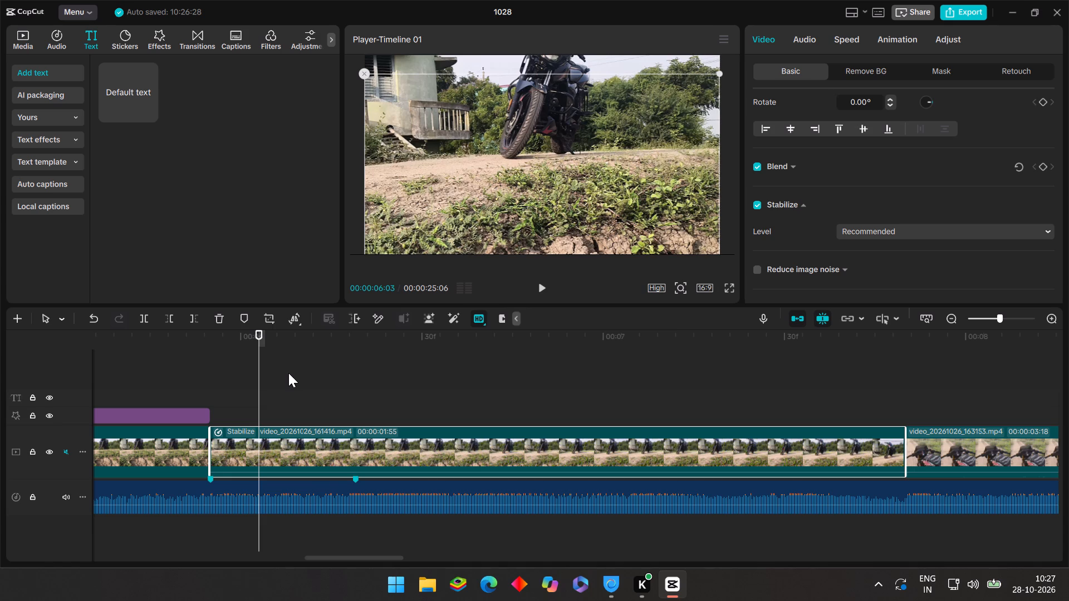
Play from the blurred opening through the stabilized 161416 clip into the 163153 clip to check the motion and cut.
left_click(135, 383)
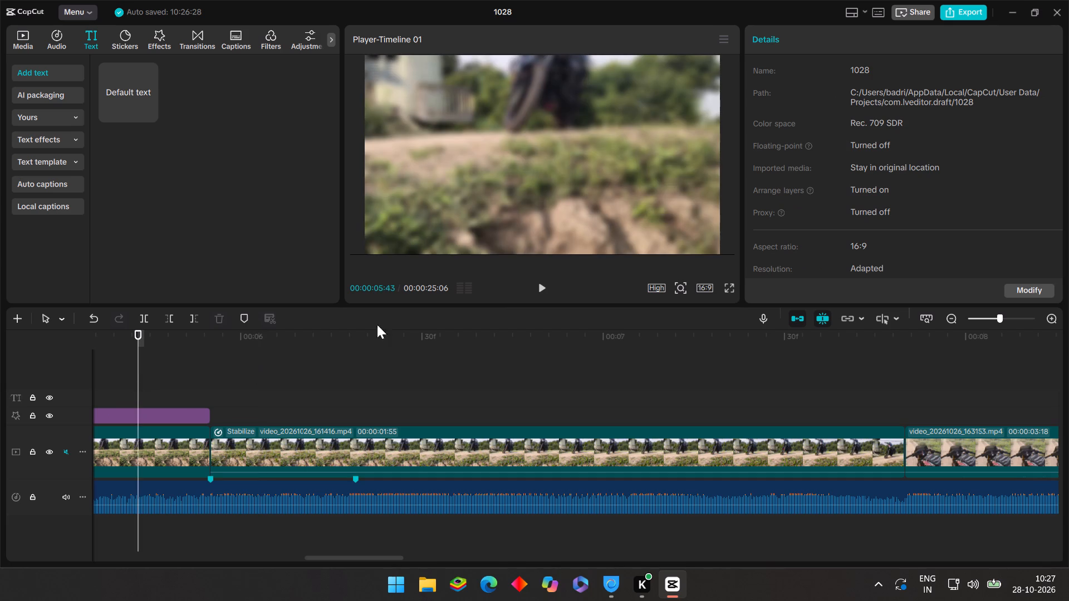
left_click(541, 281)
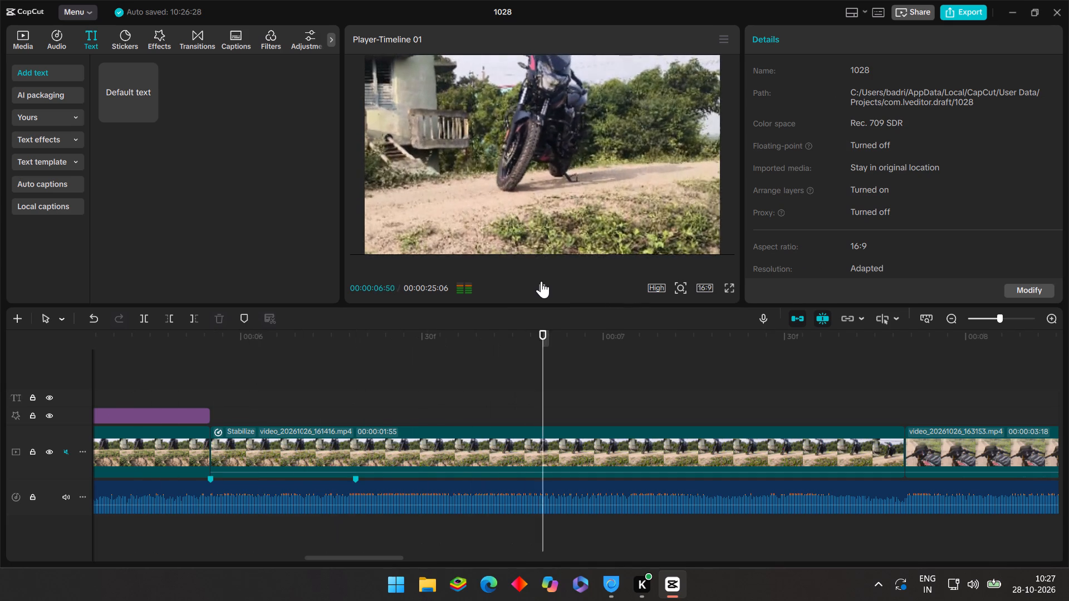
left_click(541, 281)
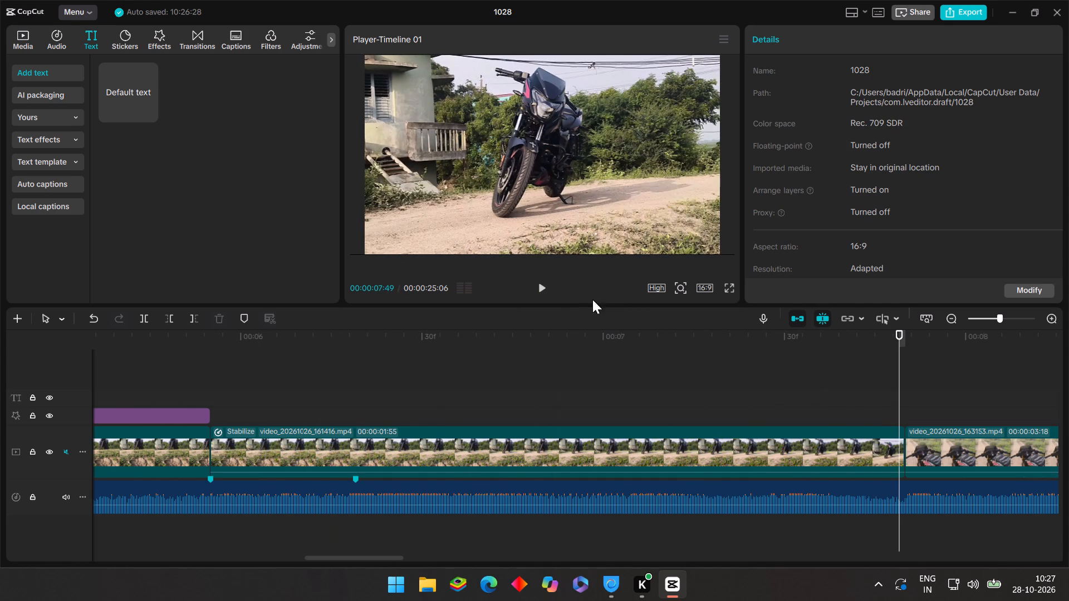
left_click(549, 287)
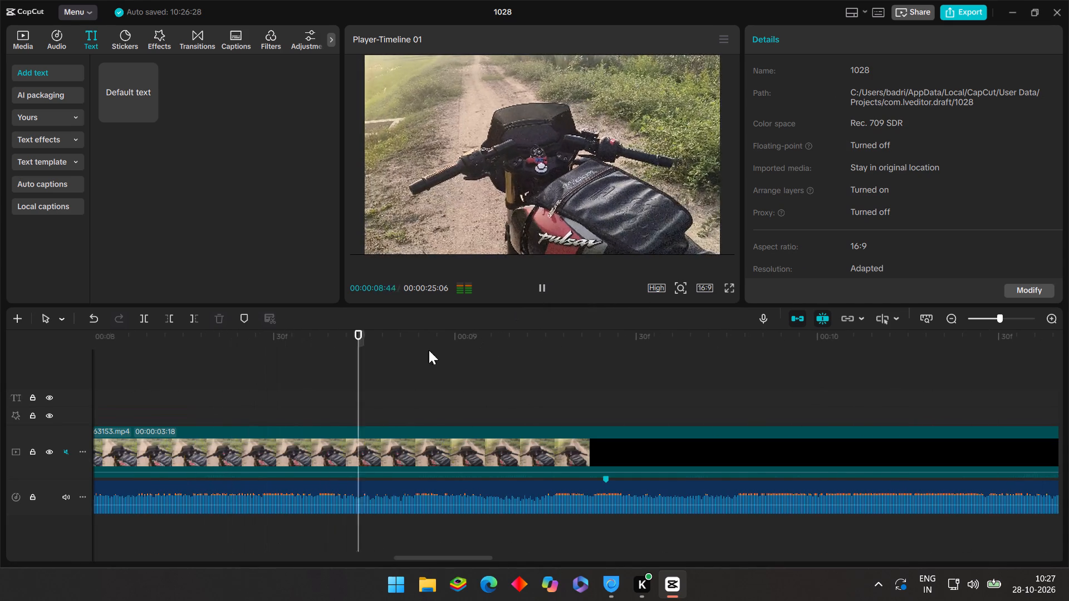
Scrub through the 163153 clip and trim off its beginning up to about 00:00:08:30.
left_click(302, 400)
left_click_drag(302, 397, 846, 479)
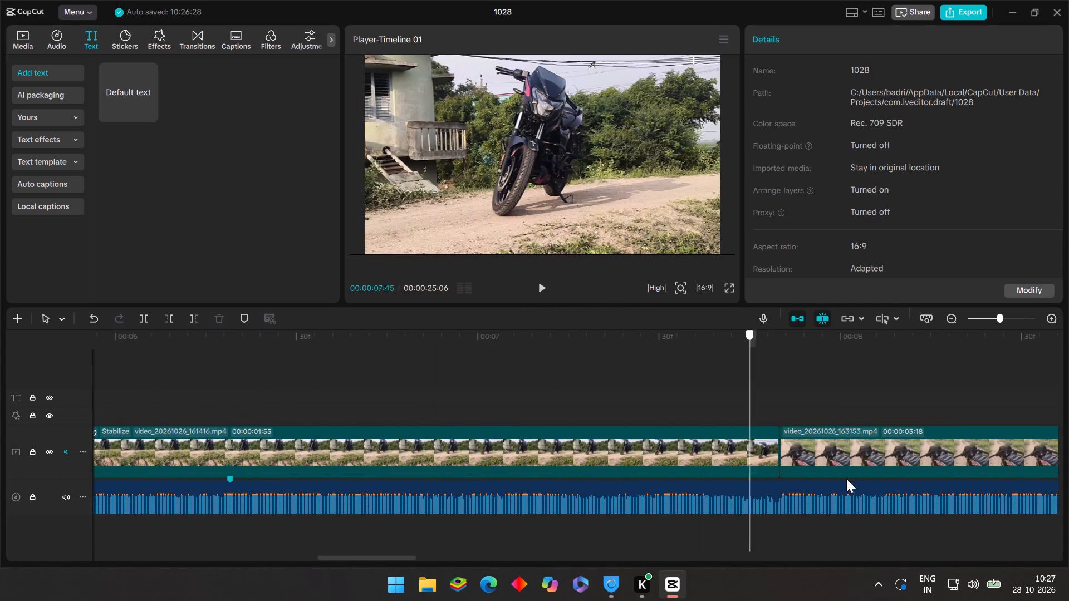
left_click_drag(846, 479, 616, 501)
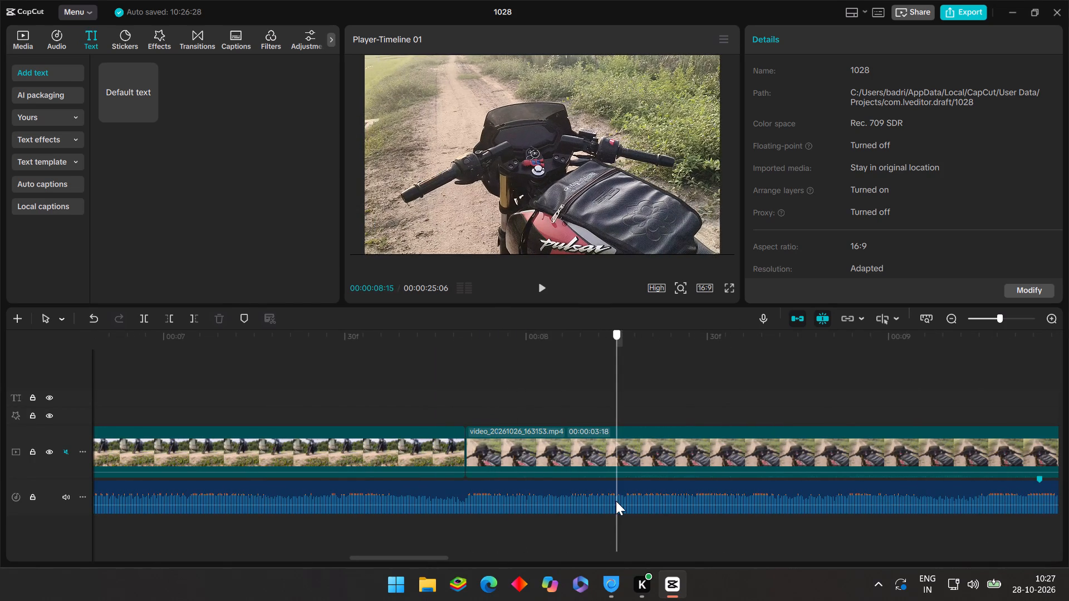
left_click_drag(616, 501, 1068, 484)
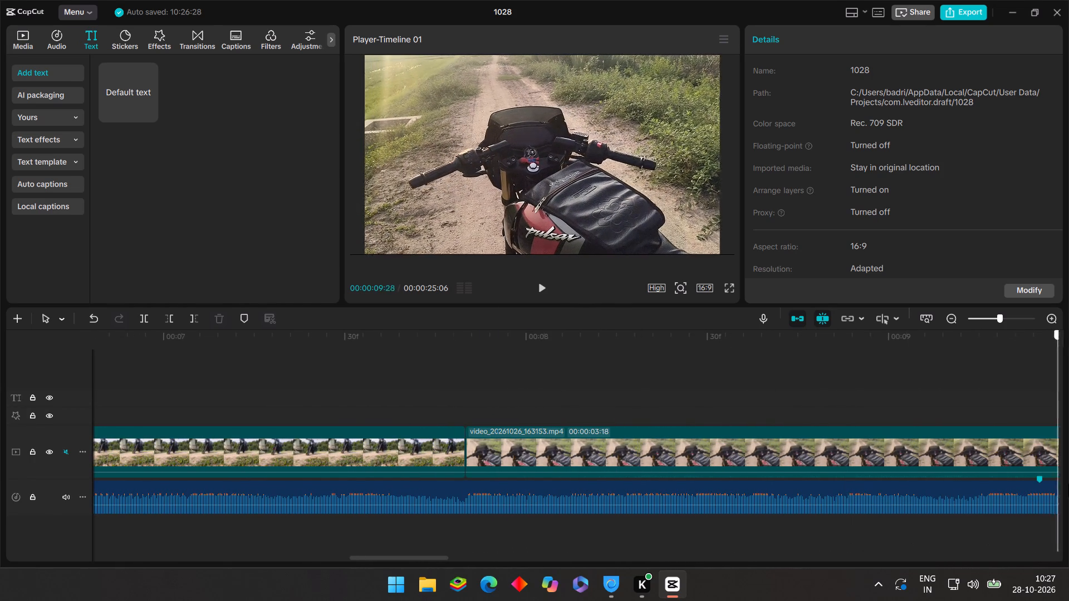
left_click_drag(1068, 484, 512, 521)
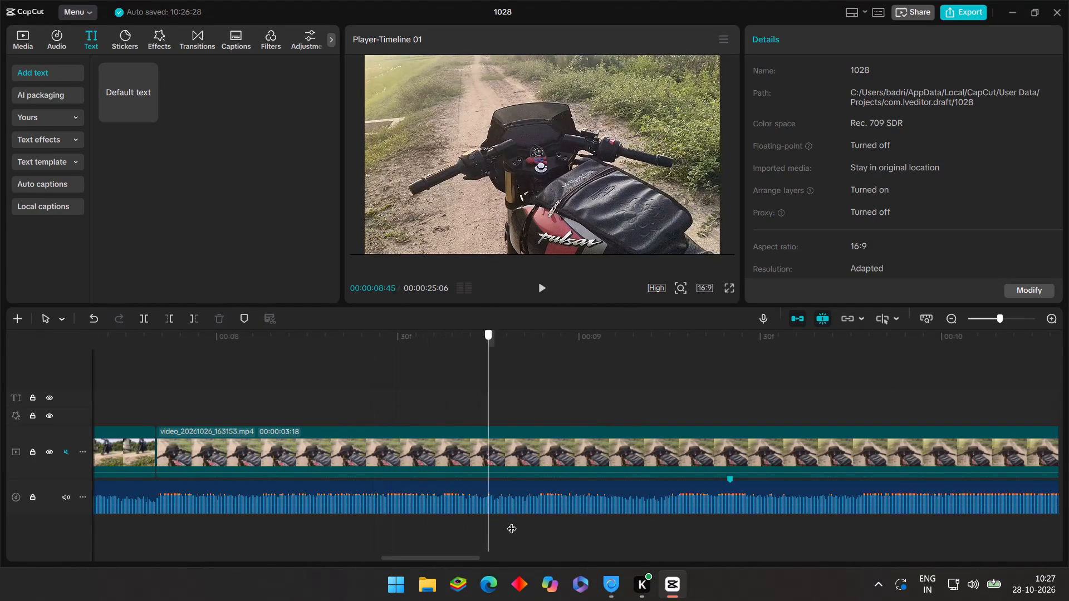
left_click_drag(512, 521, 316, 521)
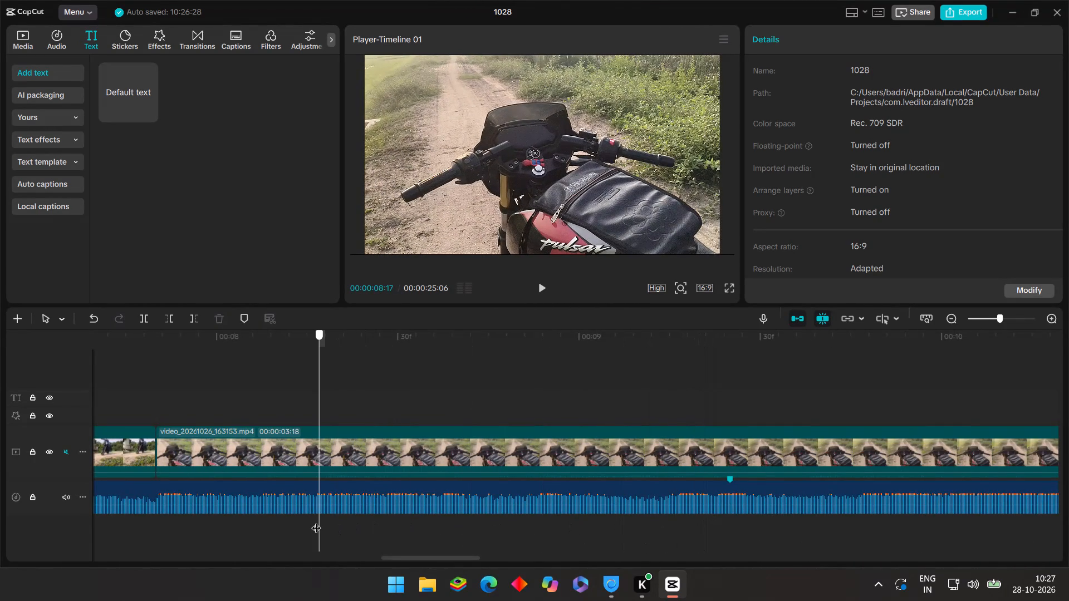
left_click_drag(316, 521, 385, 539)
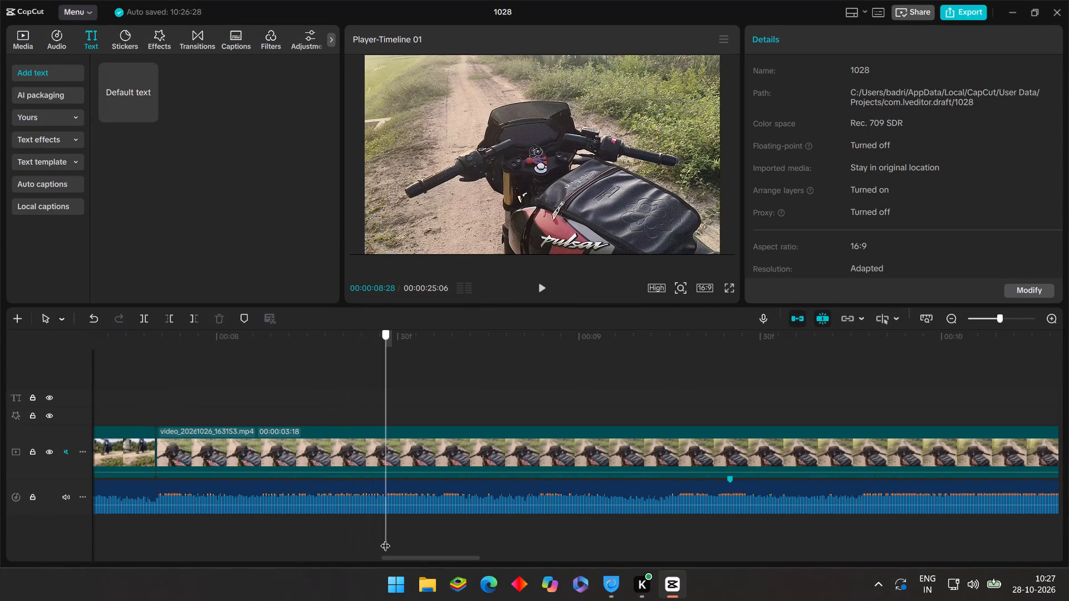
left_click_drag(385, 539, 406, 539)
left_click(331, 448)
left_click(164, 318)
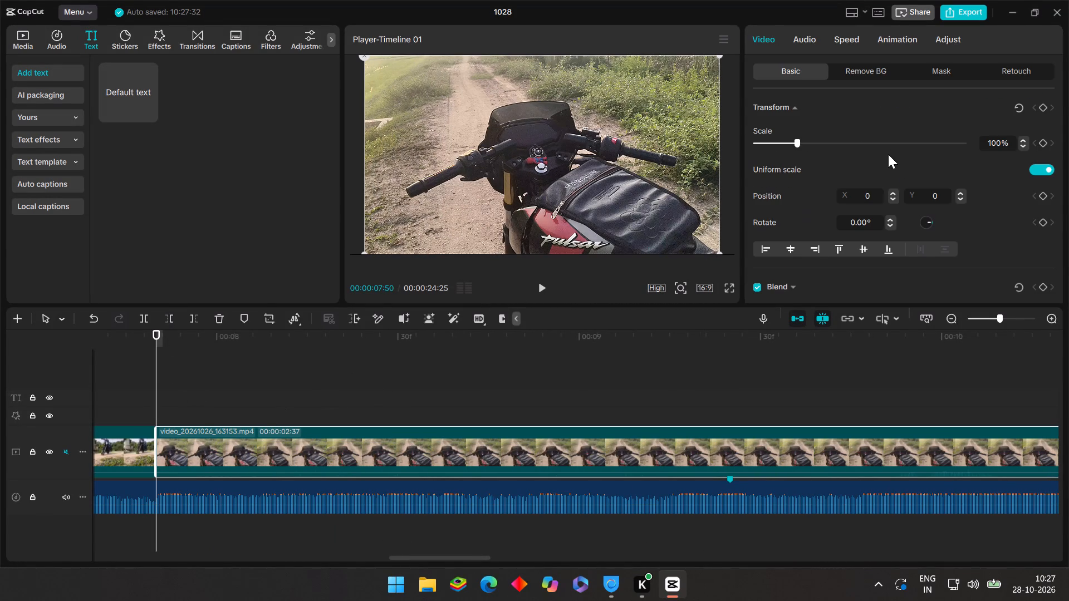
Stabilize the 163153 clip at the Recommended level.
scroll(793, 237, "down", 4)
scroll(767, 235, "up", 2)
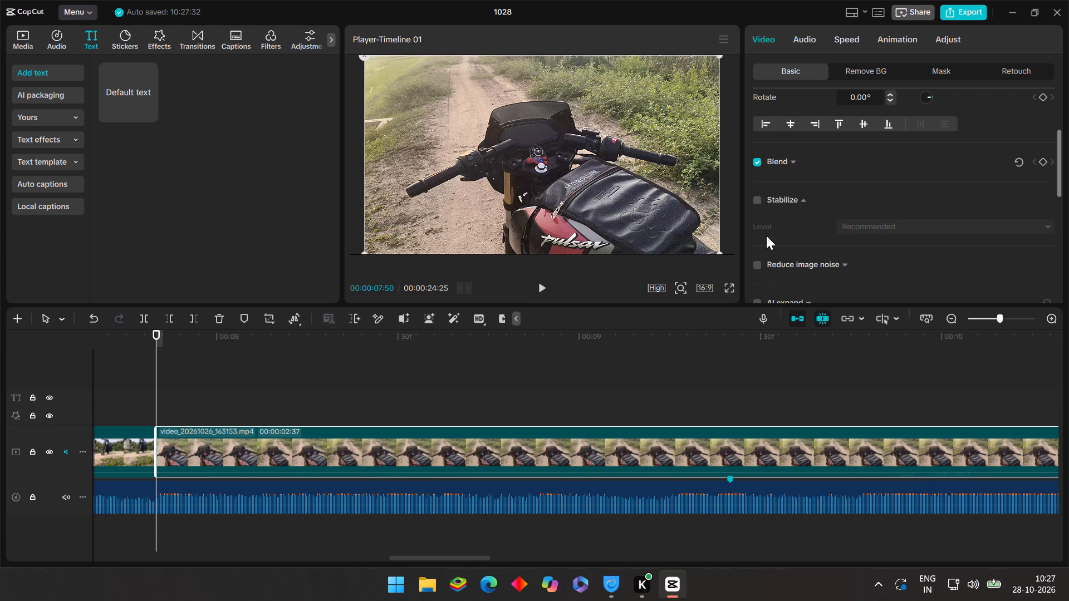
left_click(755, 199)
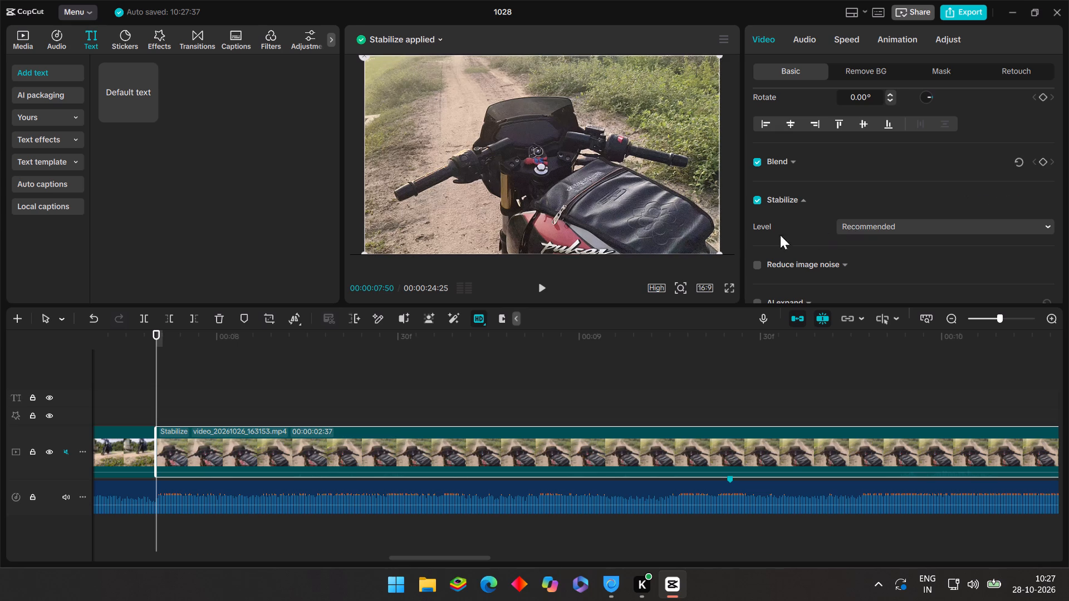
Scrub through the stabilized 163153 clip and trim off its beginning up to about 00:00:08:41.
left_click_drag(155, 368, 178, 373)
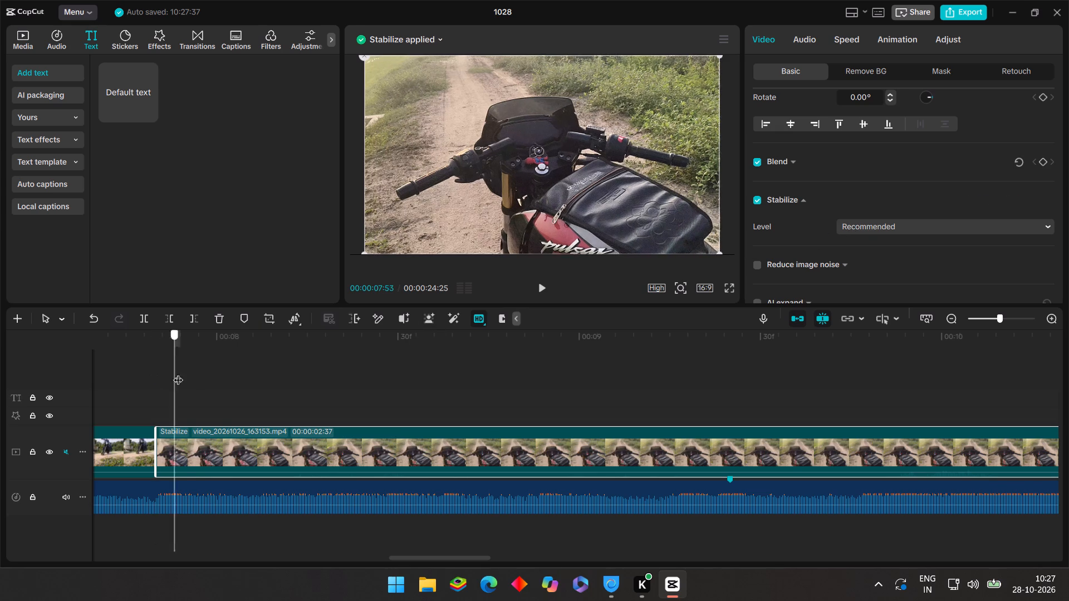
left_click_drag(178, 373, 525, 394)
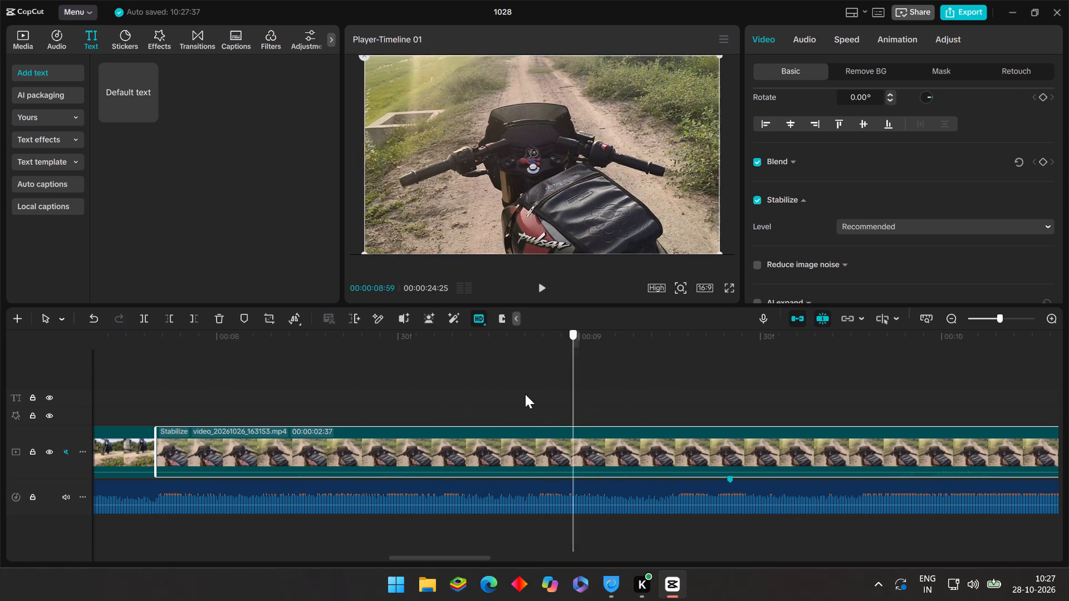
left_click_drag(525, 394, 202, 398)
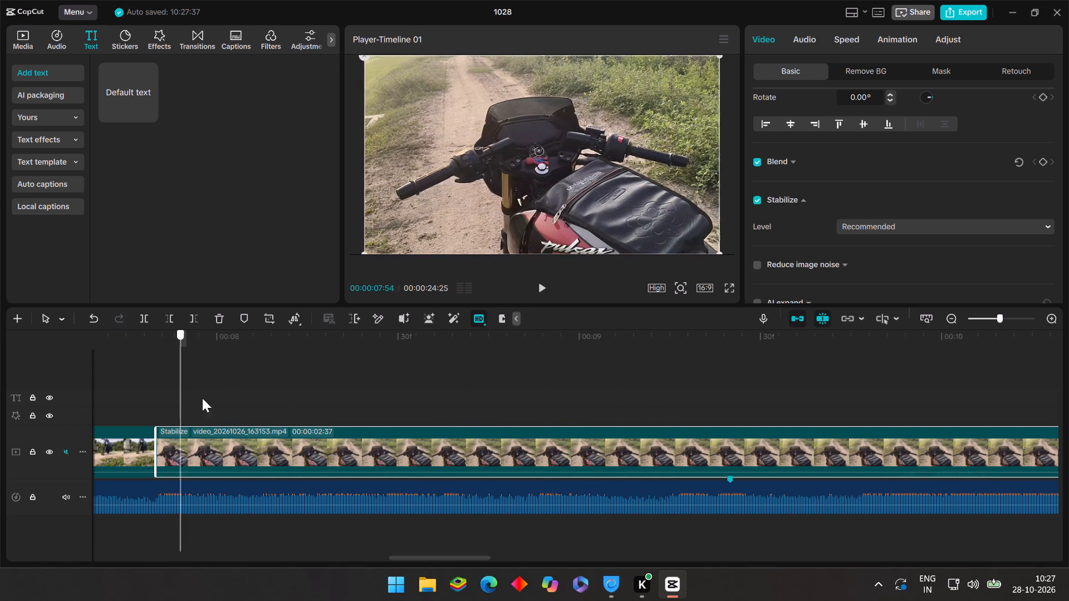
left_click_drag(202, 398, 936, 388)
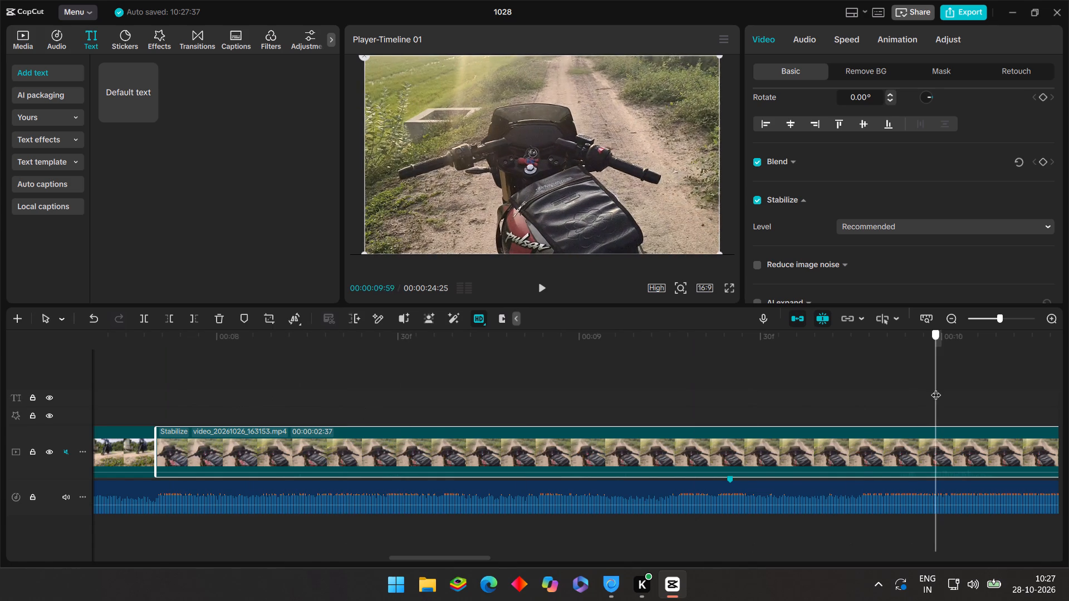
left_click_drag(936, 388, 400, 405)
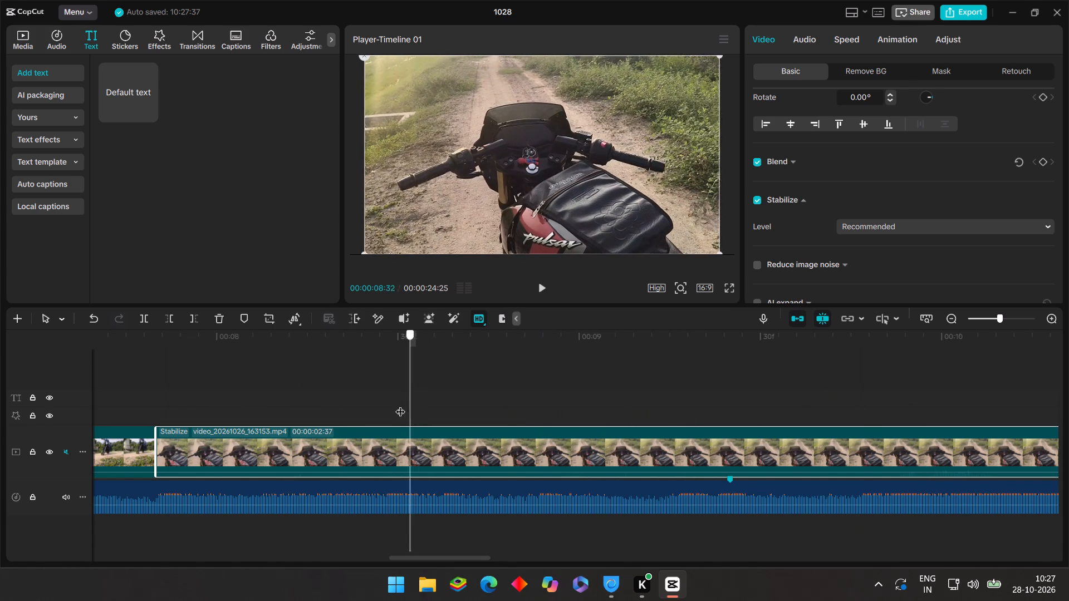
left_click_drag(400, 405, 465, 411)
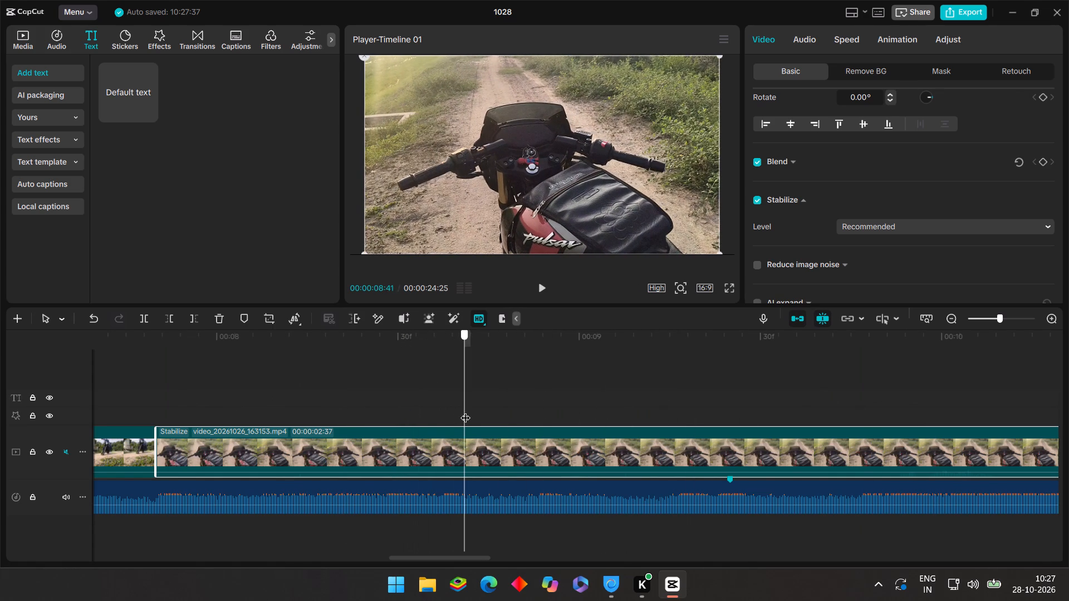
left_click_drag(465, 411, 467, 411)
left_click(173, 317)
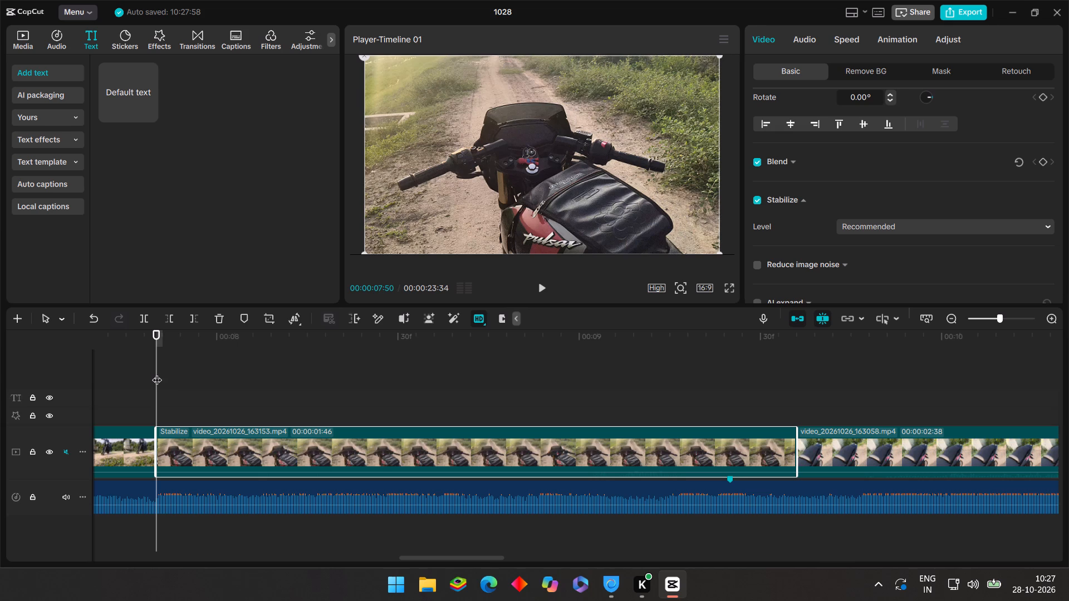
Scrub and play from the end of the 161416 clip into the trimmed 163153 clip to check the cut and motion.
left_click_drag(157, 372, 610, 368)
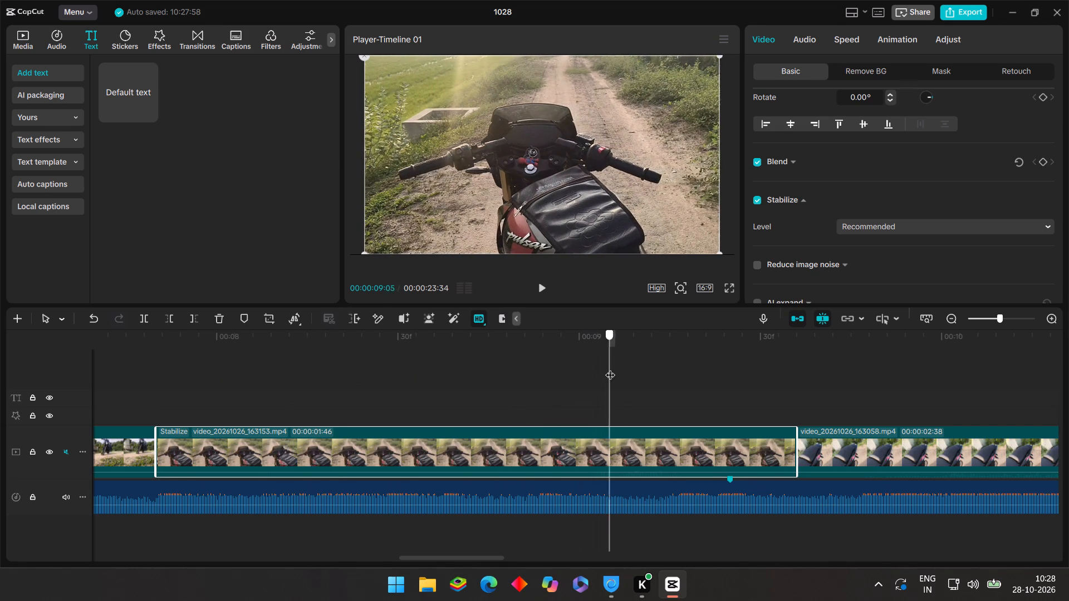
left_click_drag(610, 368, 112, 372)
left_click_drag(184, 371, 190, 372)
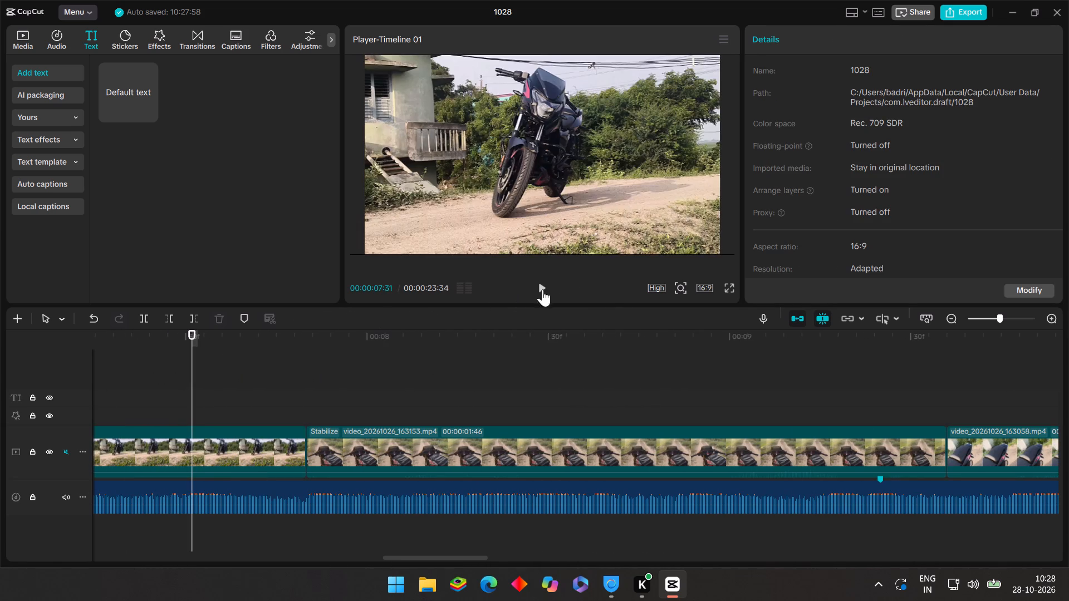
left_click(541, 279)
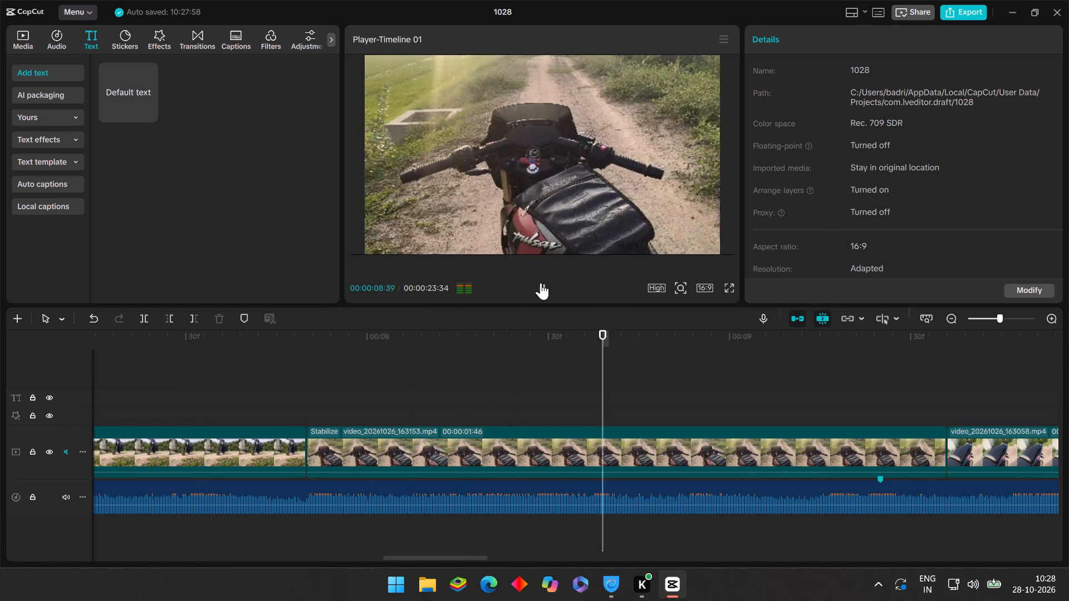
left_click(430, 392)
left_click_drag(430, 392, 408, 399)
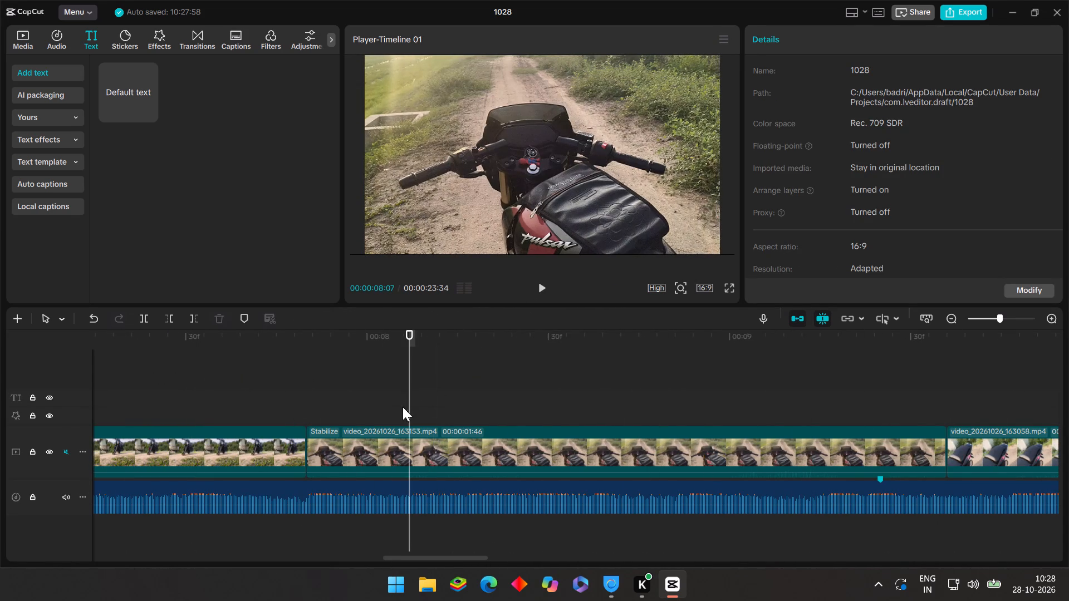
Apply a Custom speed curve to the 163153 clip and lower both halves of its first point to about 0.66x.
left_click(396, 442)
left_click(846, 45)
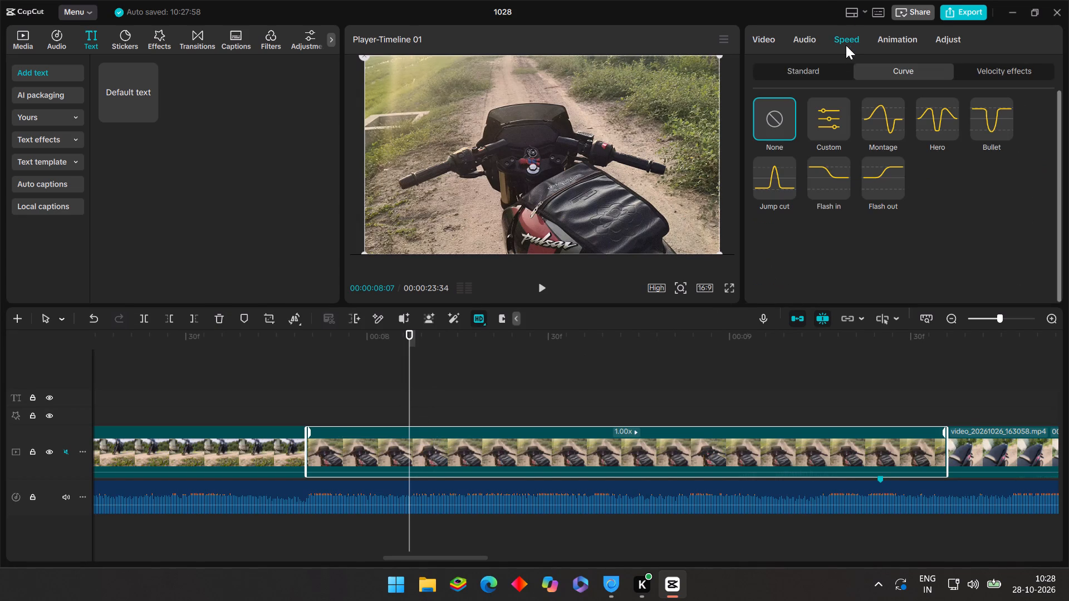
left_click(836, 110)
left_click(832, 122)
scroll(820, 204, "down", 5)
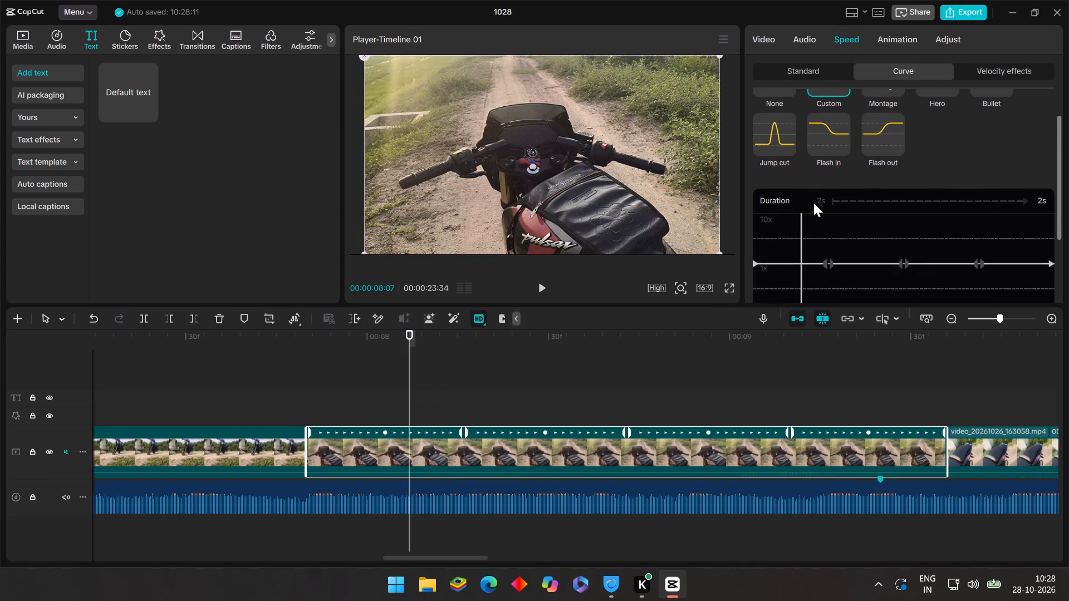
scroll(814, 206, "down", 4)
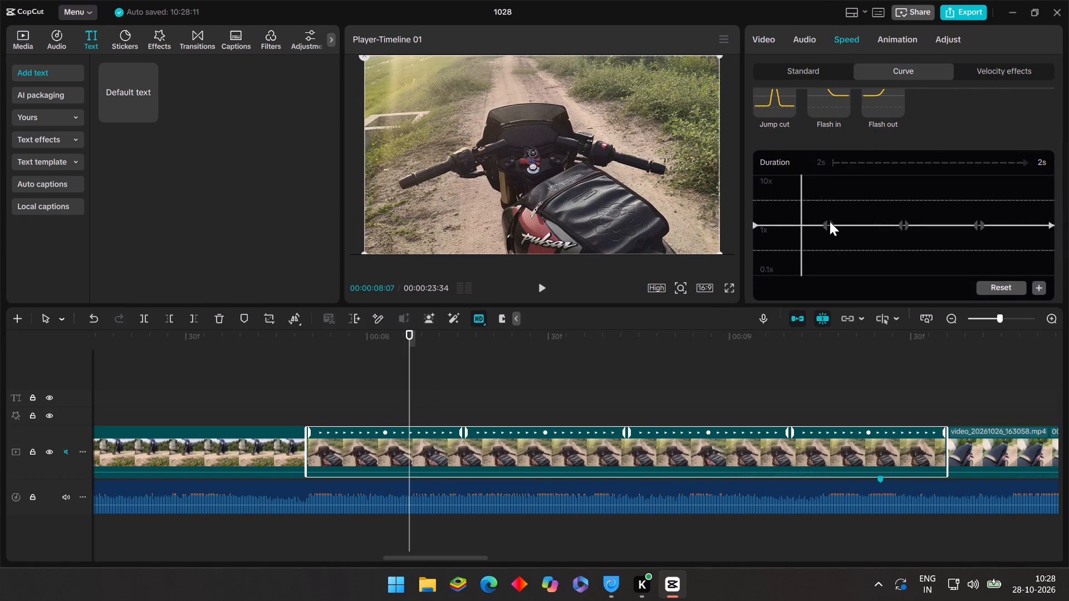
left_click_drag(830, 221, 833, 244)
left_click_drag(827, 224, 831, 243)
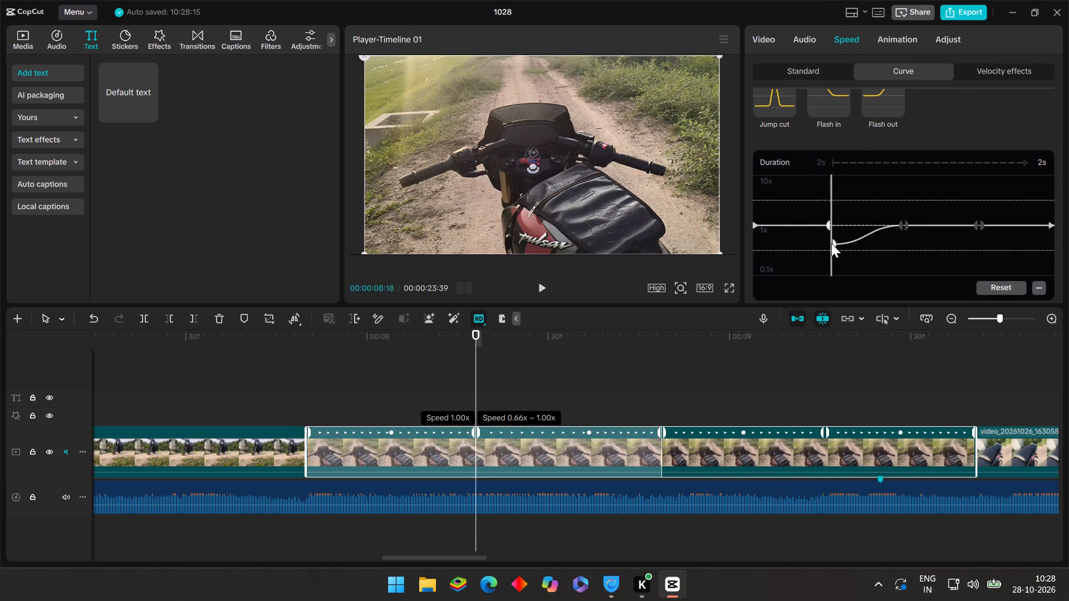
left_click_drag(831, 243, 830, 240)
left_click_drag(826, 225, 830, 246)
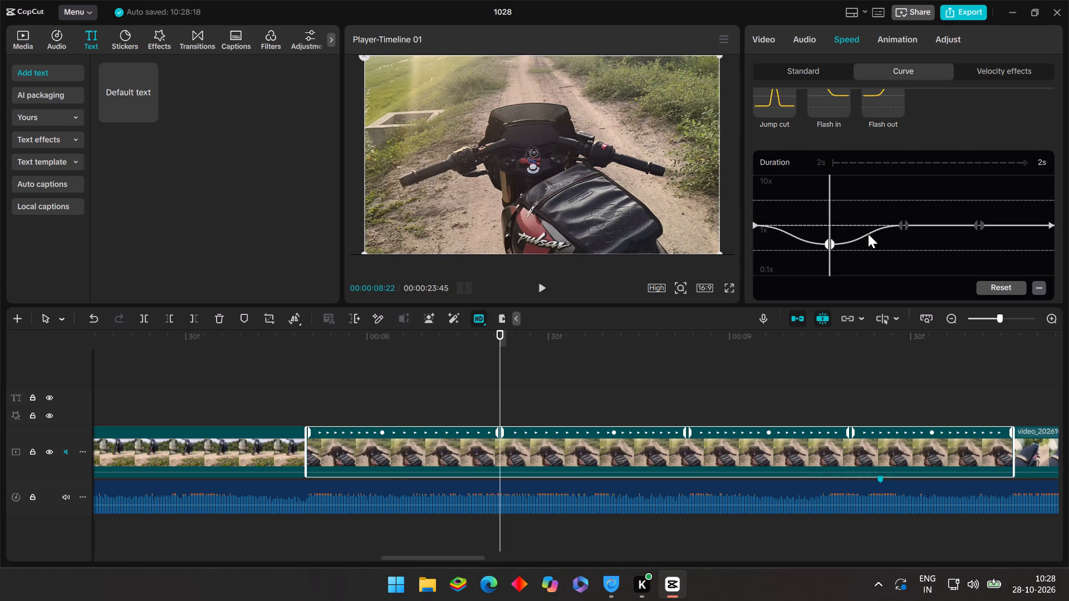
Lower the 163153 speed curve's middle point slightly below the first, and its third point to a milder slowdown below 1x.
left_click_drag(906, 224, 906, 249)
left_click_drag(901, 220, 901, 220)
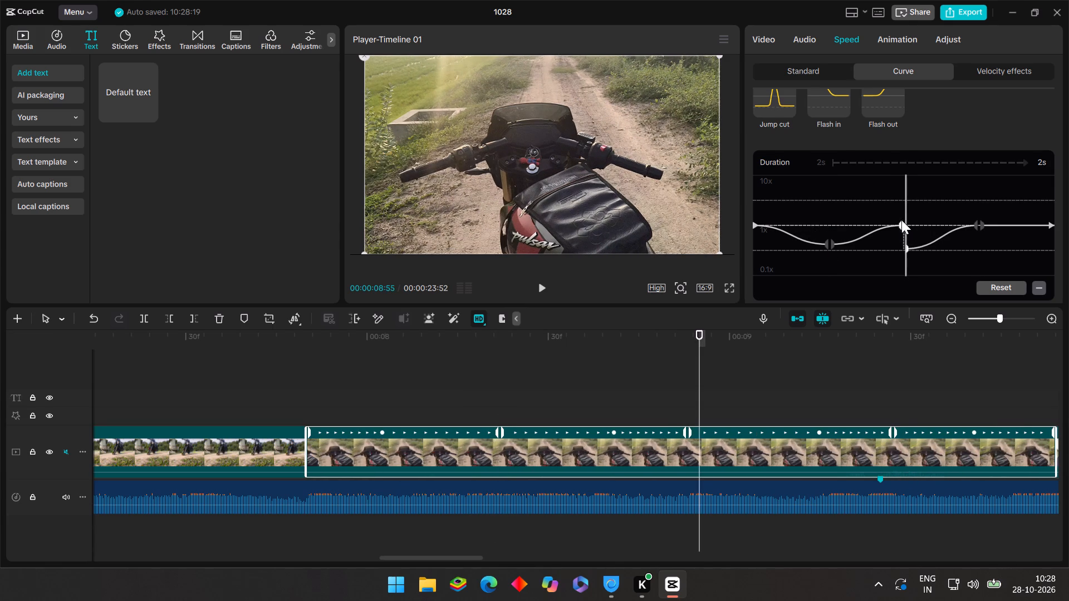
left_click_drag(901, 220, 903, 244)
left_click_drag(978, 221, 978, 222)
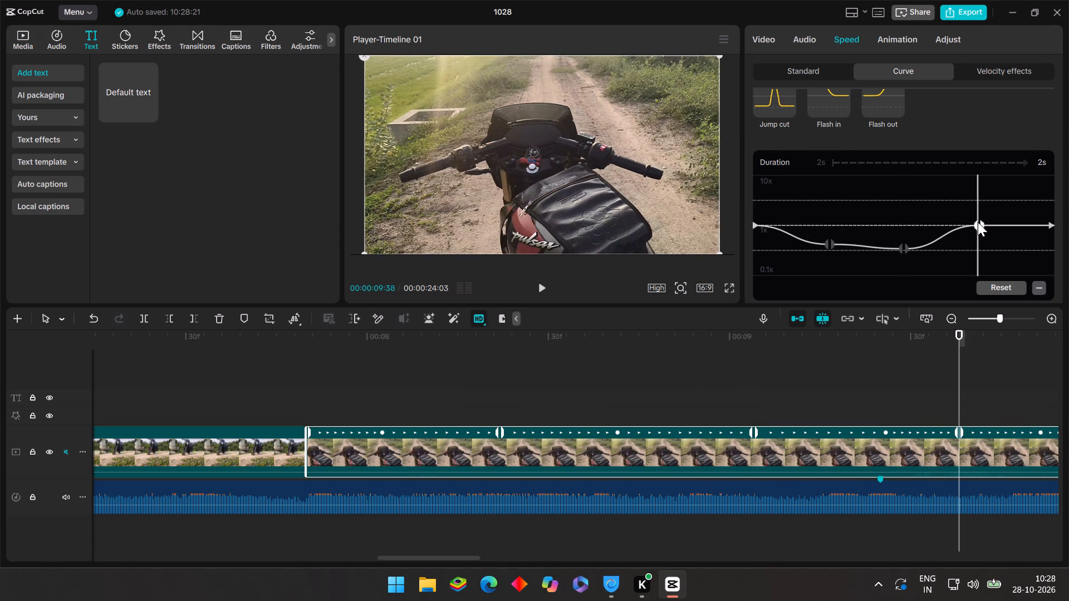
left_click_drag(978, 222, 981, 237)
left_click_drag(979, 223, 982, 234)
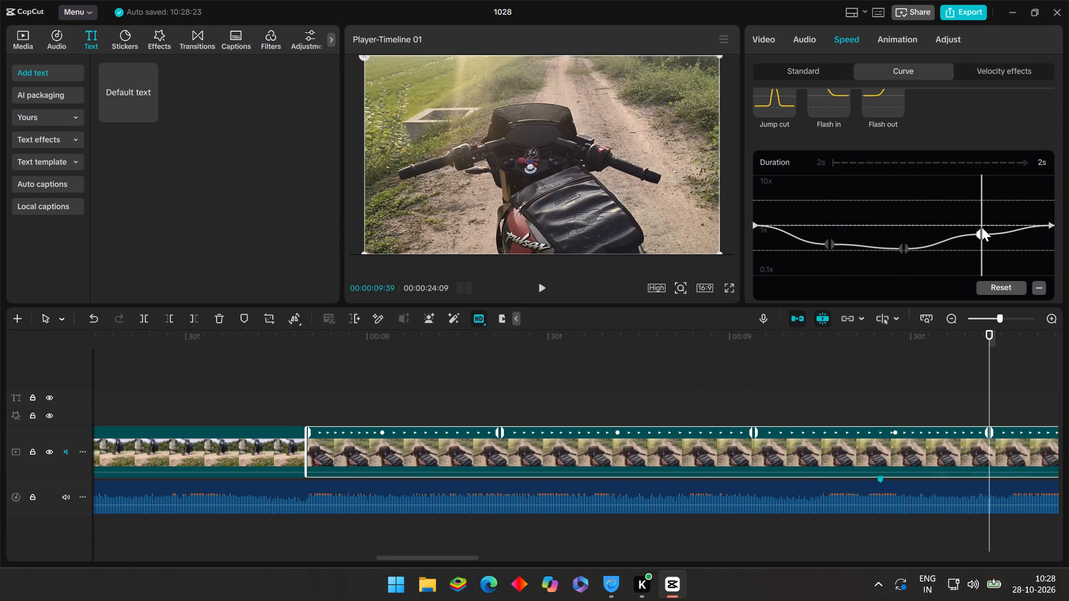
left_click_drag(982, 227, 982, 238)
left_click_drag(979, 231, 982, 238)
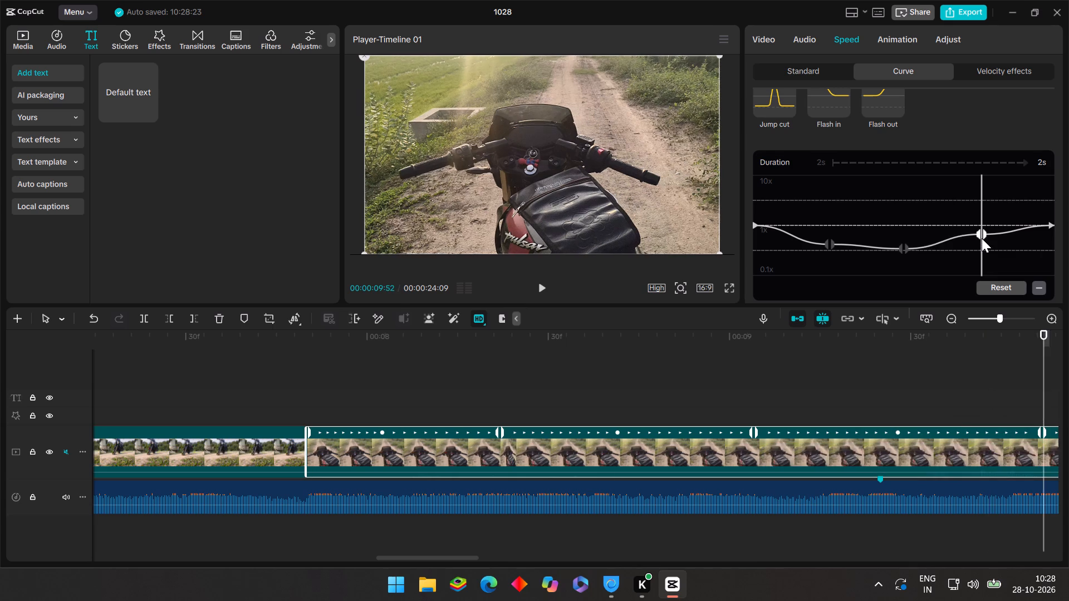
left_click_drag(982, 238, 983, 238)
Enable Smooth slow-mo on the 163153 clip with the Optical flow method.
scroll(943, 246, "down", 3)
scroll(886, 235, "down", 4)
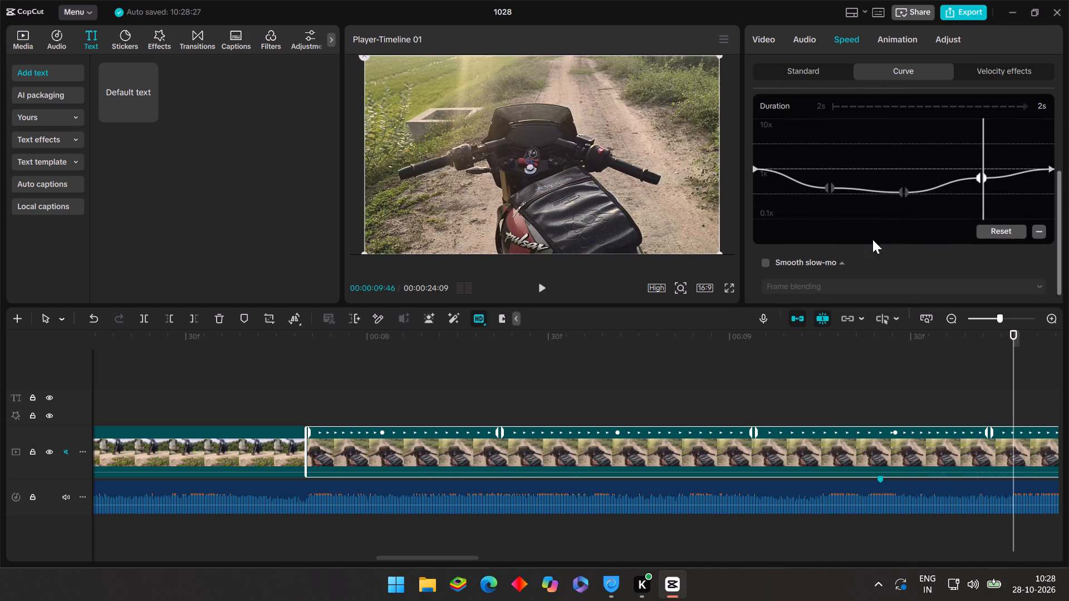
left_click(769, 252)
left_click(778, 274)
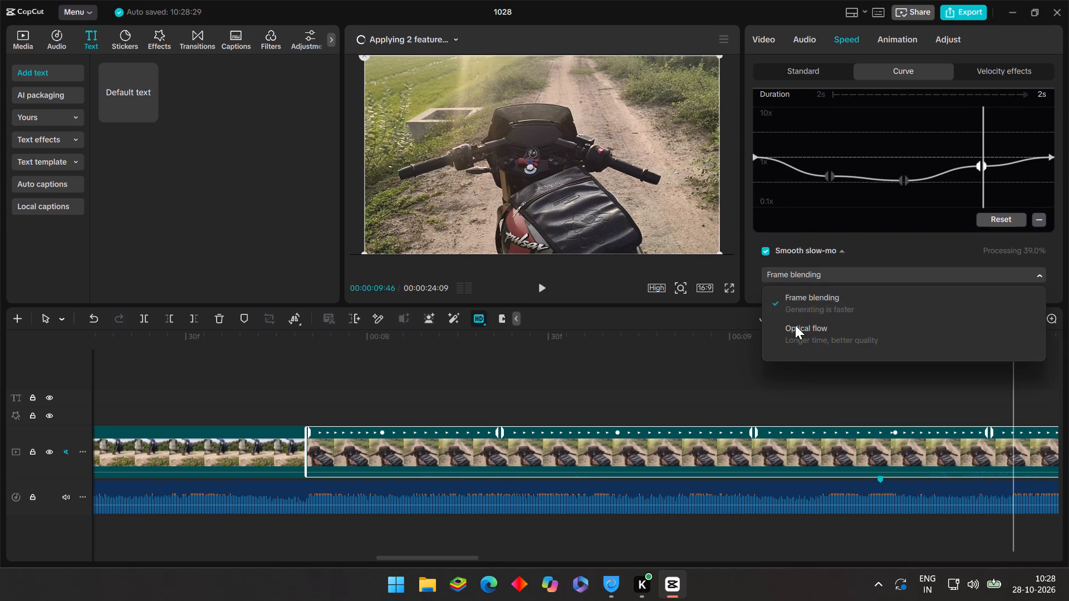
left_click(795, 327)
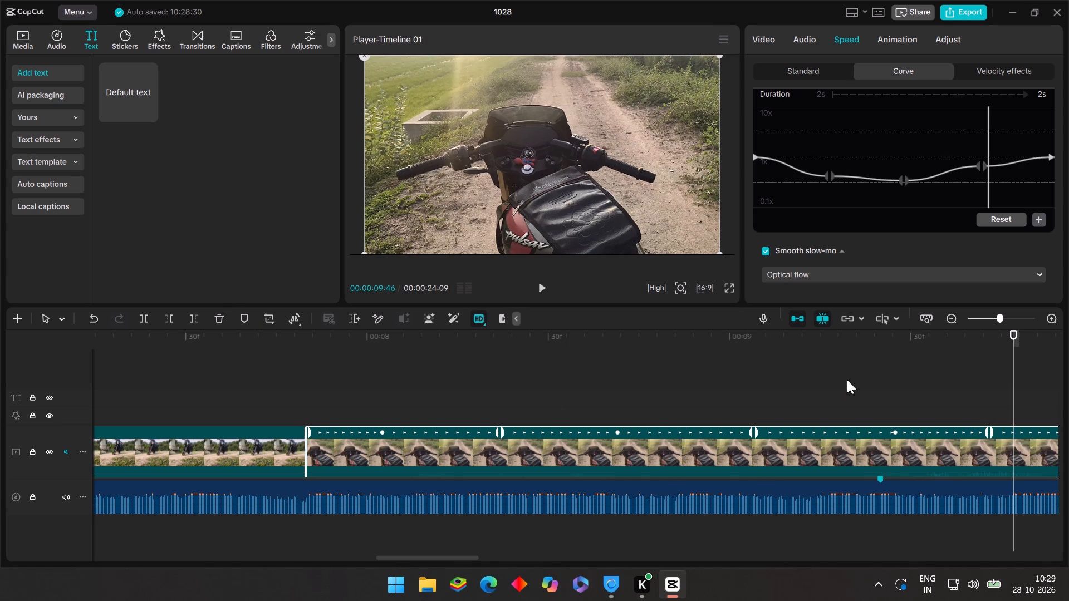
Play from before the 163153 clip through its slowed section to check the speed ramp.
left_click(465, 372)
left_click_drag(462, 378, 176, 380)
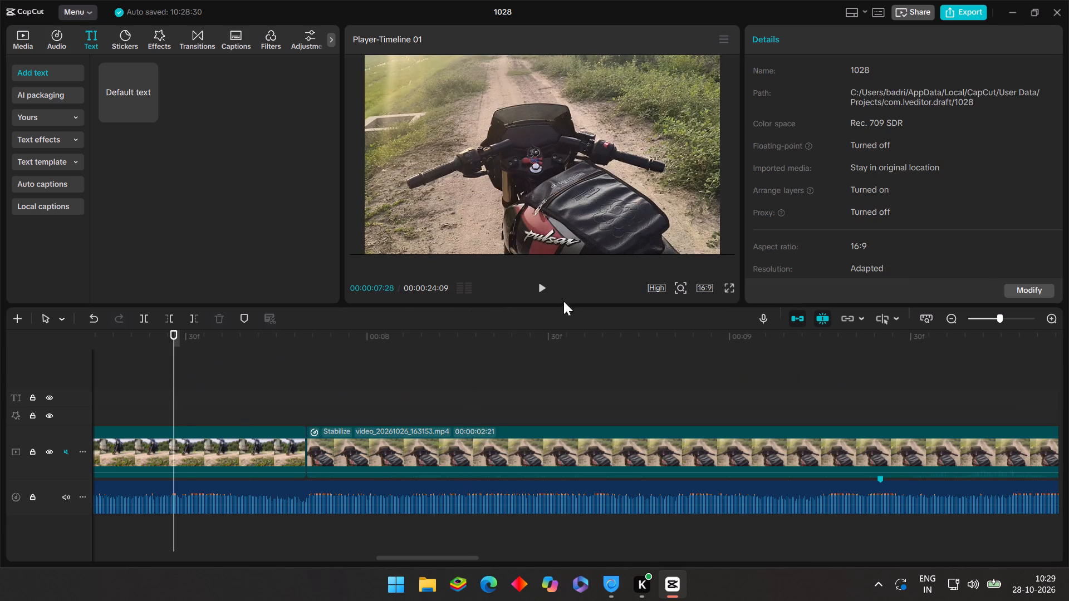
left_click(542, 293)
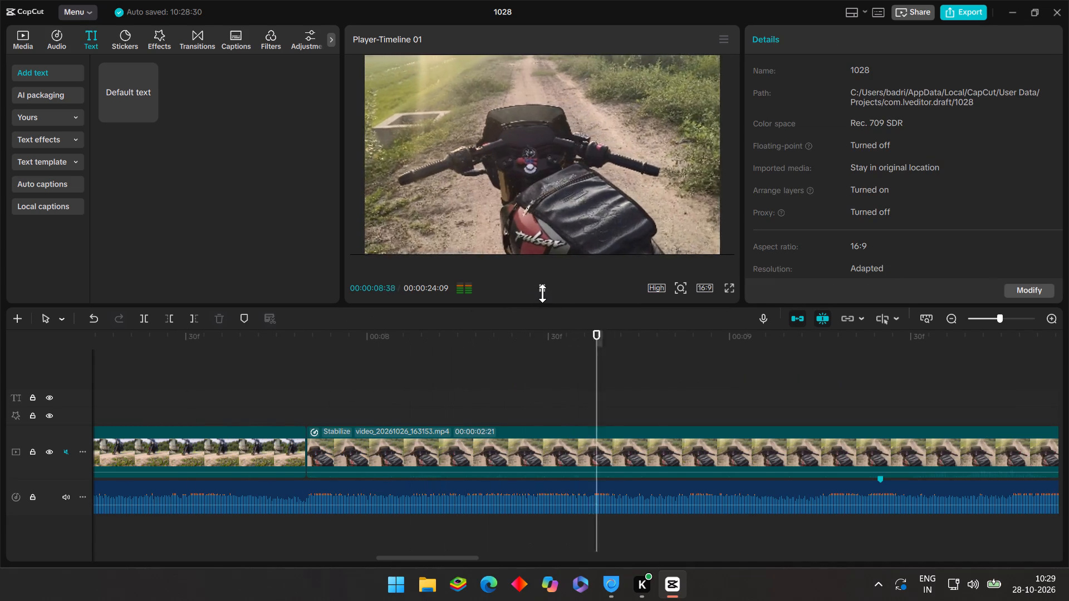
left_click(542, 293)
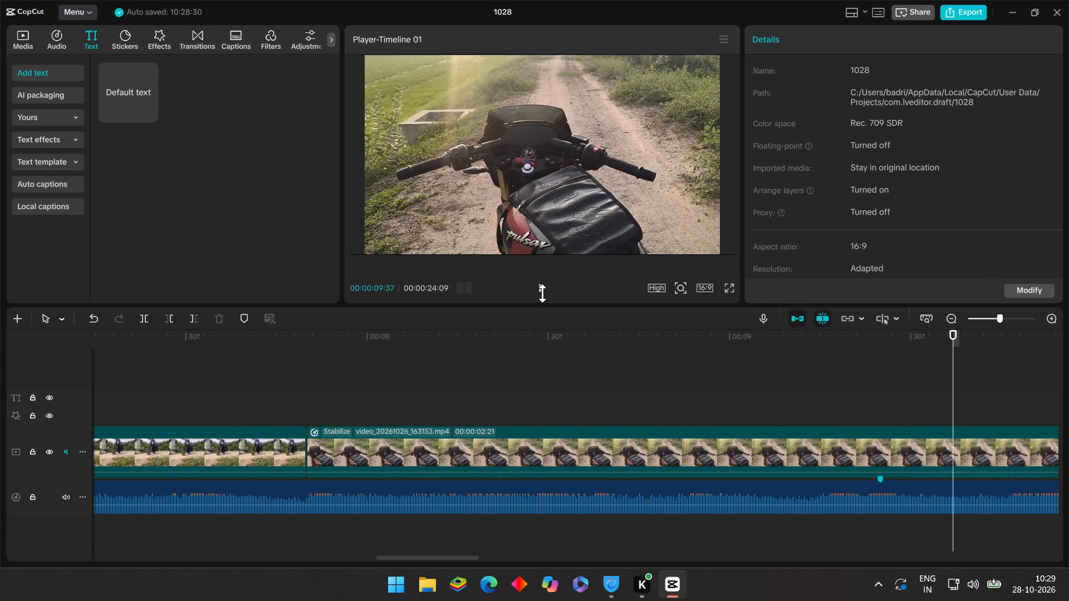
left_click(542, 293)
Scale the 163058 clip to 119% and reposition it in the frame to X 56, Y 0.
left_click(385, 353)
left_click_drag(385, 353, 341, 371)
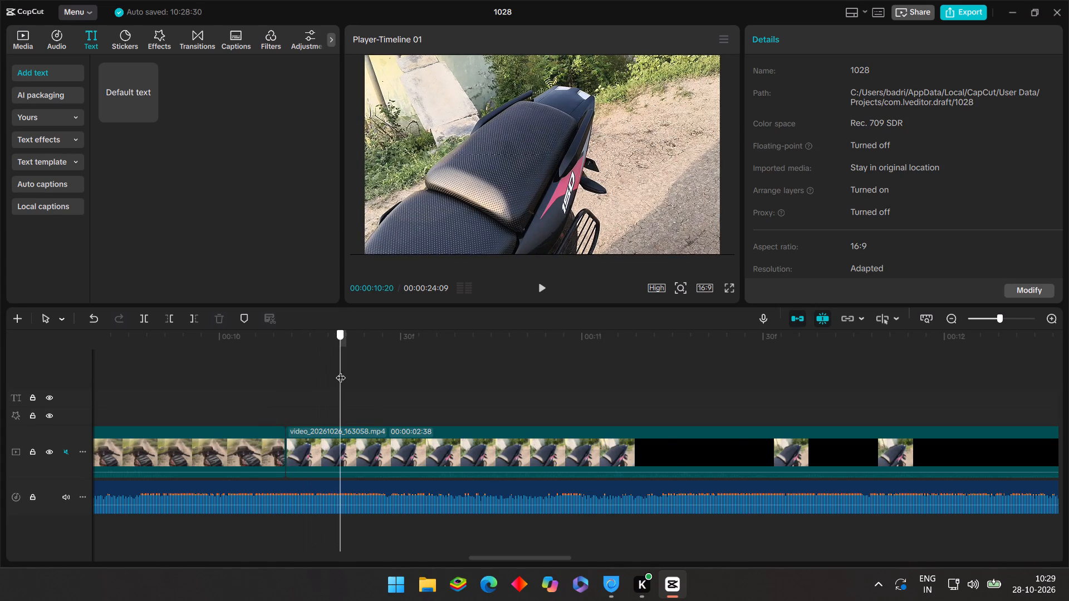
left_click_drag(341, 371, 343, 371)
left_click(361, 456)
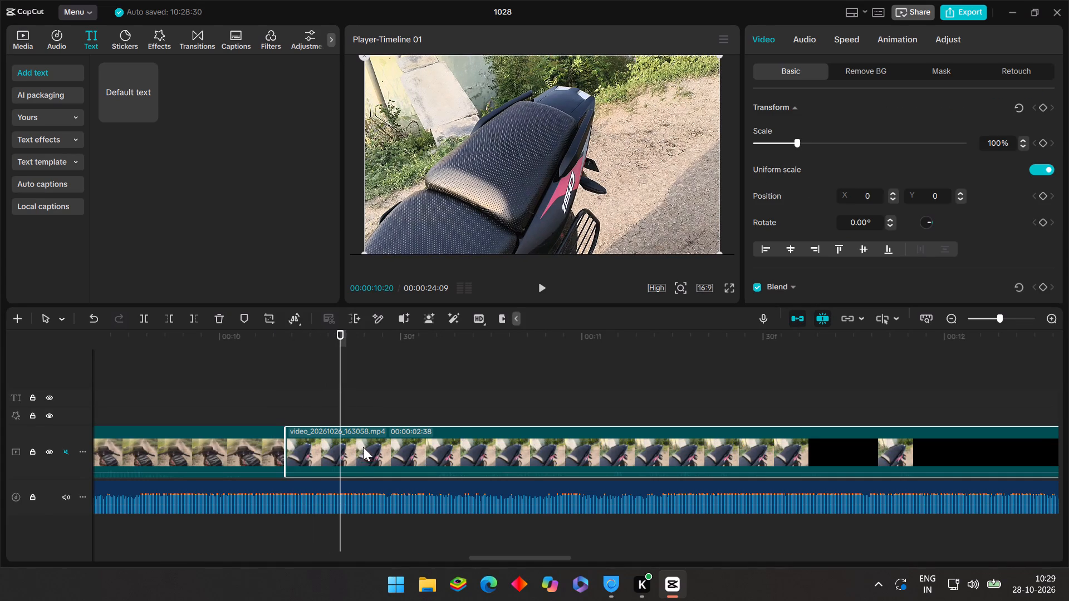
left_click(801, 141)
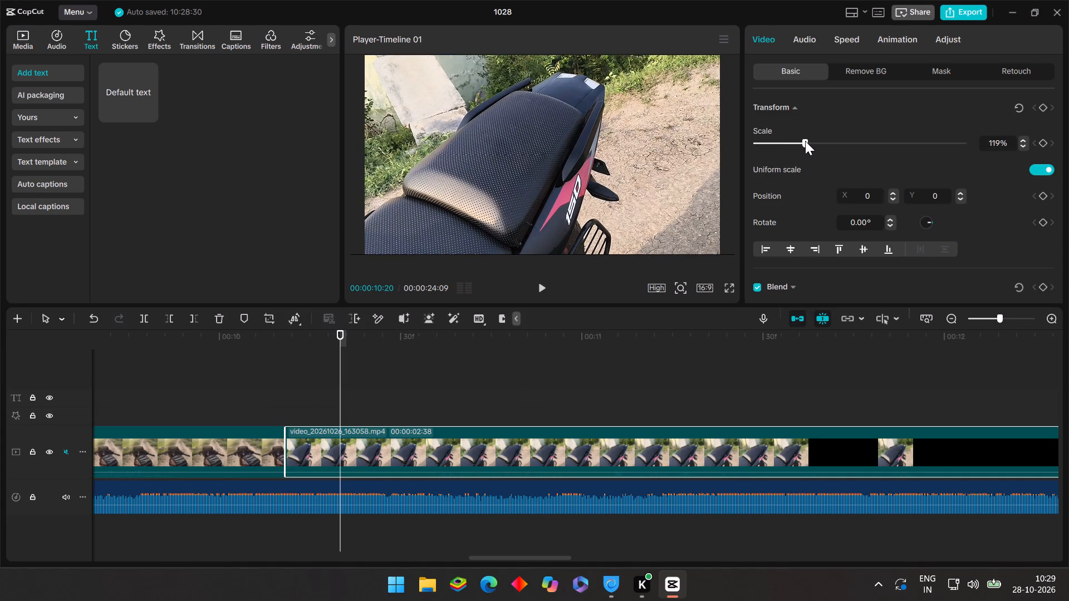
left_click_drag(587, 160, 601, 163)
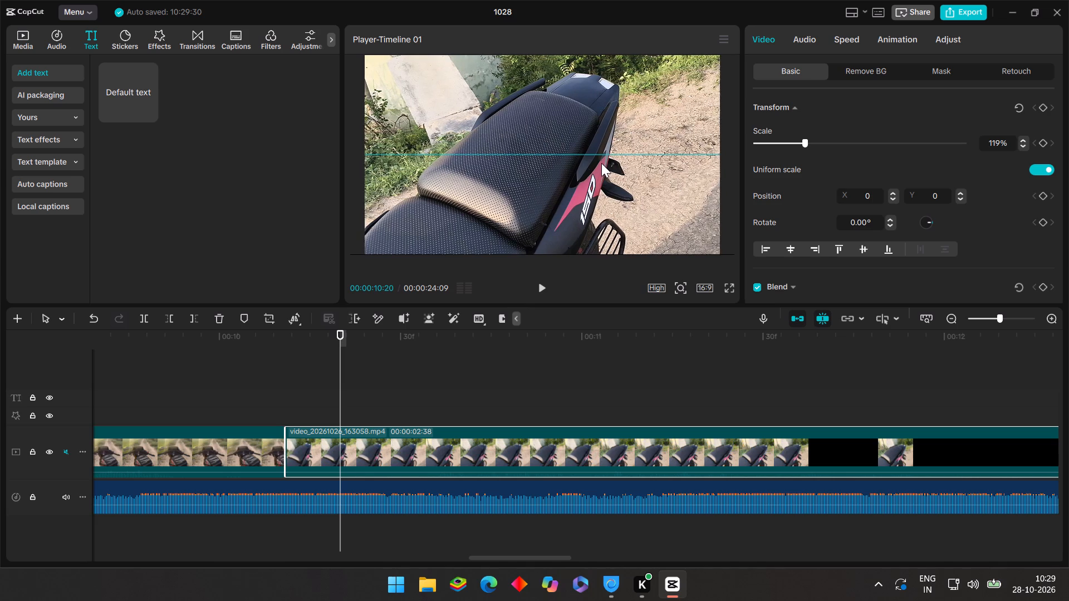
left_click_drag(601, 163, 598, 164)
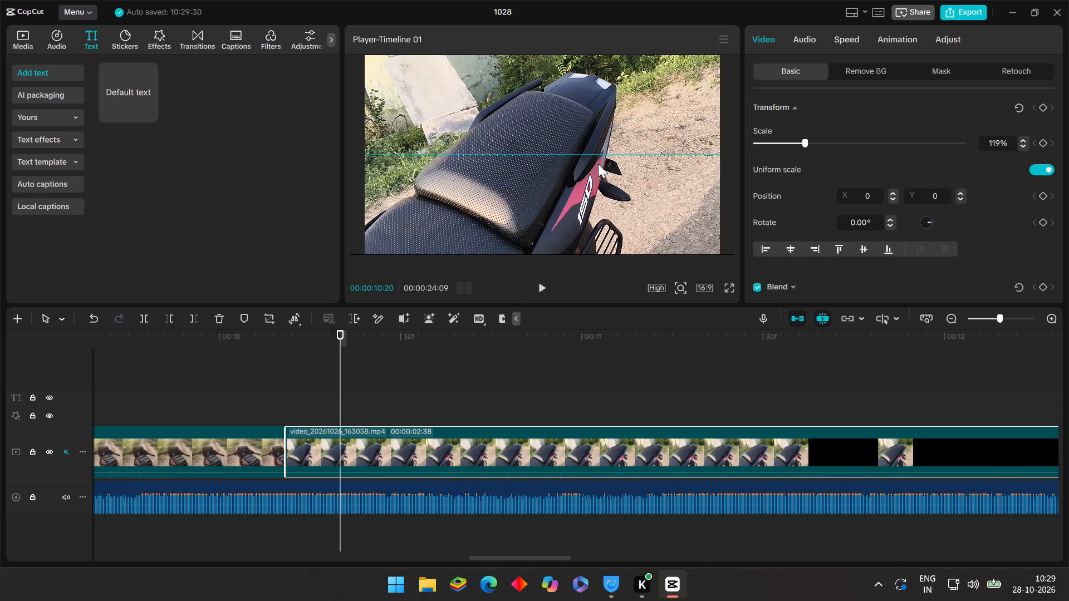
left_click_drag(598, 164, 585, 161)
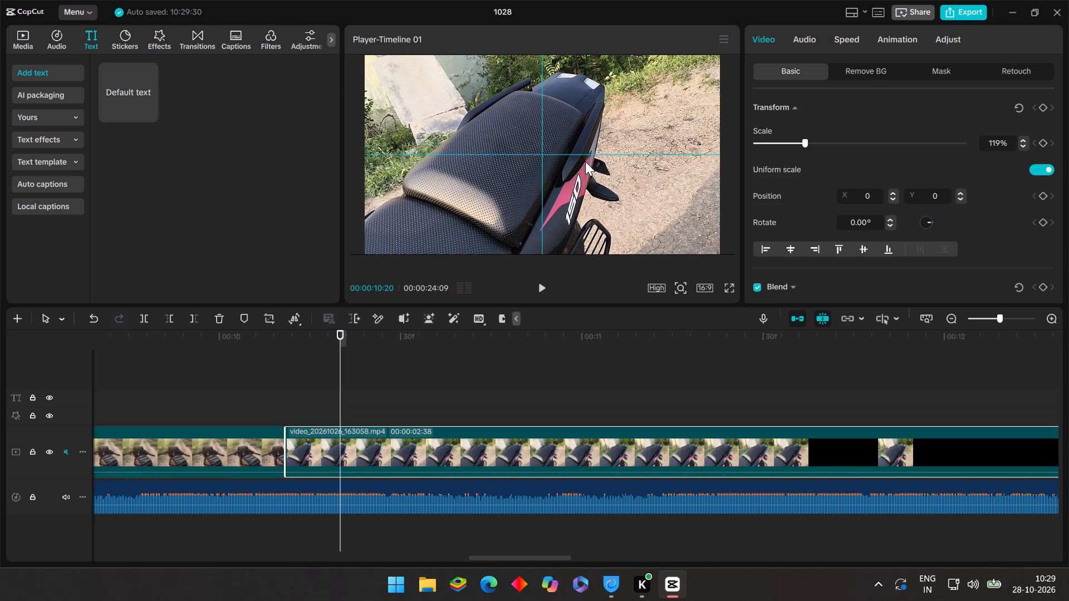
left_click_drag(585, 161, 592, 164)
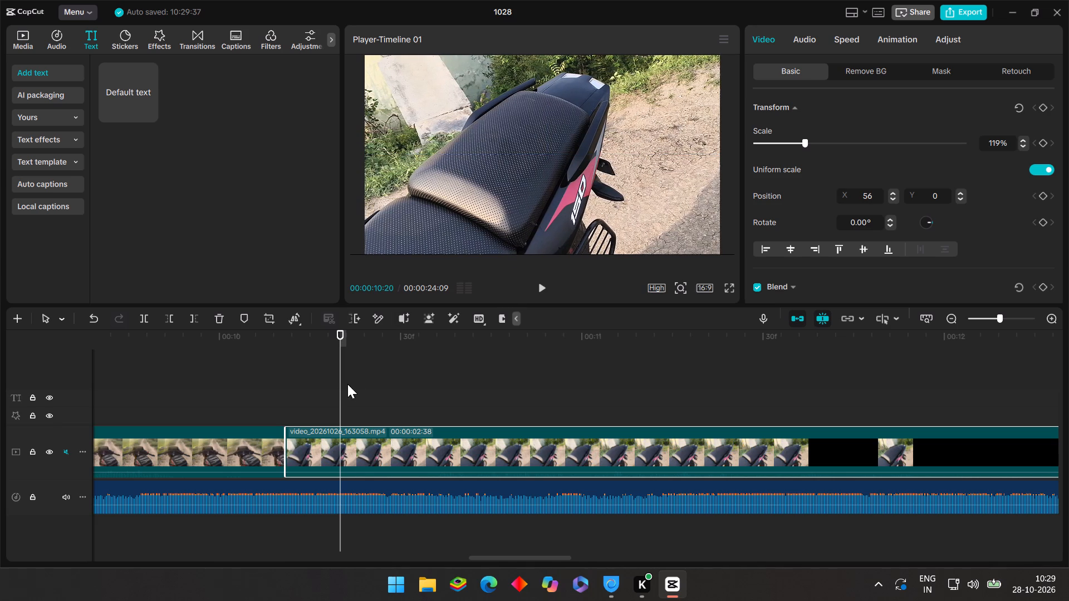
Scrub through the start of the 163058 clip and back into the 163153 clip to review the cut and framing.
left_click_drag(339, 371, 429, 370)
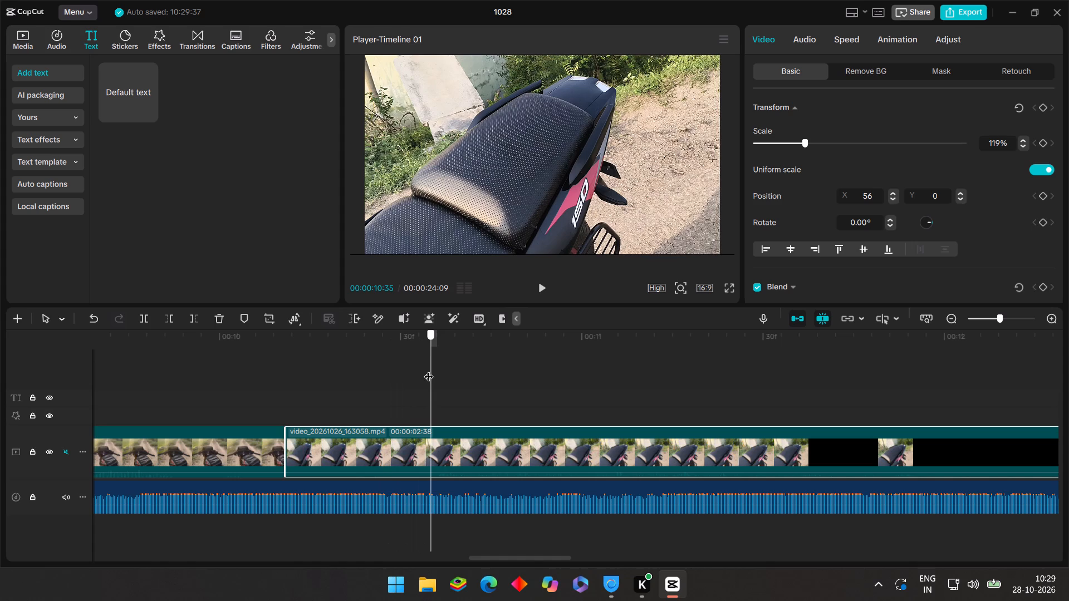
left_click_drag(429, 370, 415, 368)
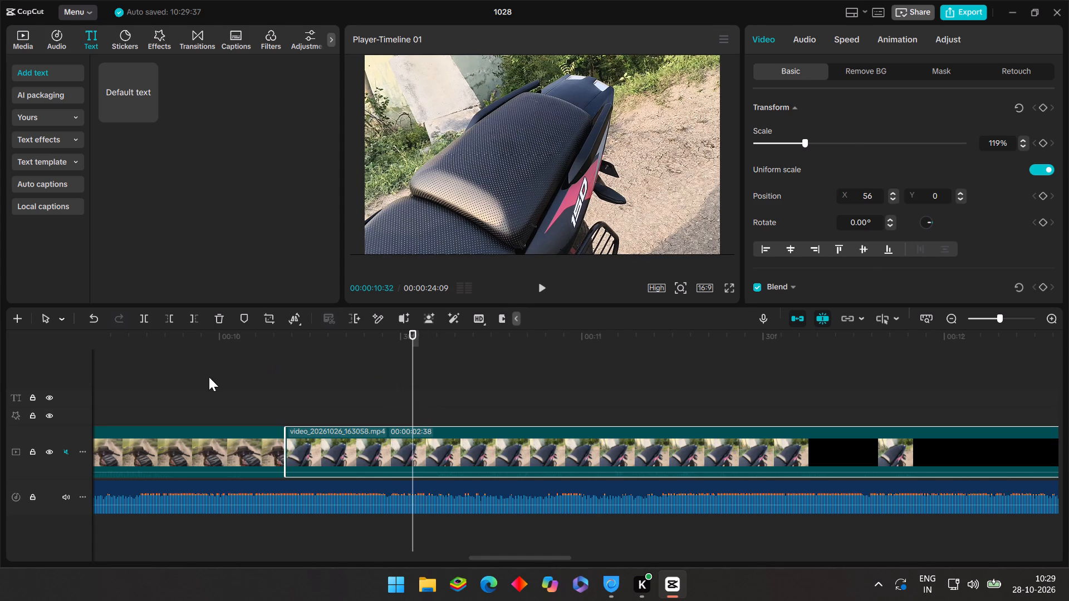
left_click(209, 377)
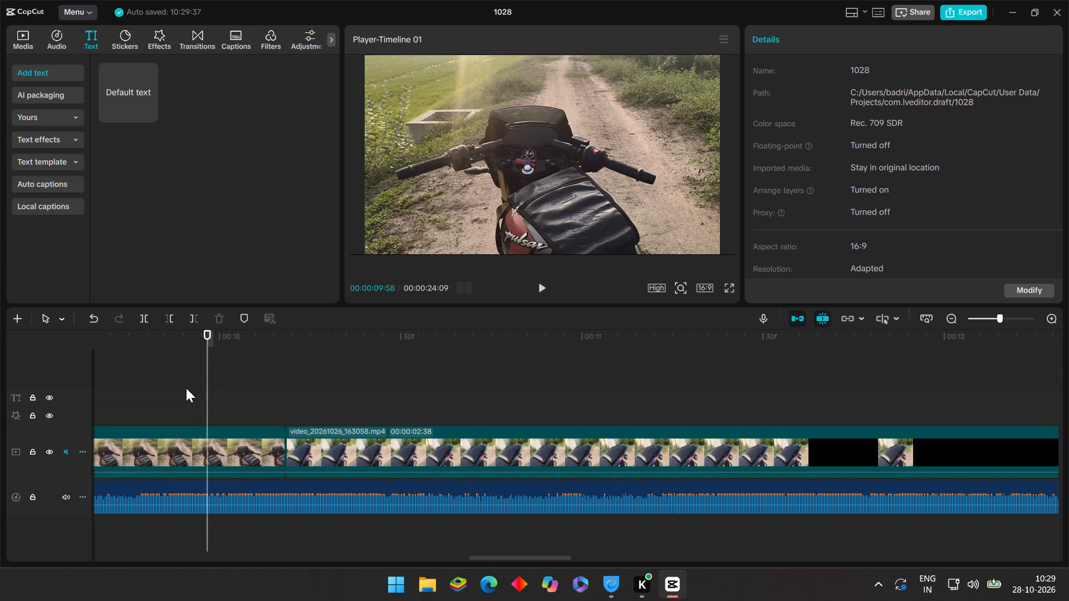
left_click(251, 401)
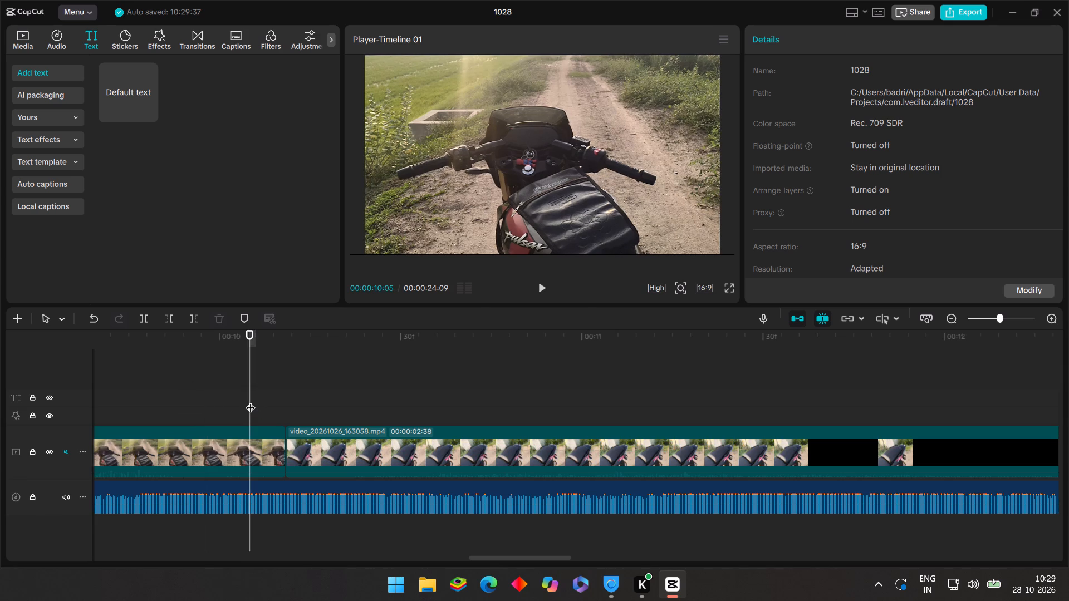
left_click_drag(251, 401, 84, 423)
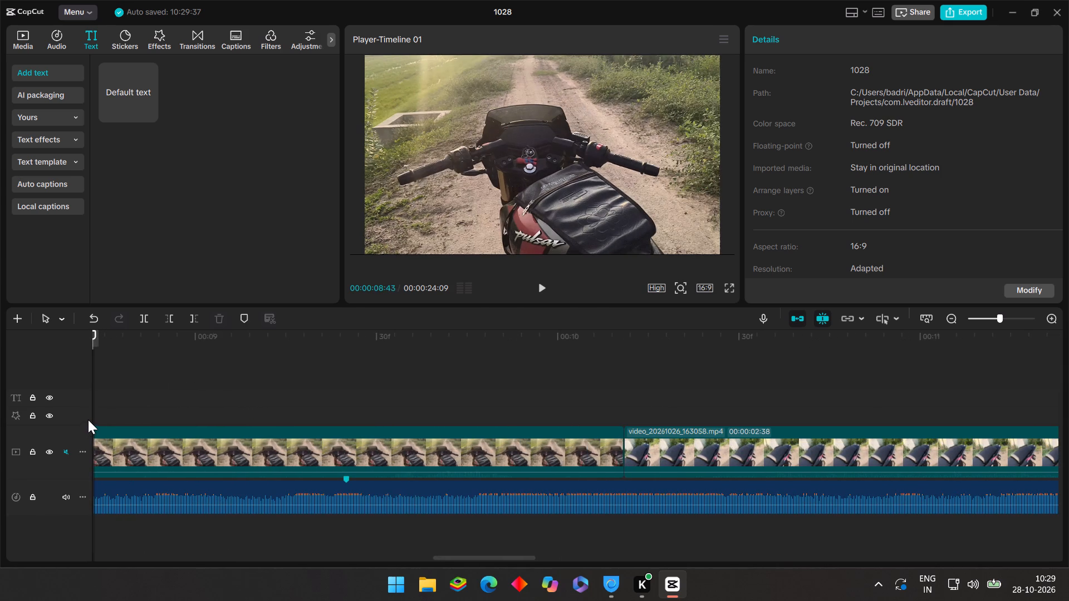
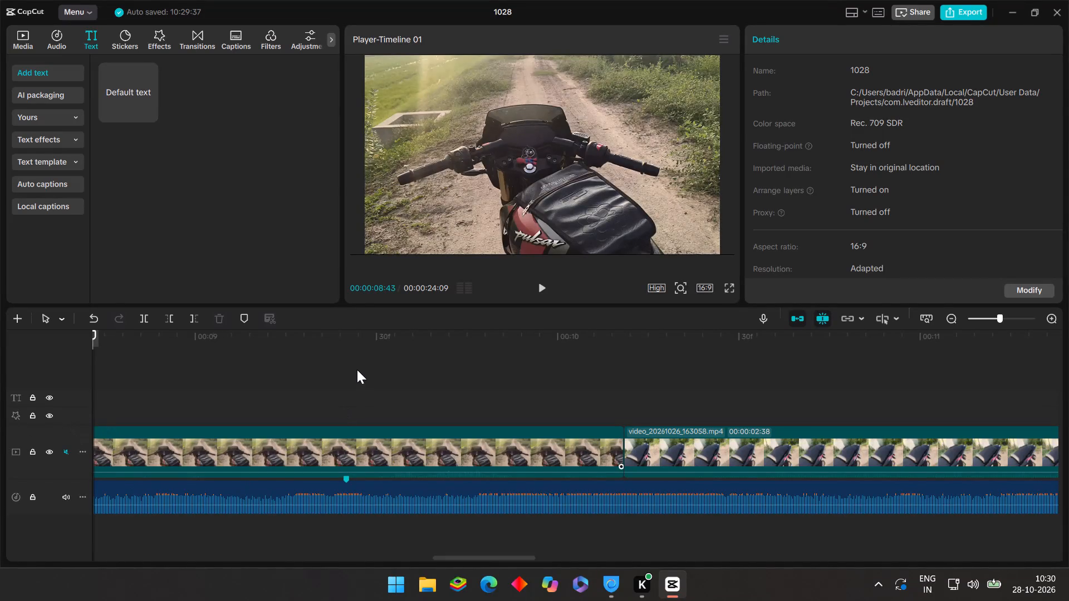
Return to the end of the blurred opening and play the 161416 clip to check its timing against the music.
left_click(351, 370)
left_click_drag(341, 366, 385, 369)
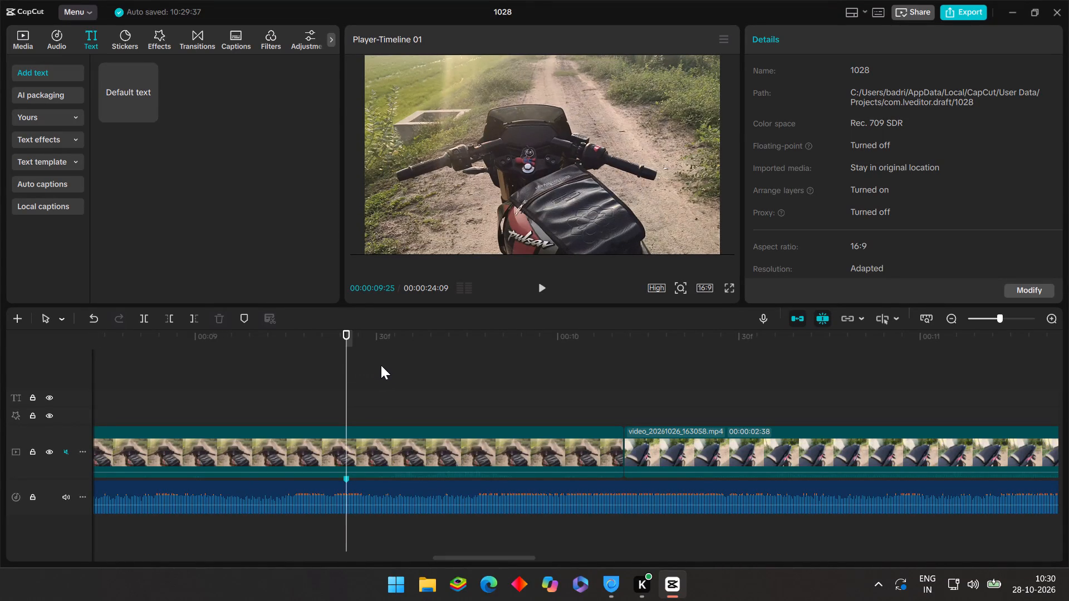
left_click_drag(344, 367, 391, 381)
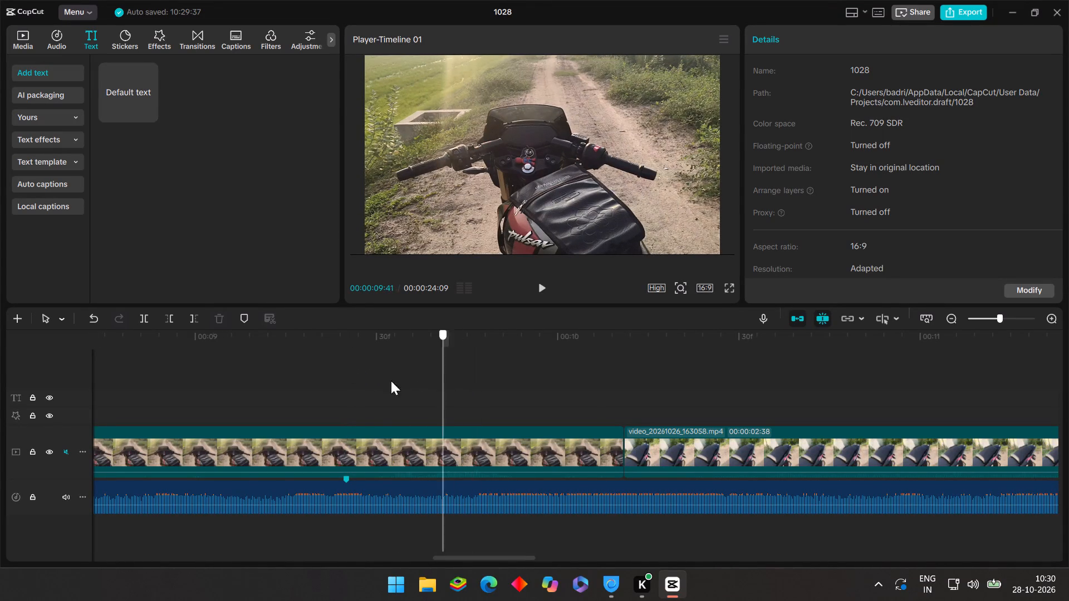
left_click_drag(391, 381, 442, 342)
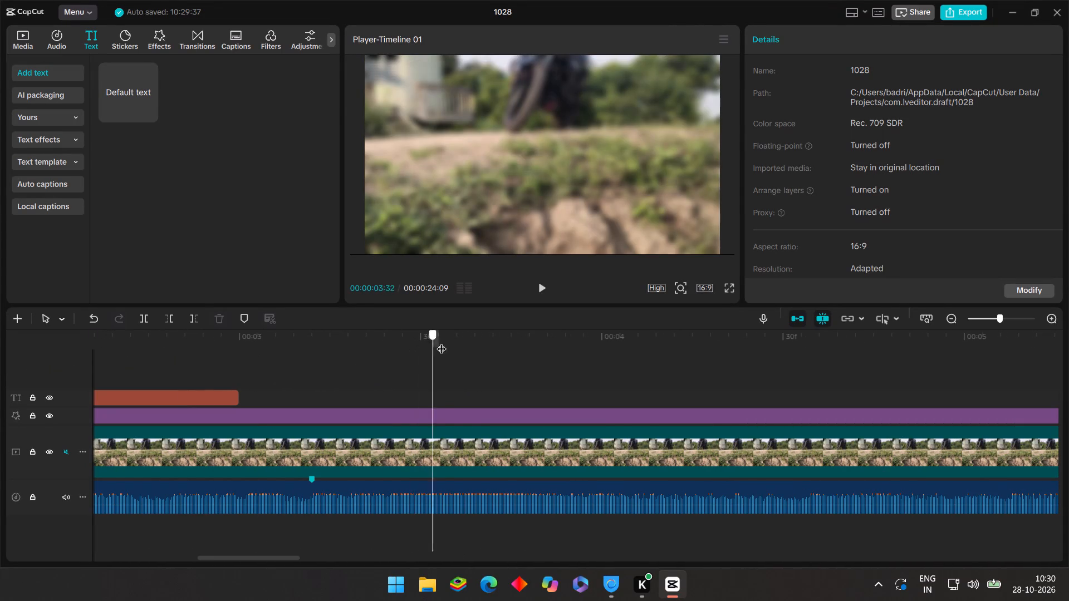
left_click_drag(442, 342, 831, 302)
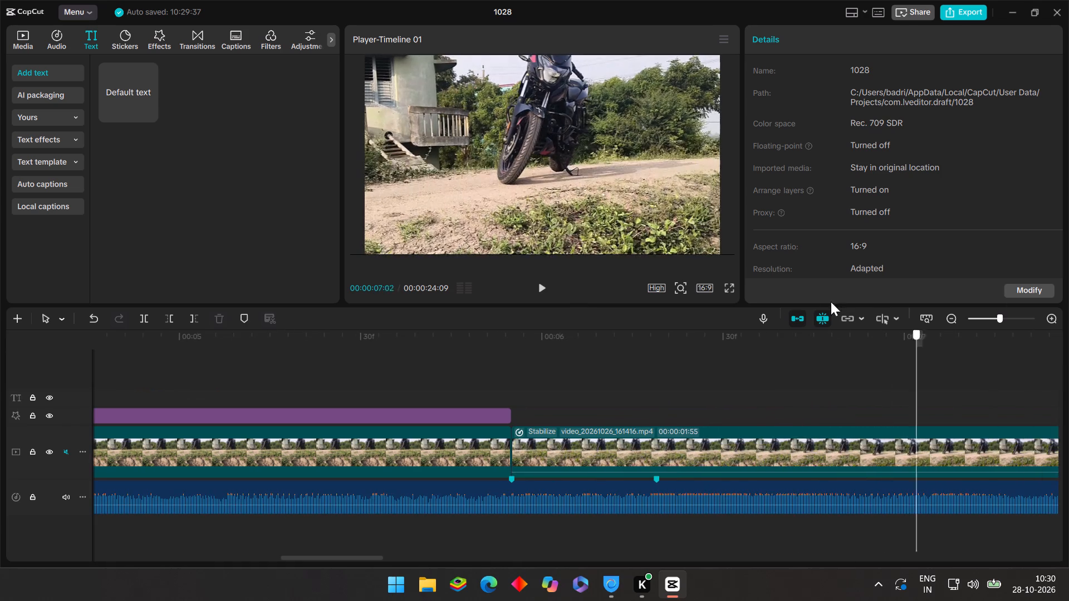
left_click_drag(831, 302, 513, 311)
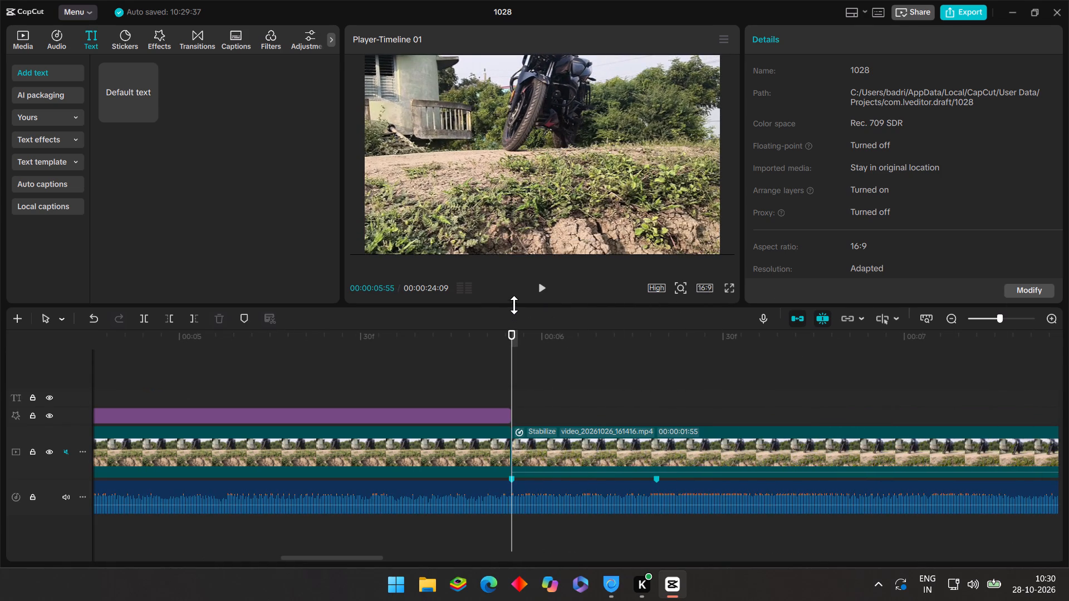
left_click(543, 290)
left_click(544, 290)
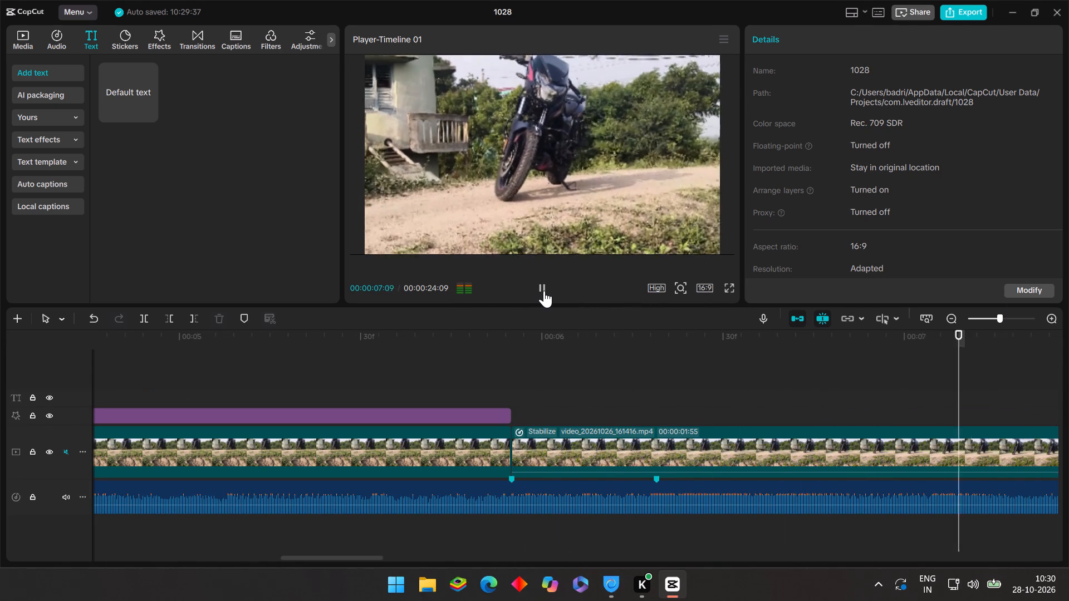
Replay the transition from the 161416 clip through the 163153 clip to judge where the latter should end on the beat.
left_click(731, 372)
left_click_drag(731, 371, 1068, 296)
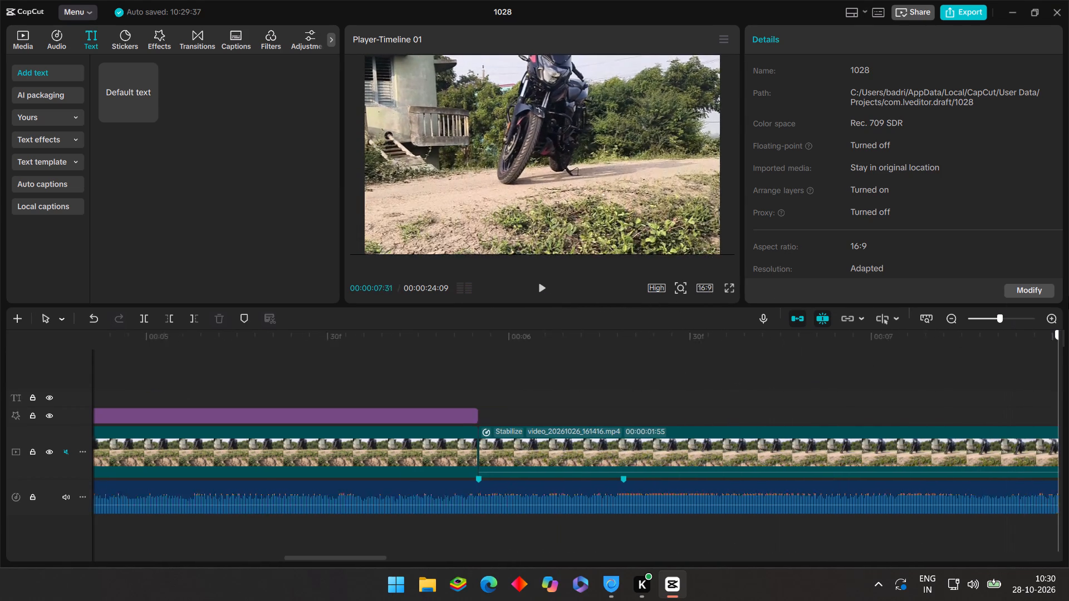
left_click_drag(1068, 296, 347, 307)
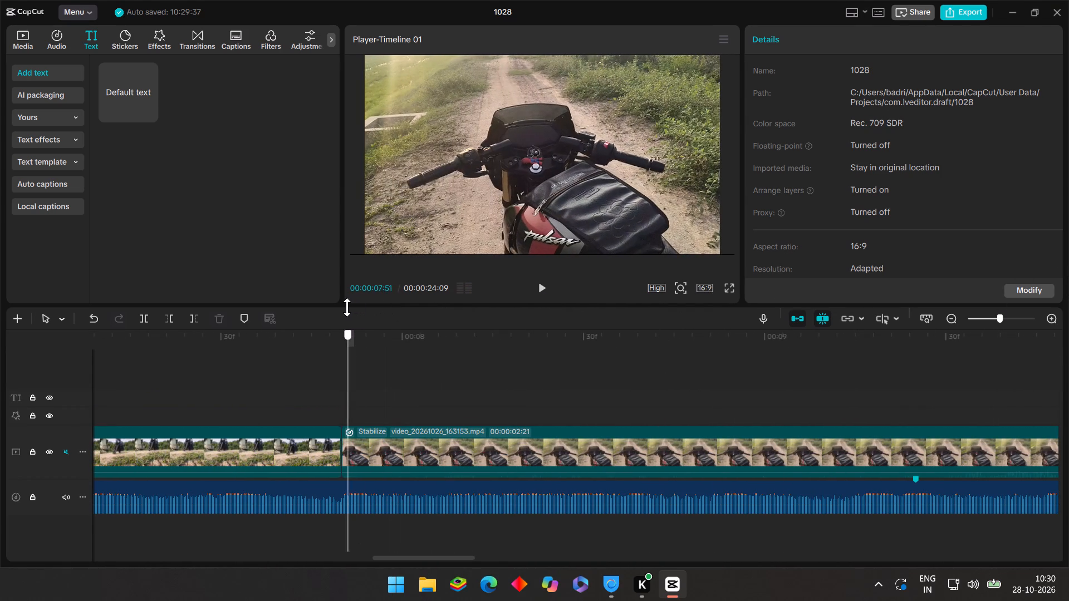
left_click_drag(347, 307, 342, 307)
left_click(537, 287)
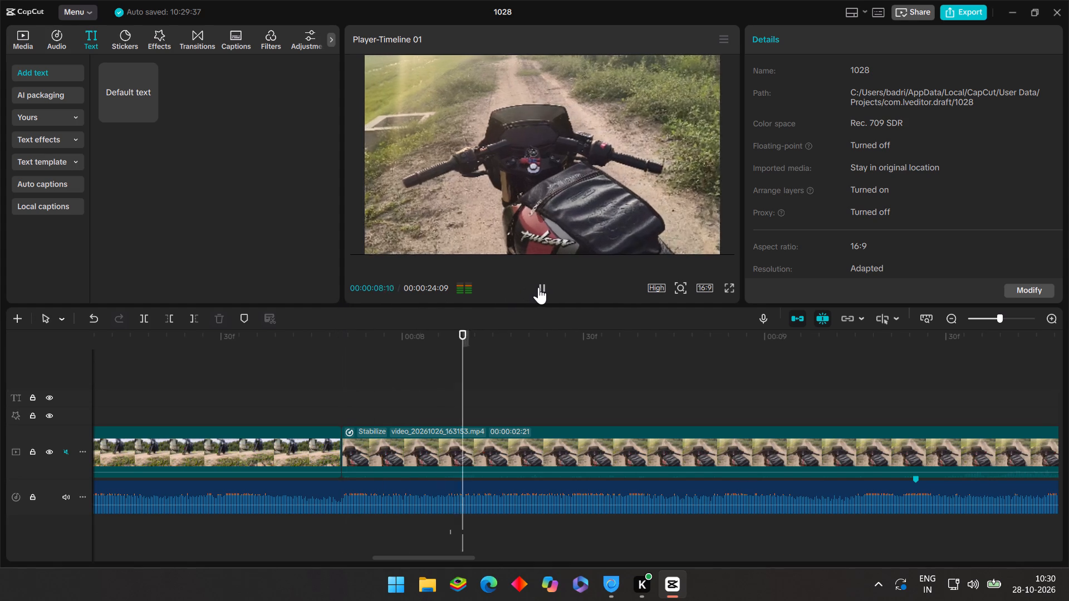
left_click(538, 287)
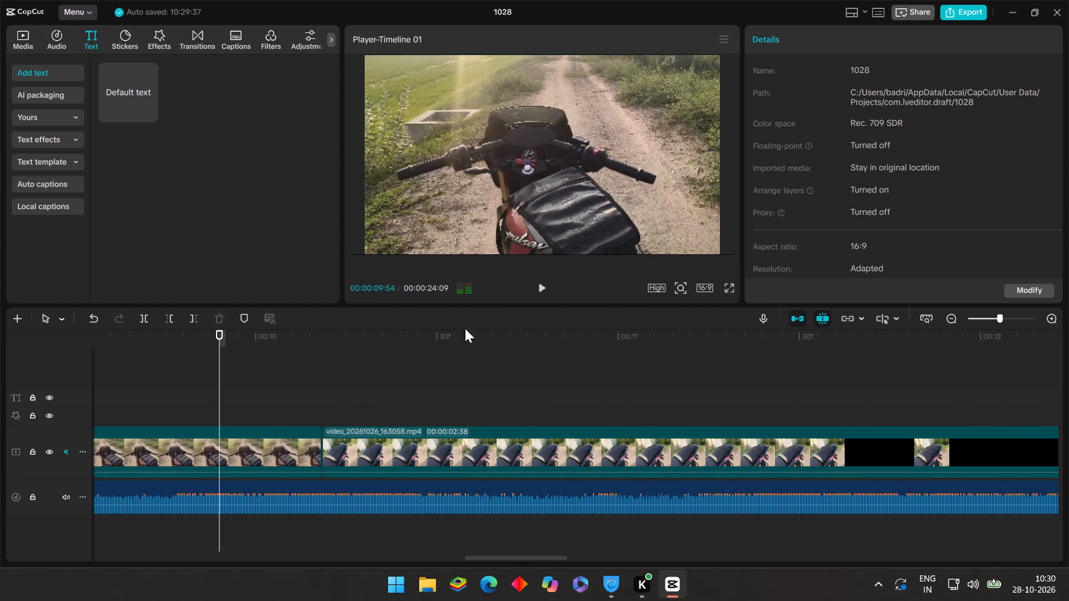
left_click(243, 389)
left_click_drag(242, 388, 23, 405)
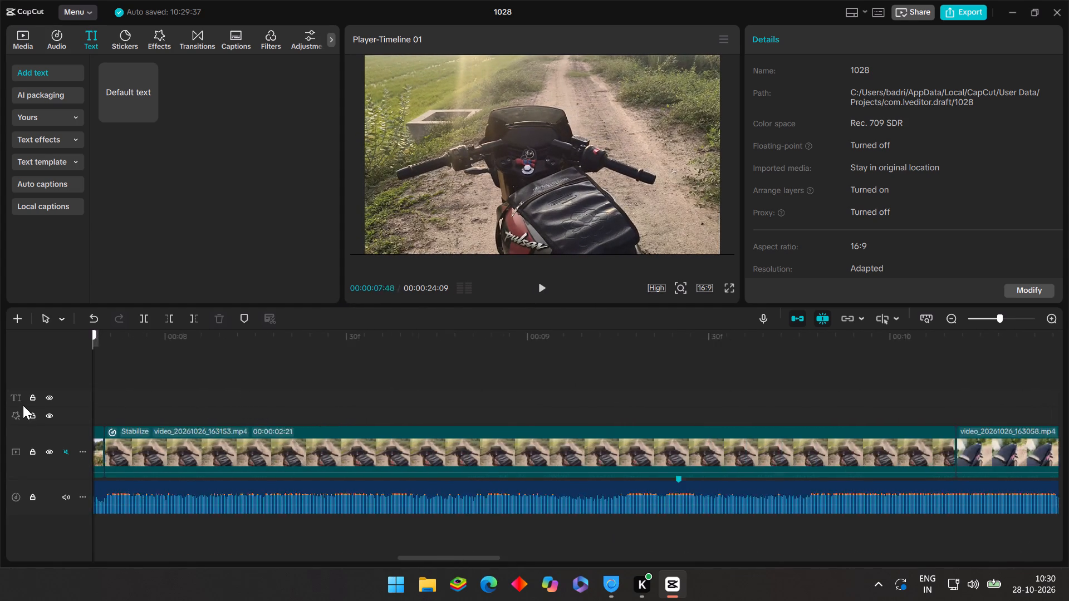
left_click_drag(23, 405, 1068, 329)
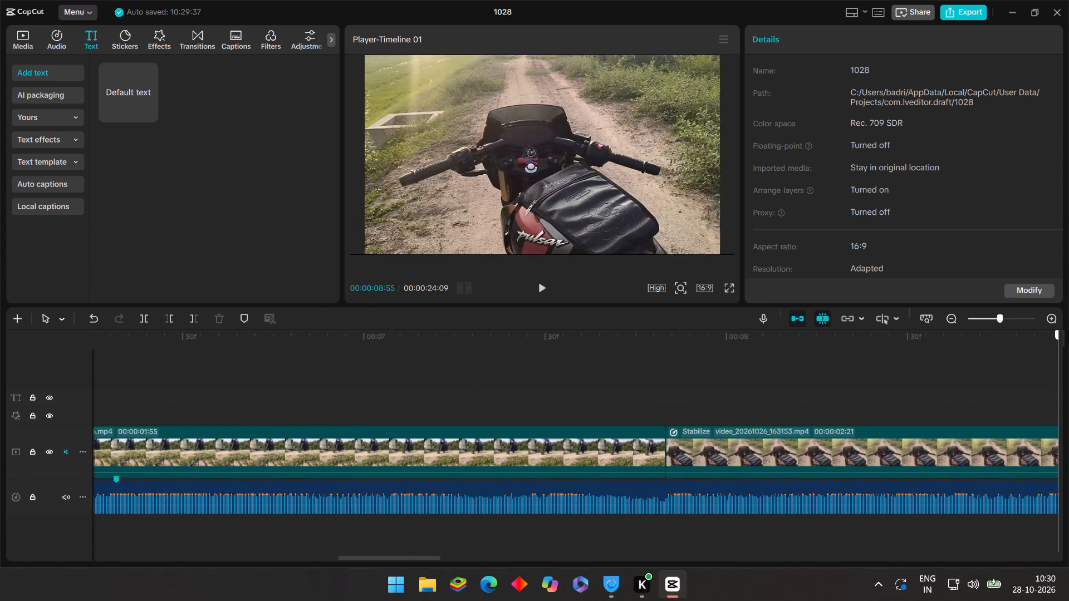
left_click_drag(1068, 329, 766, 328)
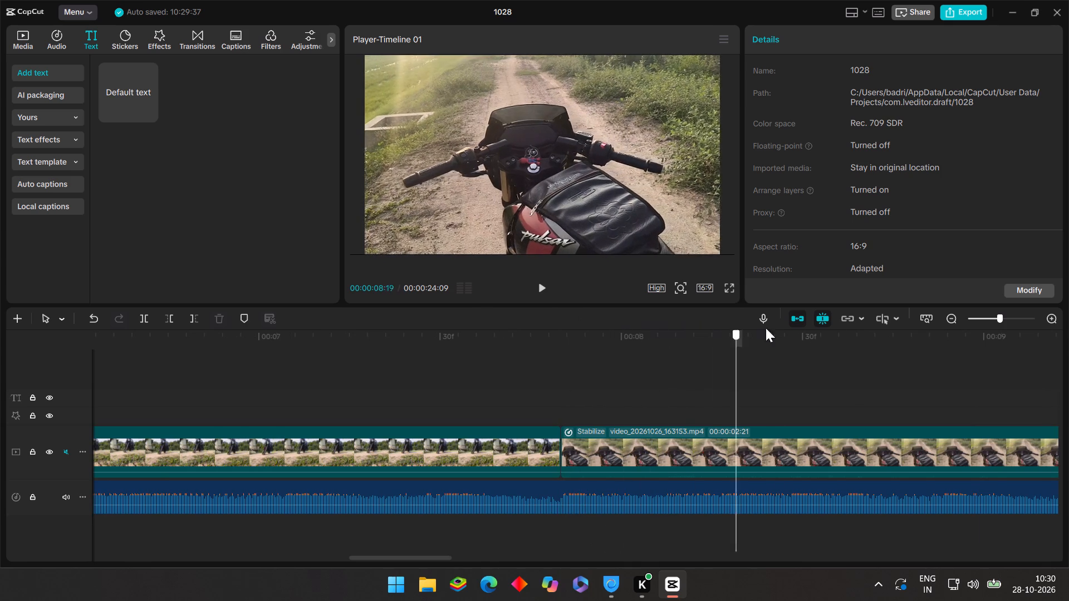
left_click_drag(766, 328, 372, 321)
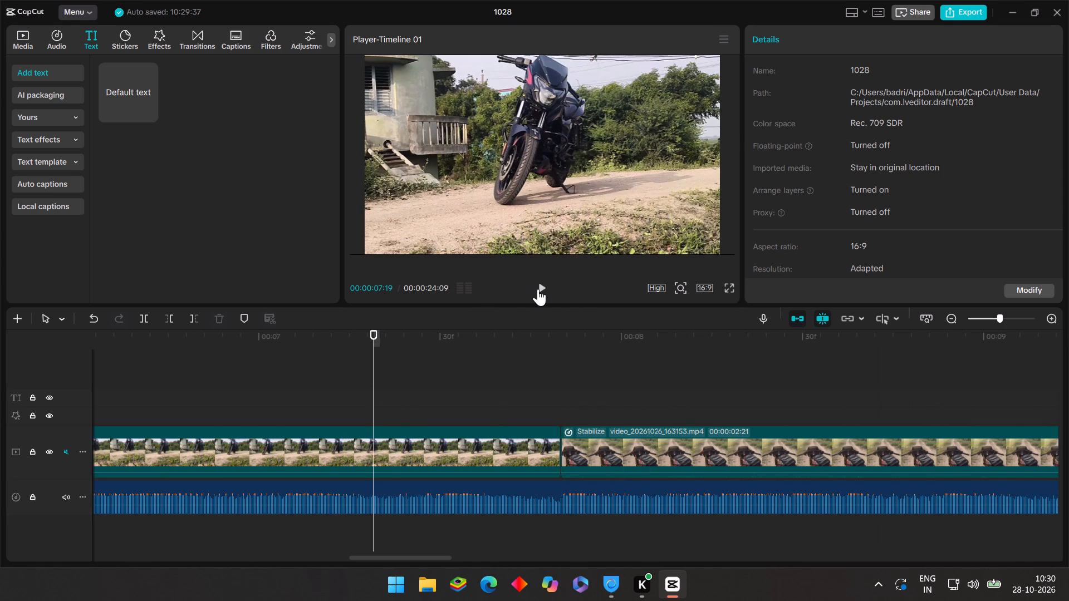
left_click(538, 289)
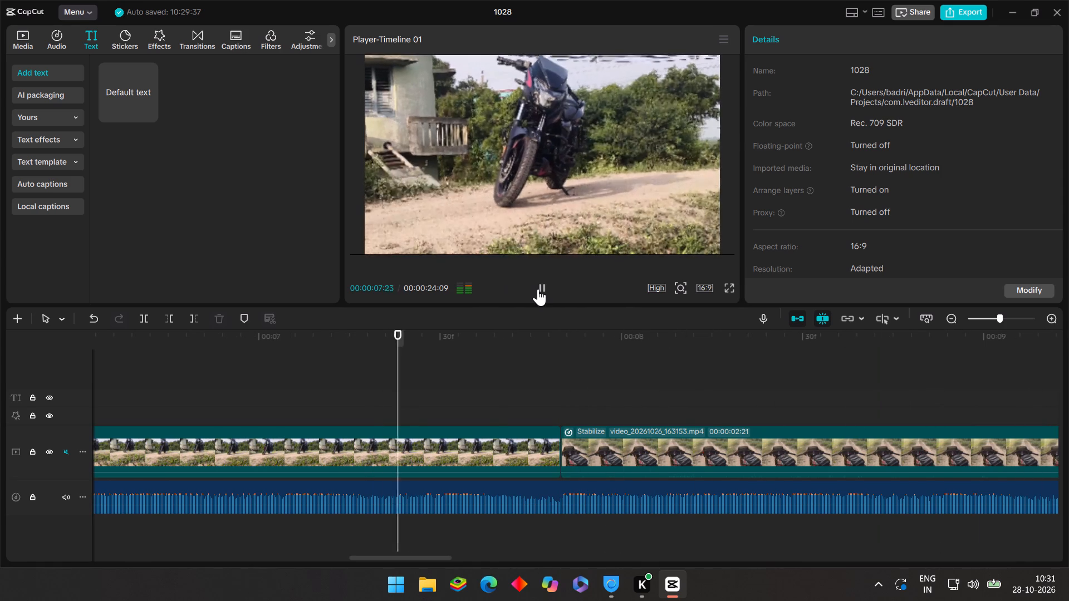
left_click(538, 289)
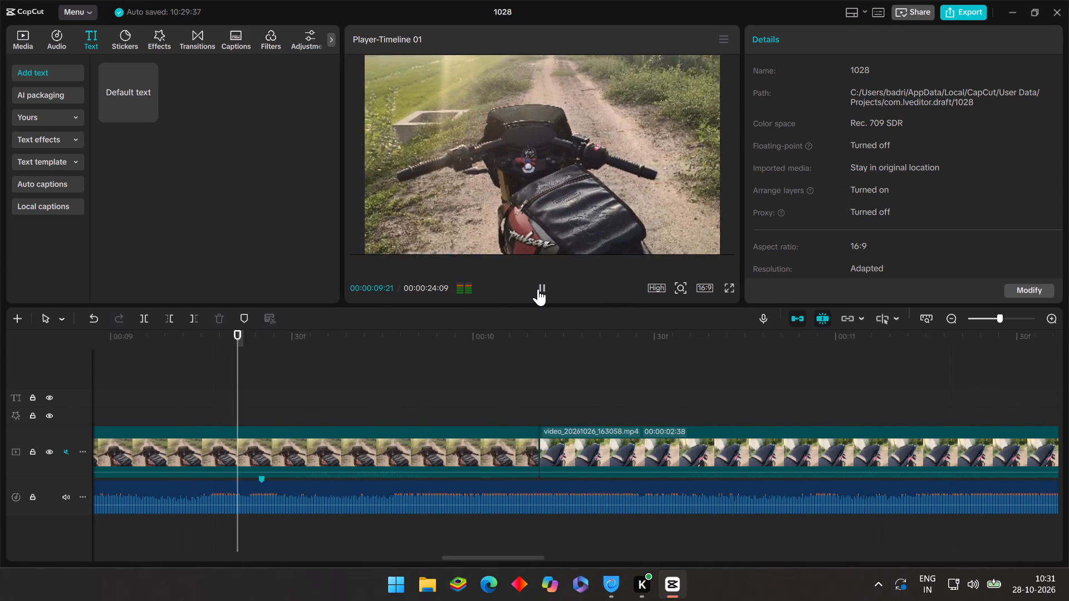
Trim off the end of the 163153 clip at 00:00:09:23, just before the beat marker.
left_click(209, 382)
left_click_drag(208, 382, 271, 404)
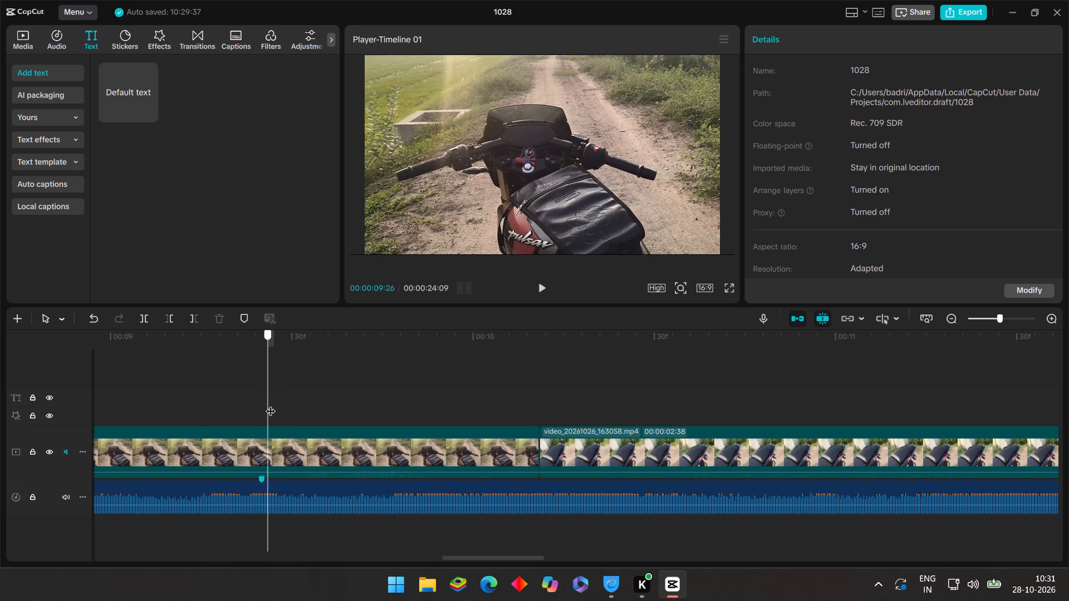
left_click_drag(271, 404, 249, 401)
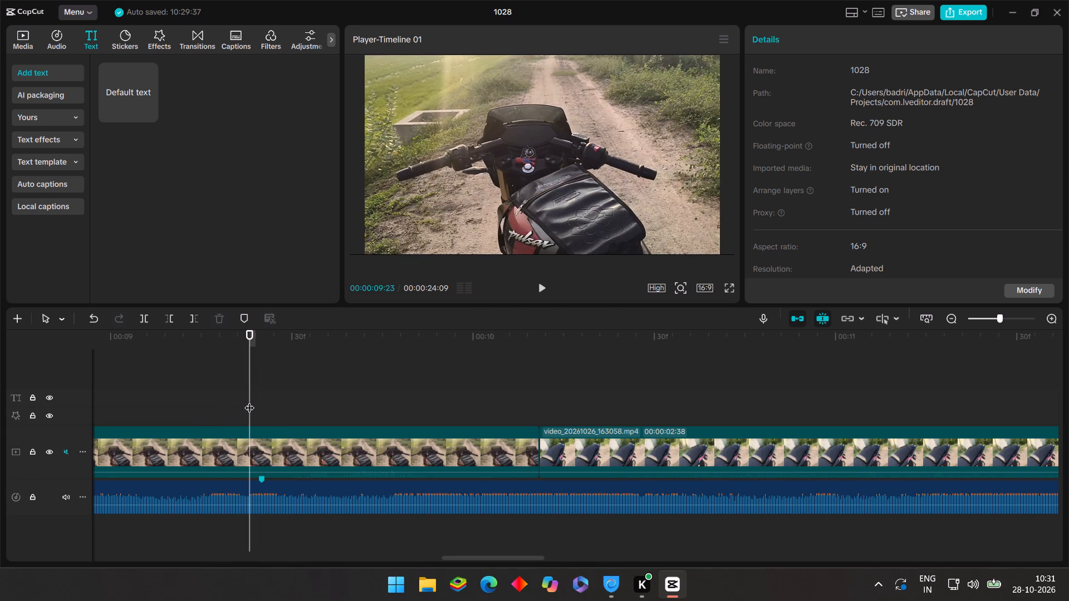
left_click(248, 453)
left_click(189, 327)
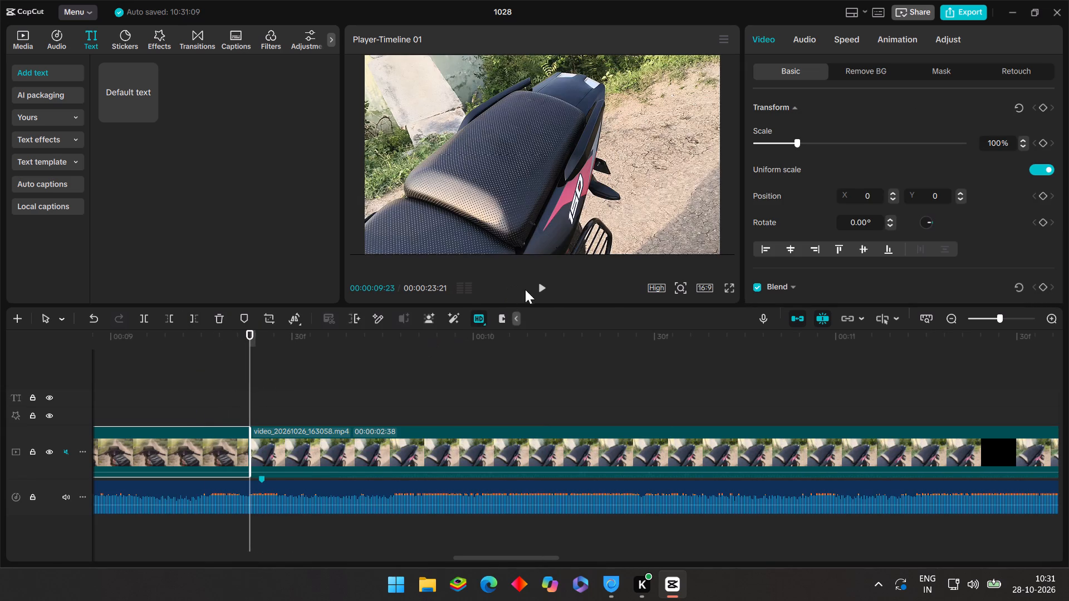
Play across the new cut into the 163058 clip, and scrub back to the "It's God plan !" opening for review.
left_click(537, 290)
left_click(537, 290)
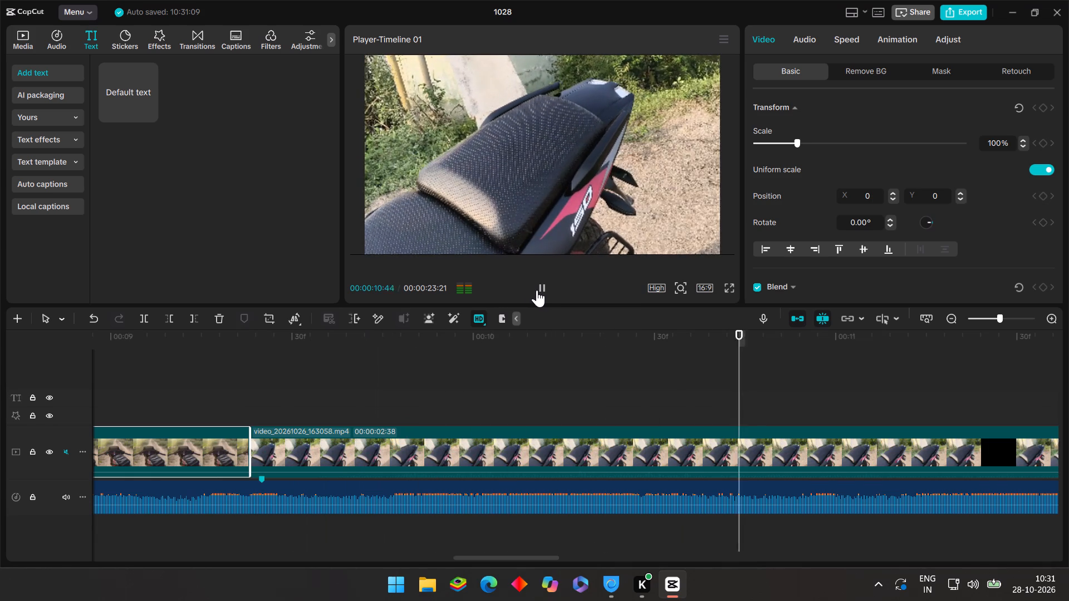
left_click(232, 398)
left_click_drag(232, 397, 0, 416)
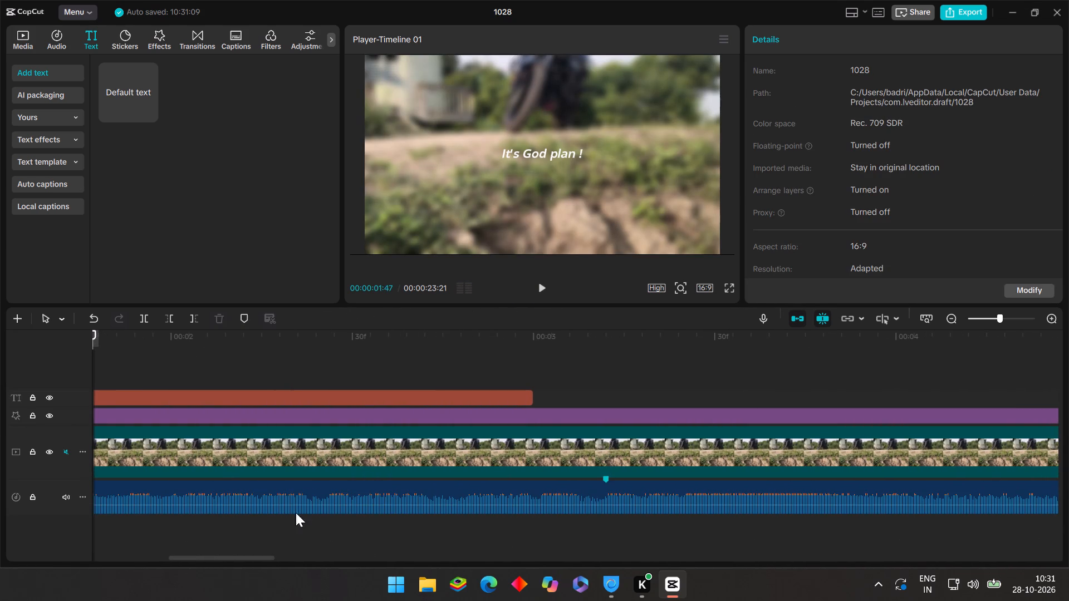
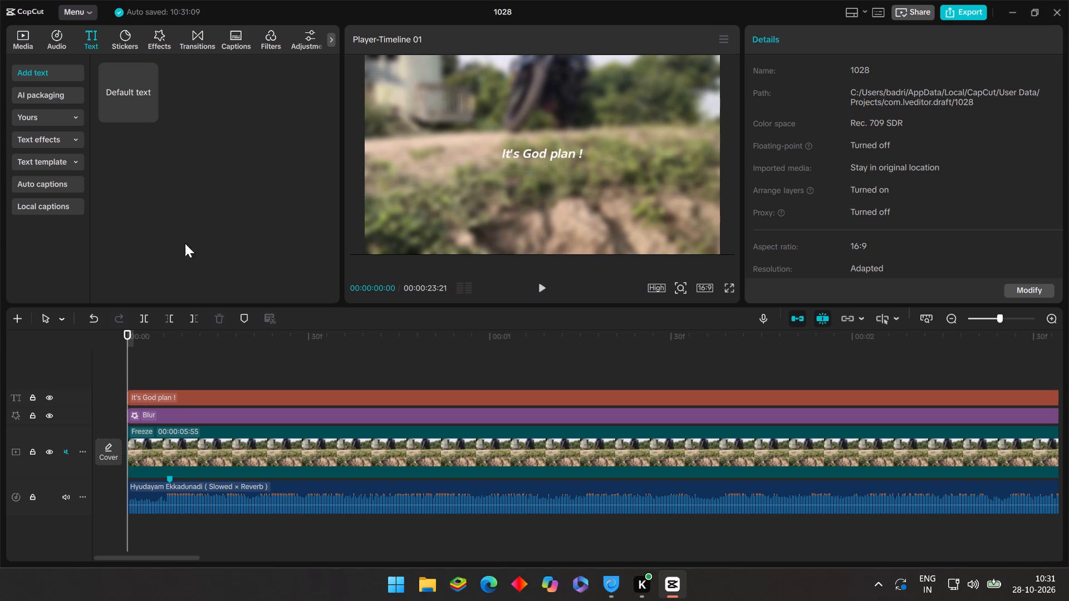
Play from the blurred opening into the 163058 clip, replaying the 163153 section to check the cuts against the music.
left_click(202, 362)
left_click(198, 358)
left_click_drag(200, 358, 119, 373)
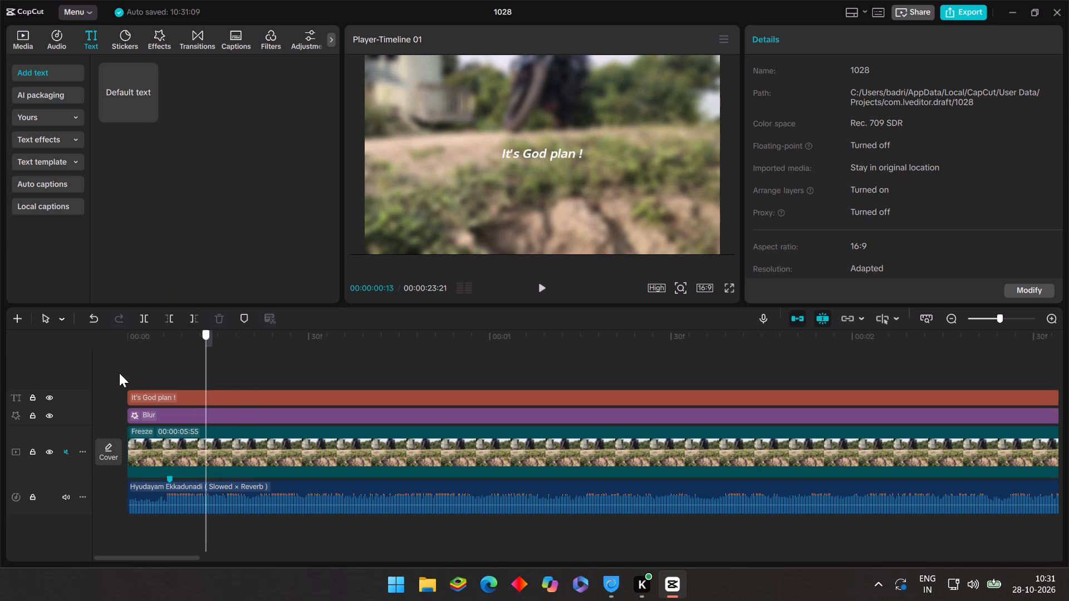
left_click_drag(119, 373, 93, 373)
left_click(541, 294)
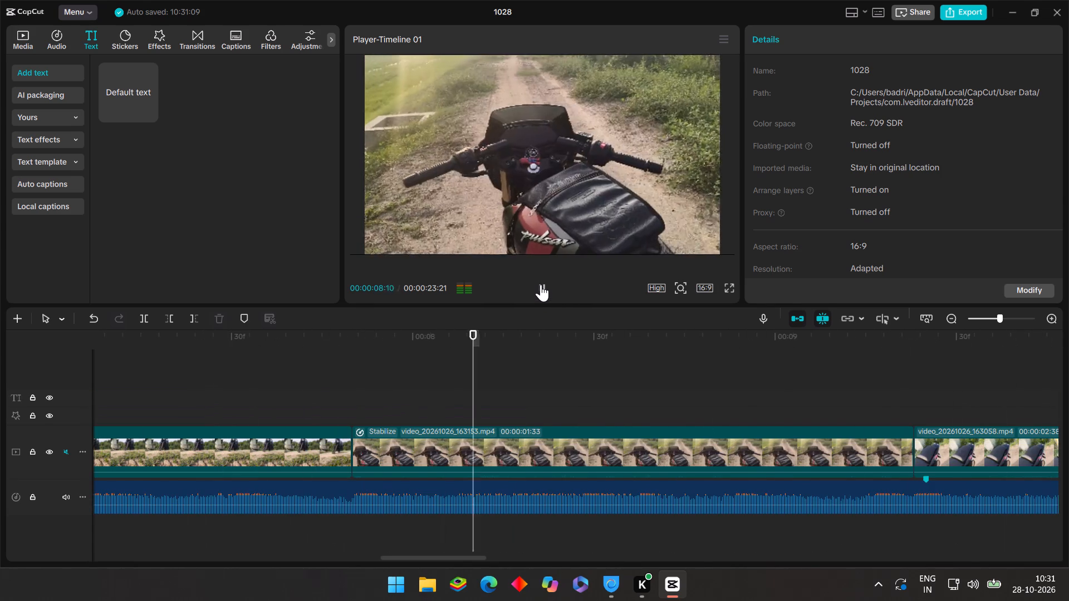
left_click(541, 284)
left_click(457, 366)
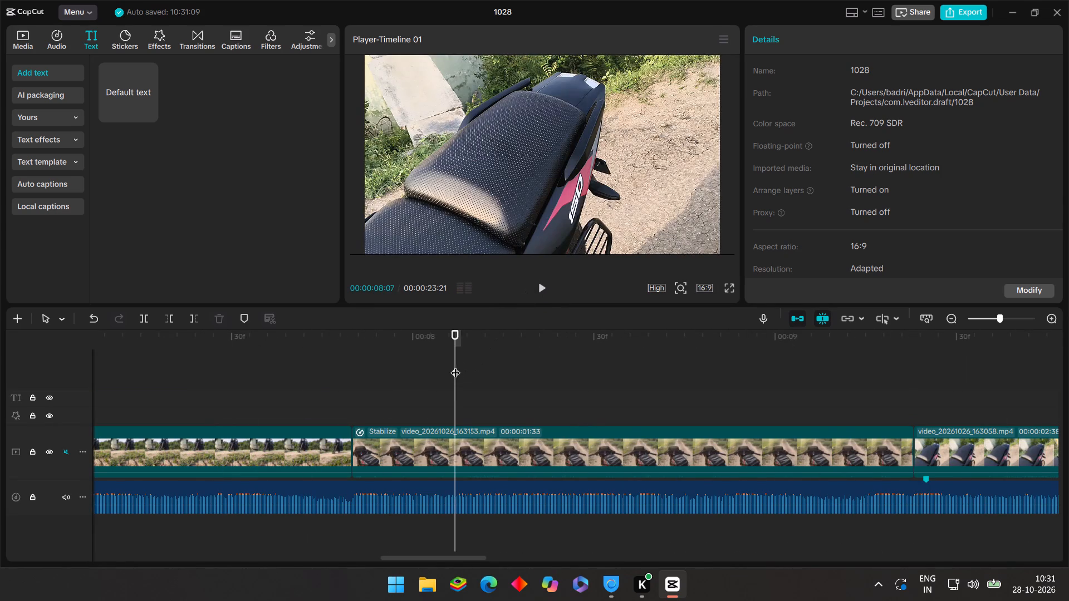
left_click_drag(454, 366, 618, 398)
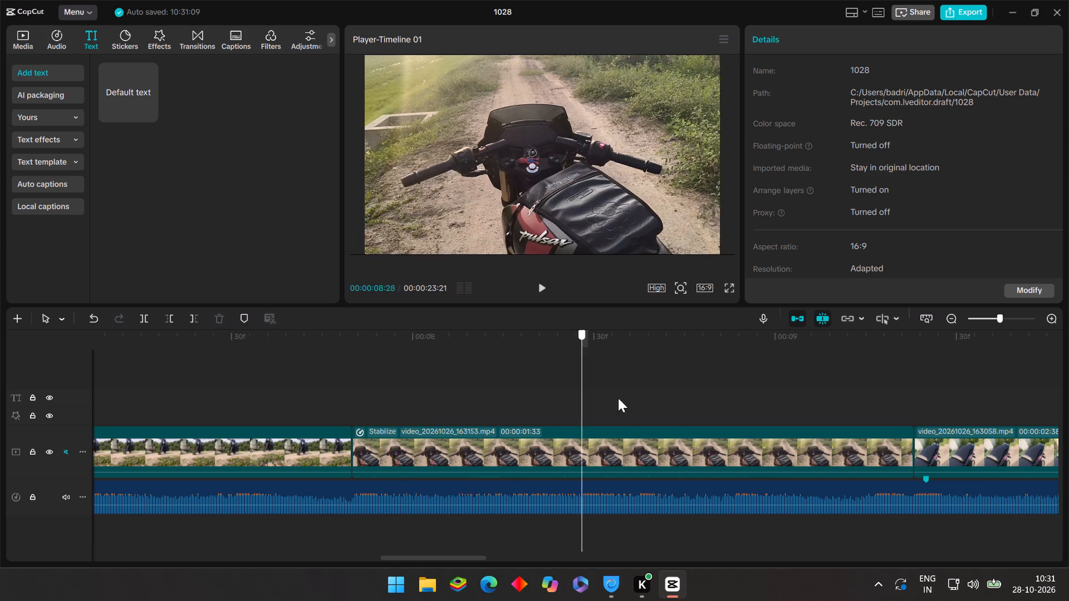
left_click_drag(618, 398, 263, 375)
left_click(545, 283)
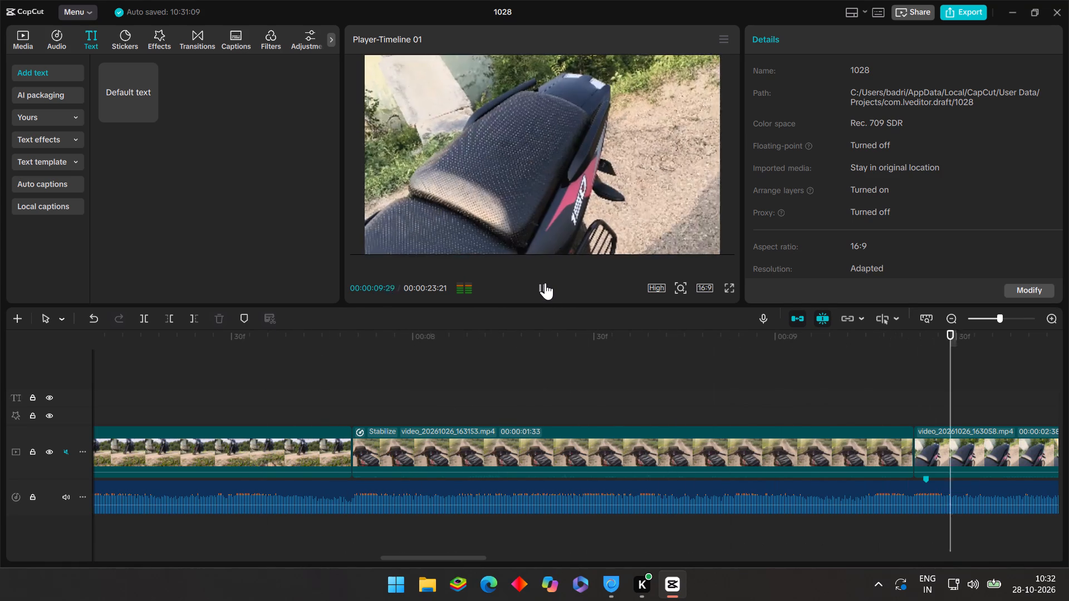
double_click(504, 326)
left_click(435, 361)
left_click_drag(433, 361, 188, 375)
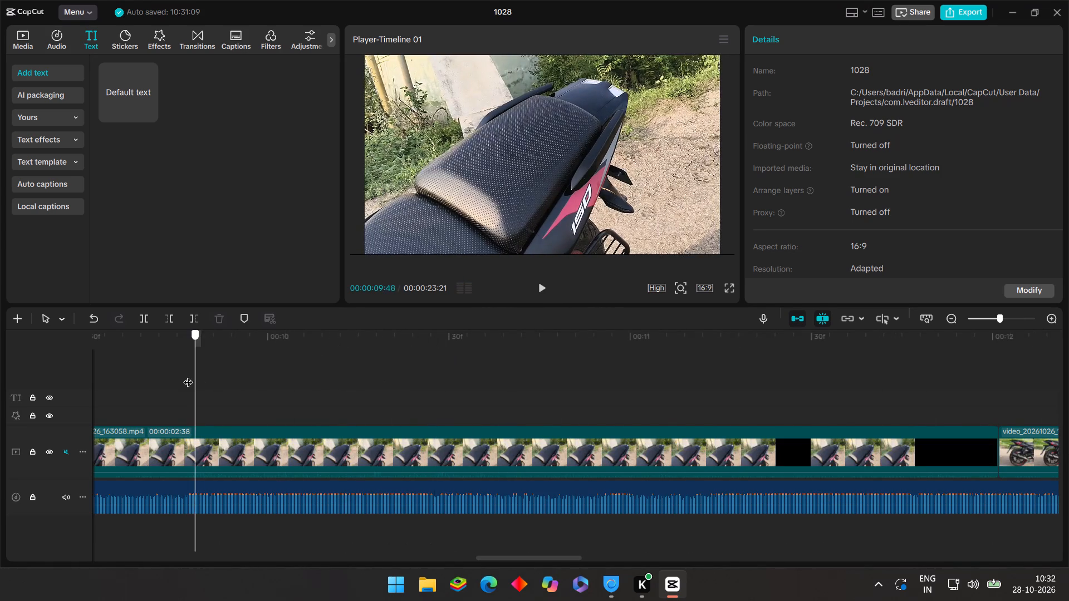
Add a beat marker to the music track at 00:00:09:23, on the cut between the 163153 and 163058 clips.
left_click_drag(188, 375, 916, 338)
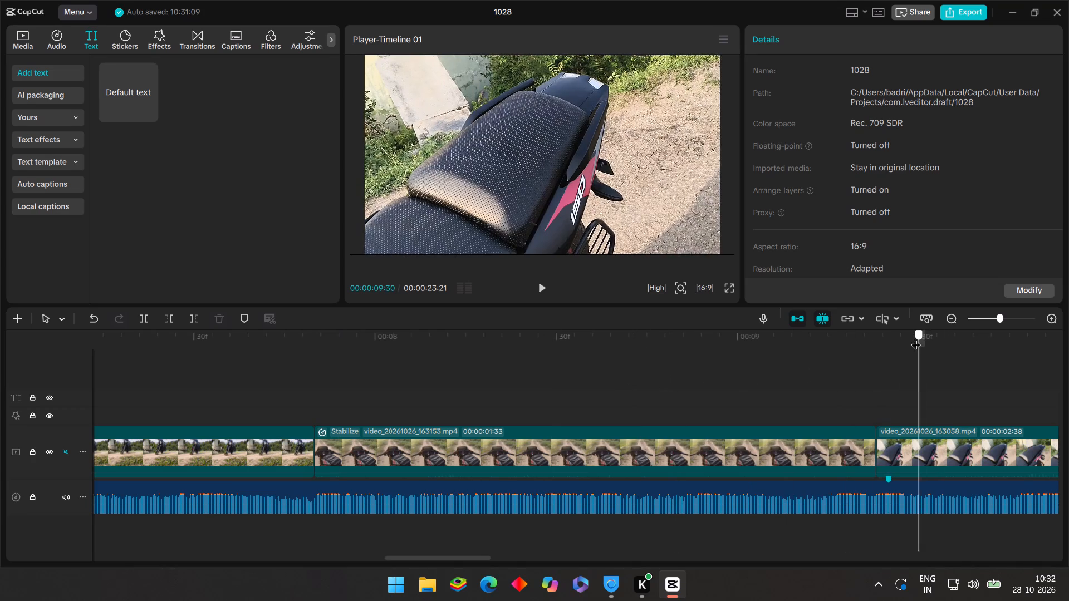
left_click_drag(916, 338, 875, 327)
left_click(857, 496)
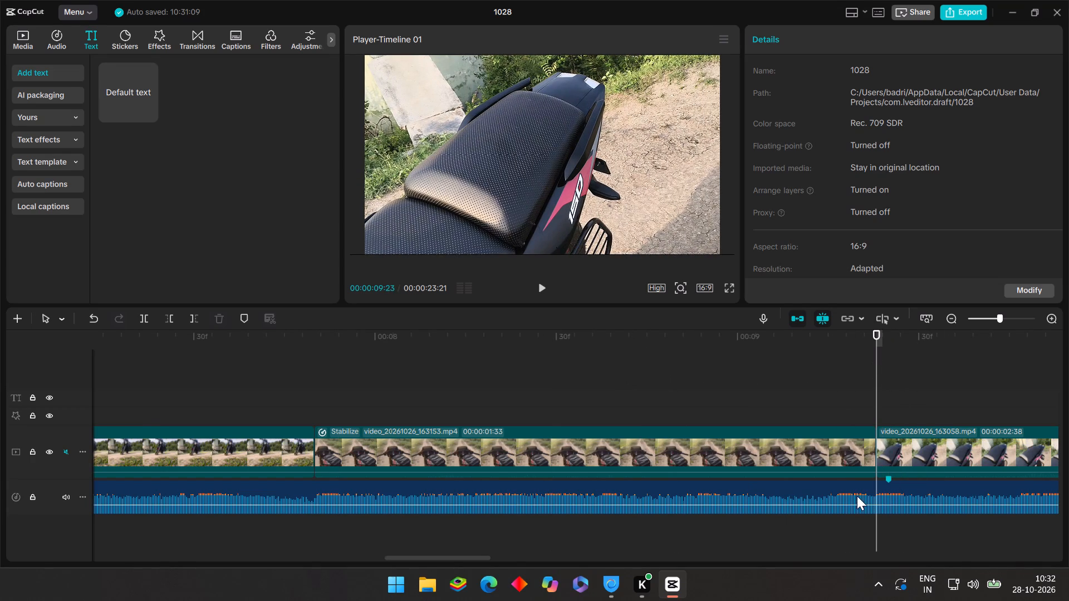
left_click(244, 321)
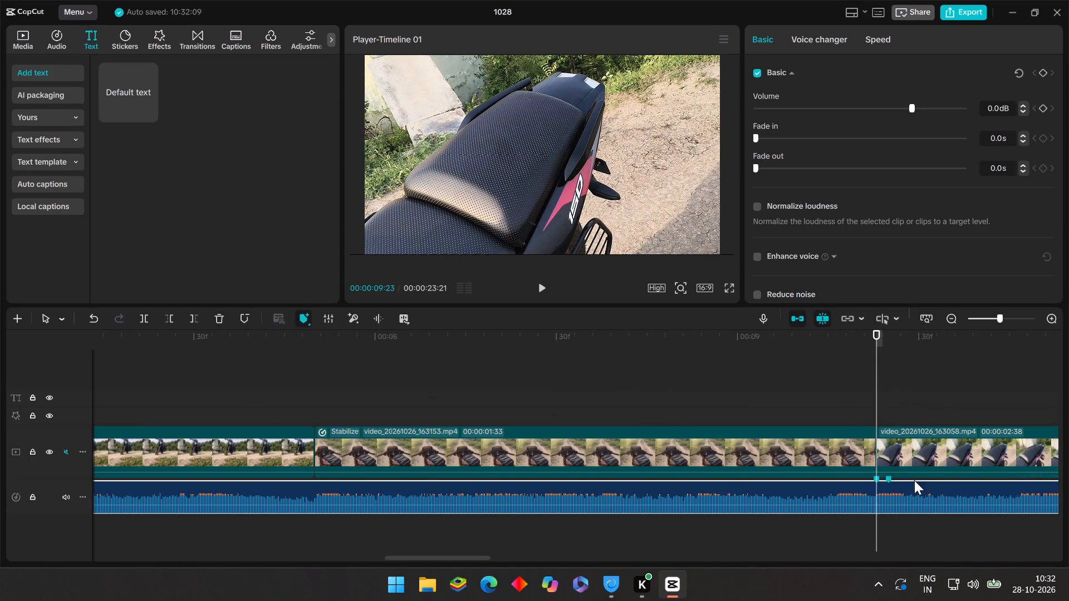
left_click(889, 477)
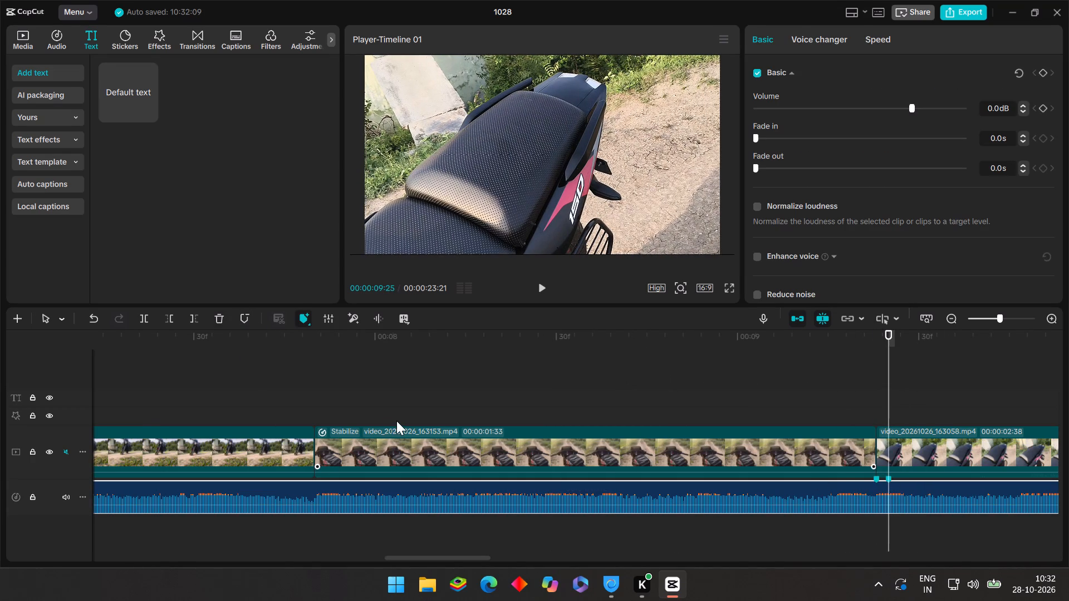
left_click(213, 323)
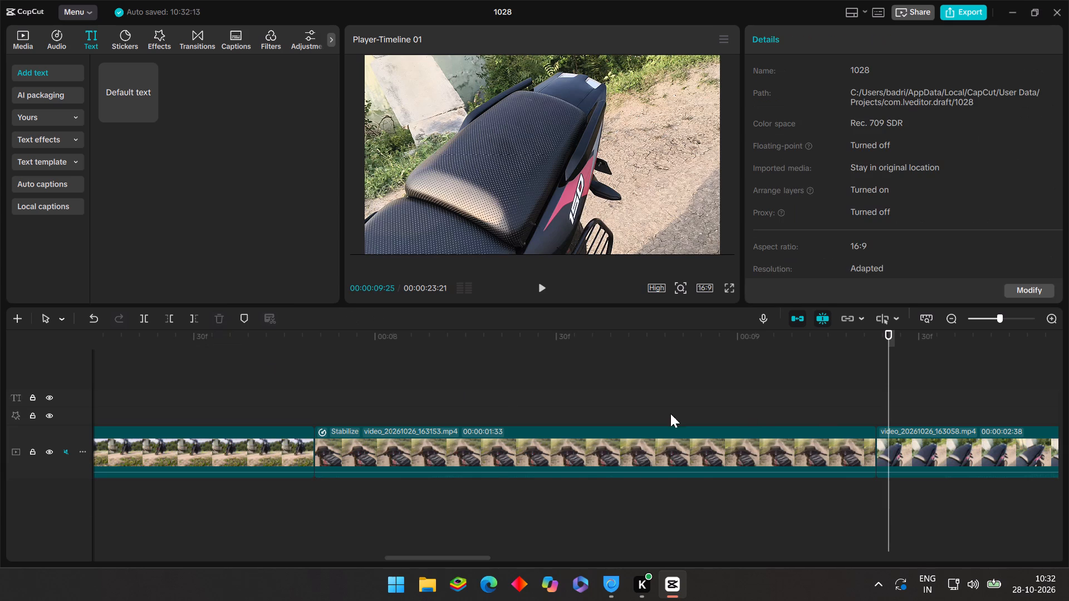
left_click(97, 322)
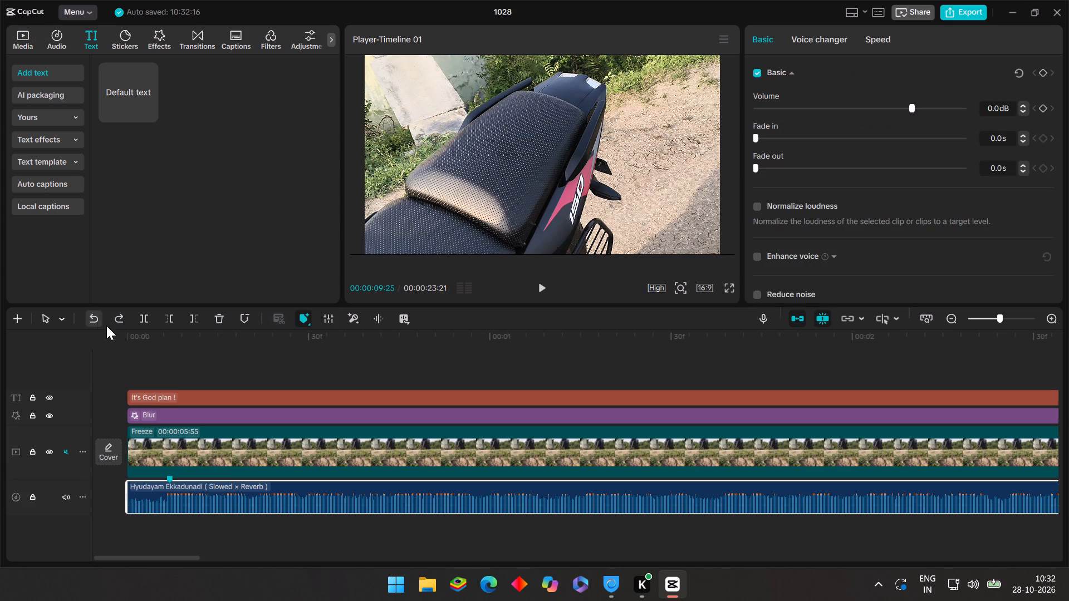
Delete the old music marker at 00:00:09:25, just after the start of the 163058 clip.
left_click(779, 372)
left_click_drag(779, 372, 1068, 383)
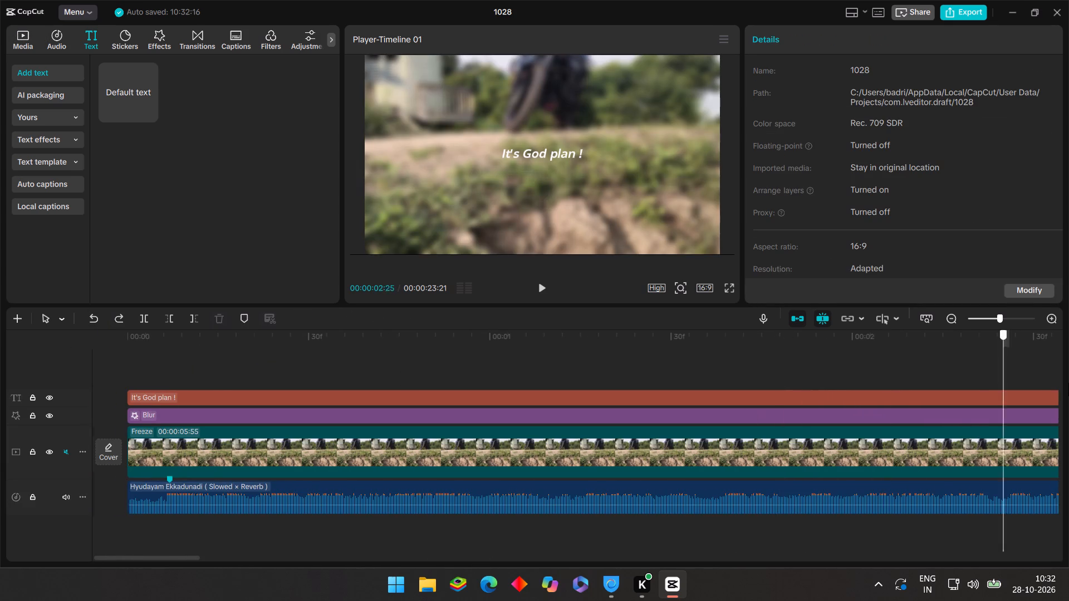
left_click_drag(1068, 383, 1068, 381)
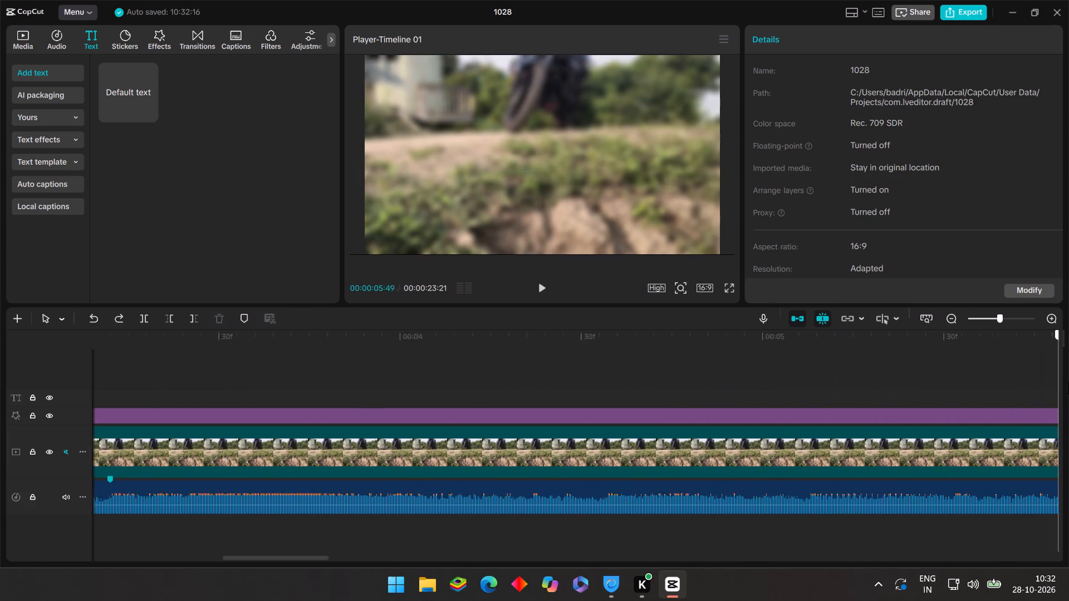
left_click_drag(1068, 381, 1068, 378)
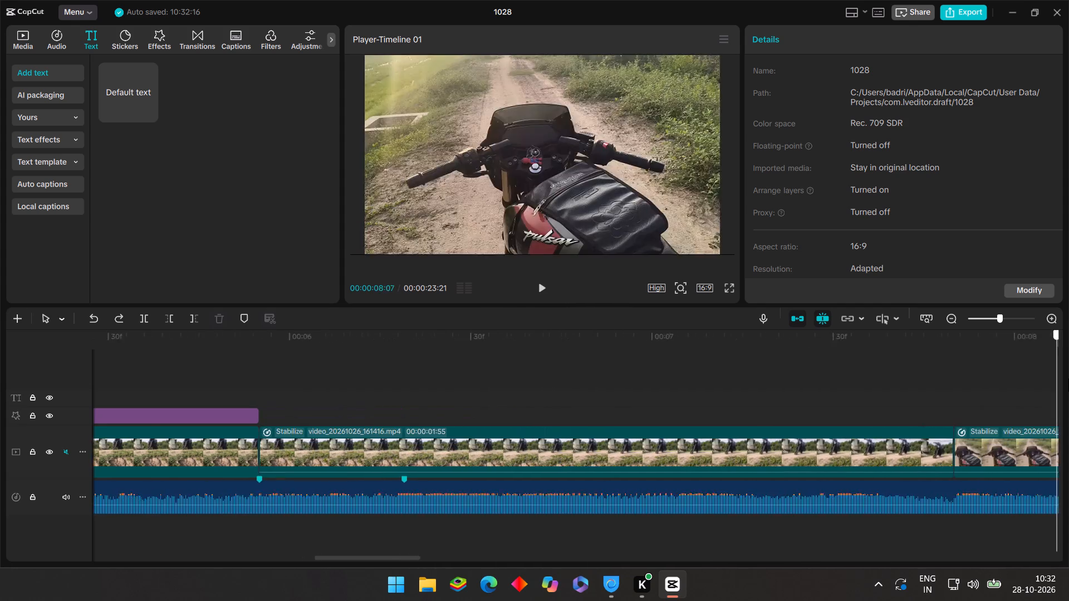
left_click_drag(1068, 378, 752, 370)
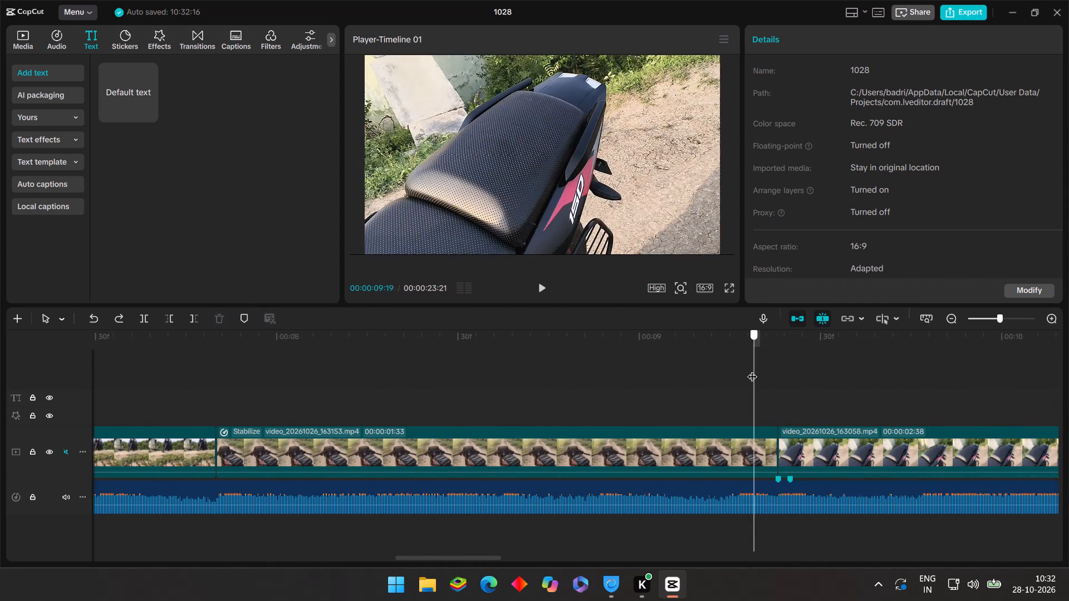
left_click_drag(752, 370, 793, 388)
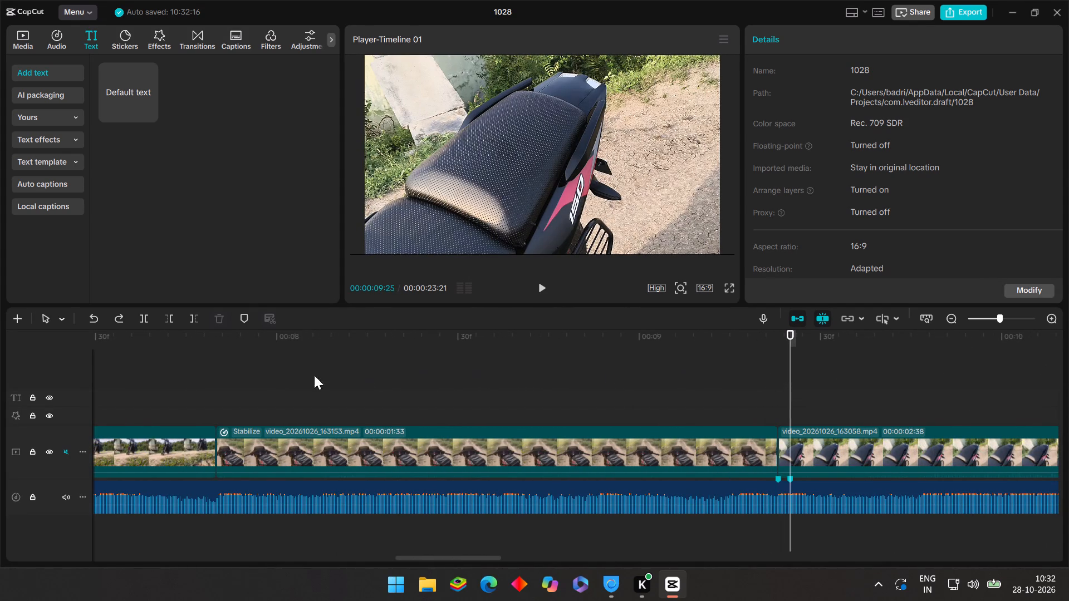
left_click(791, 479)
right_click(791, 475)
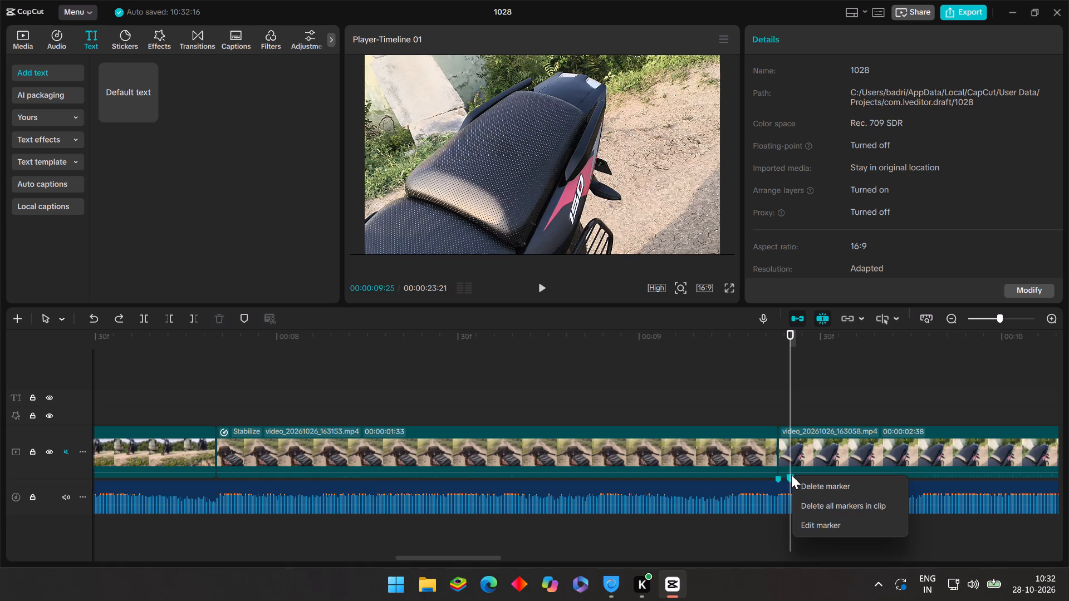
left_click(797, 486)
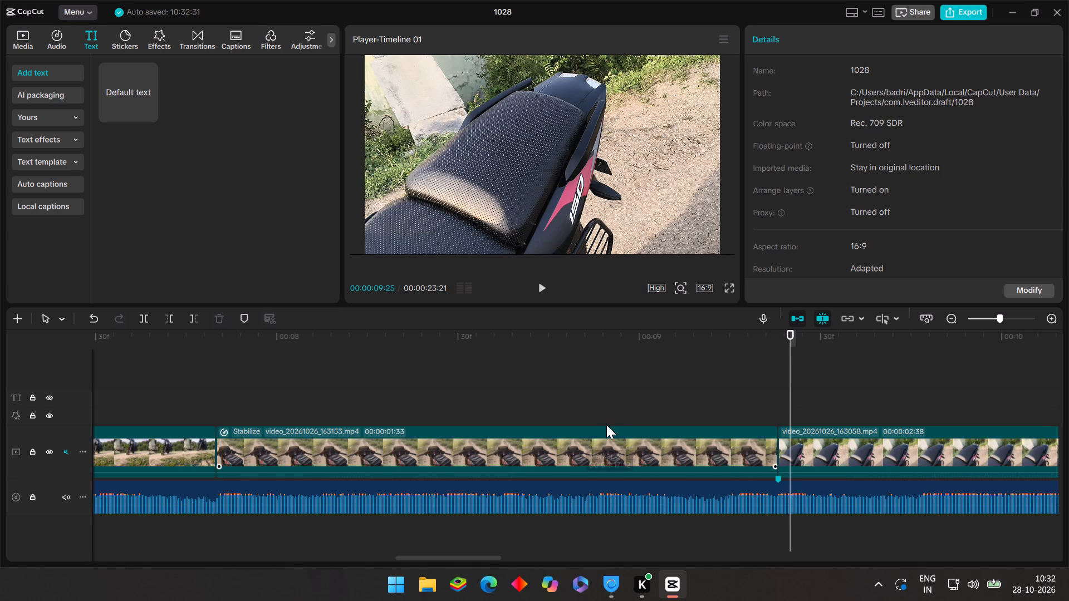
Play from late in the 163153 clip through the 163058 clip to check the cut against the remaining marker.
double_click(599, 408)
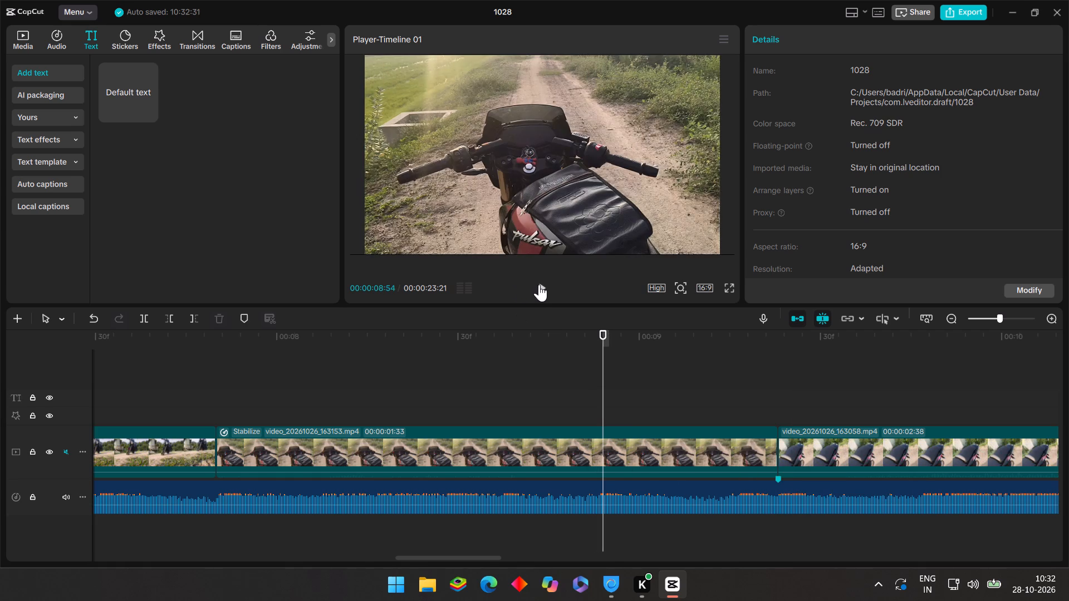
left_click(539, 284)
left_click(563, 365)
left_click_drag(564, 366, 730, 383)
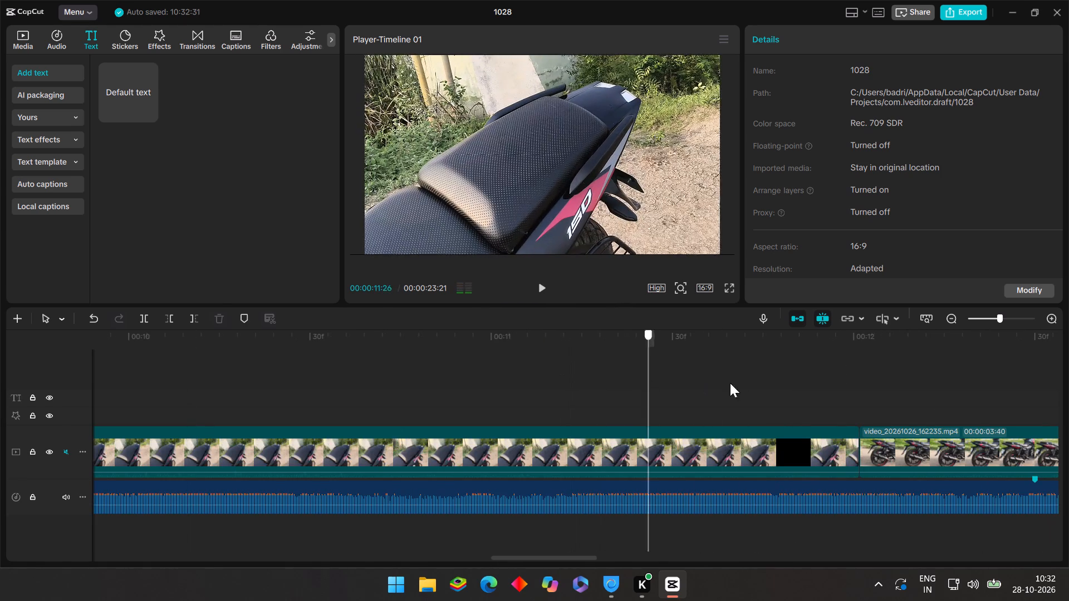
Reframe the 163058 clip by shifting its picture sideways to position X 196, Y 0.
left_click_drag(730, 383, 252, 367)
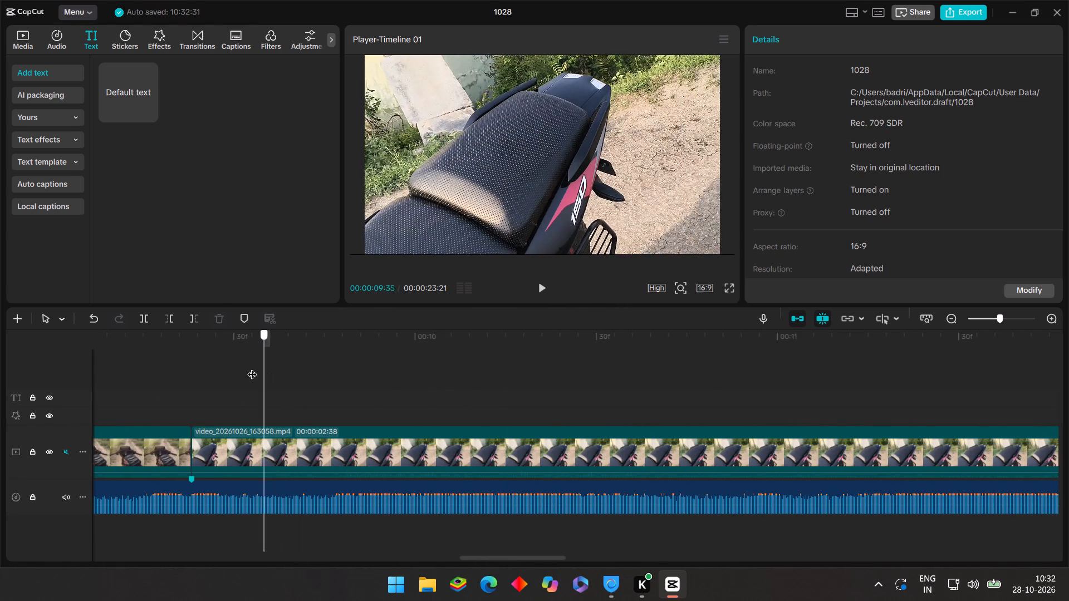
left_click_drag(252, 367, 194, 367)
left_click(246, 470)
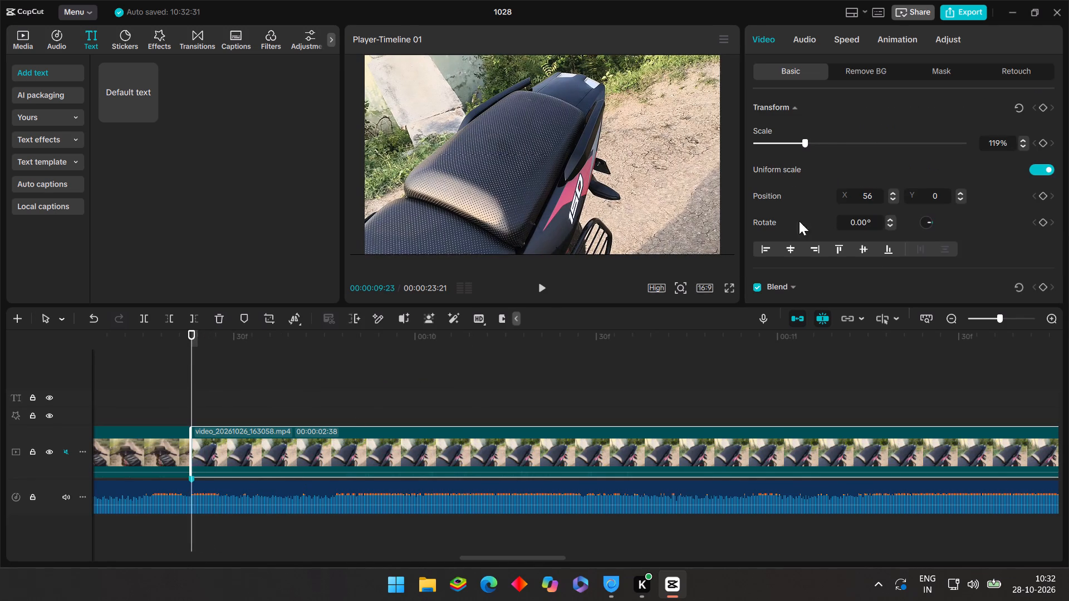
left_click_drag(576, 167, 594, 173)
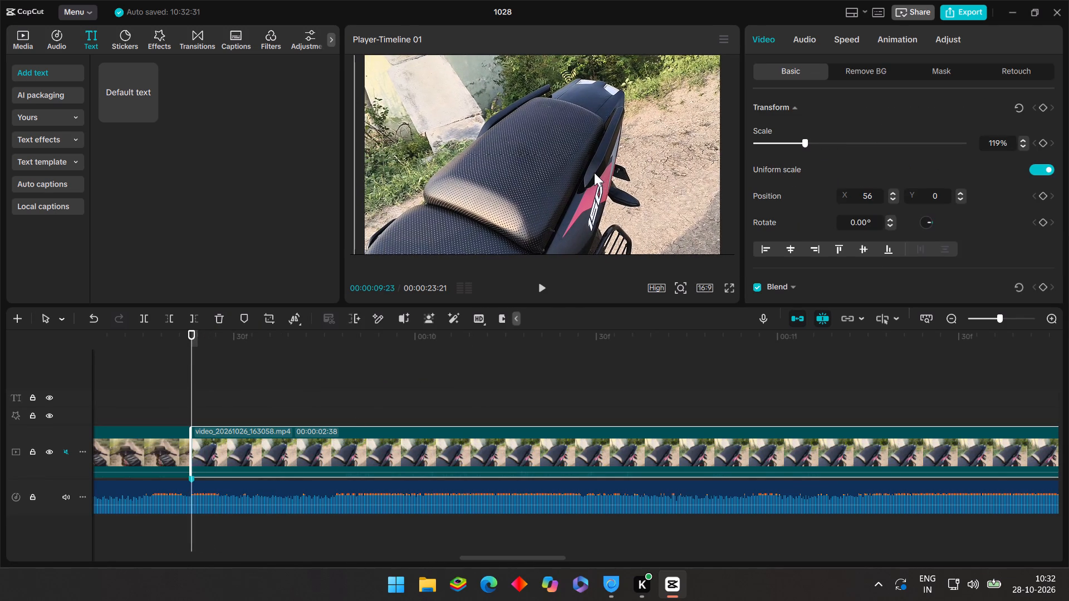
left_click_drag(594, 173, 594, 167)
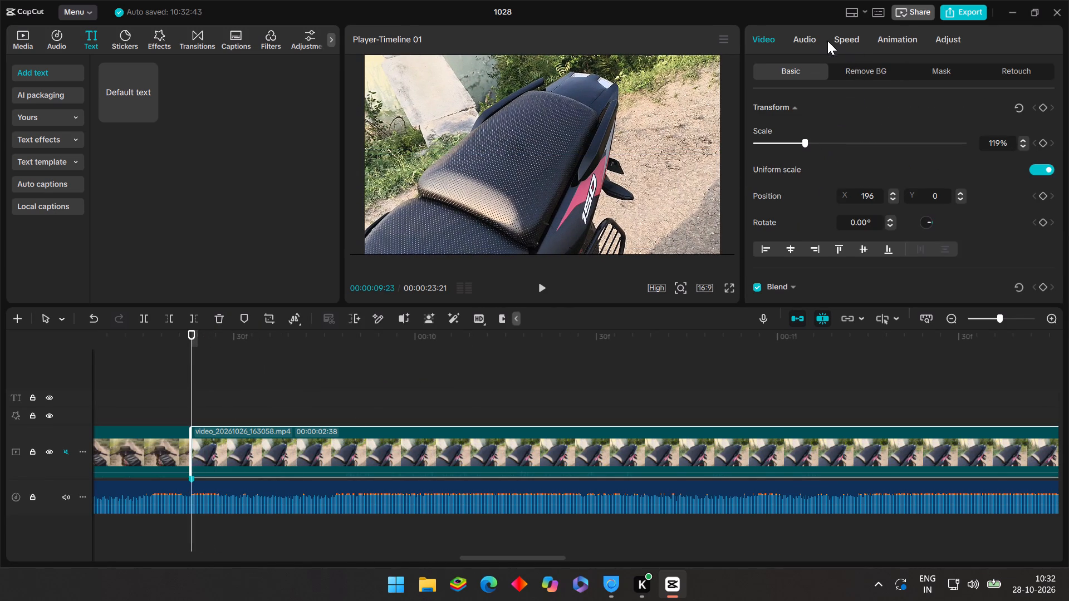
Stabilize the 163058 clip at the Recommended level.
scroll(817, 134, "down", 4)
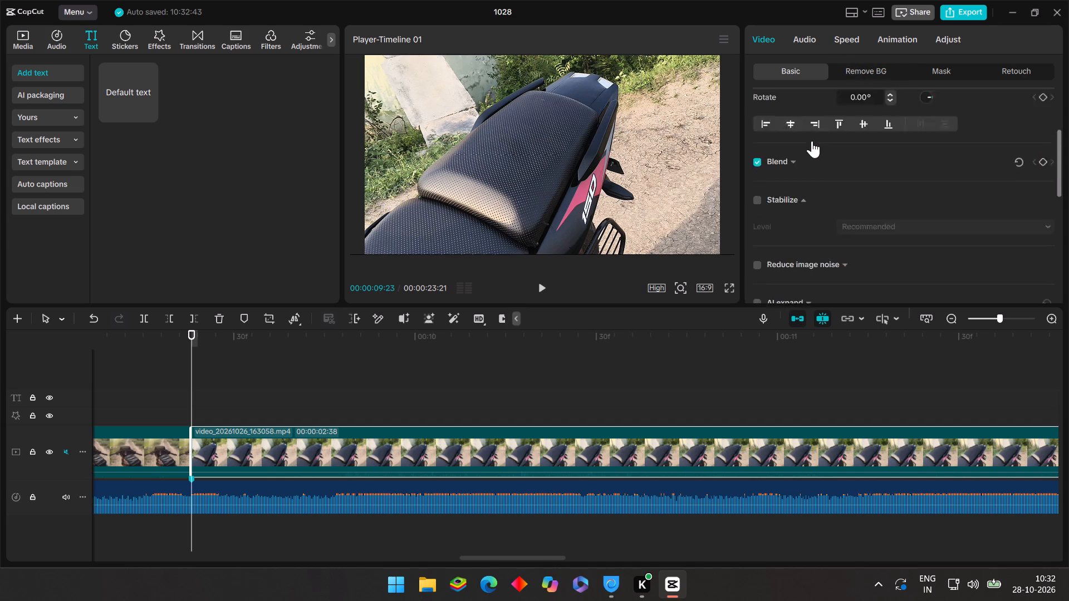
scroll(812, 141, "down", 3)
scroll(747, 127, "up", 3)
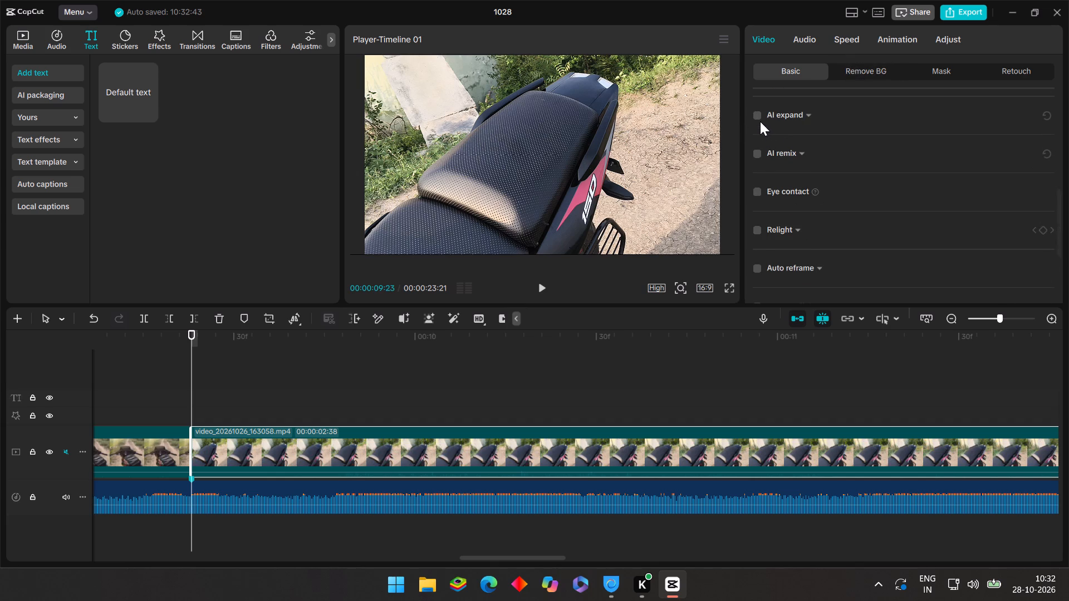
scroll(757, 136, "up", 1)
left_click(757, 139)
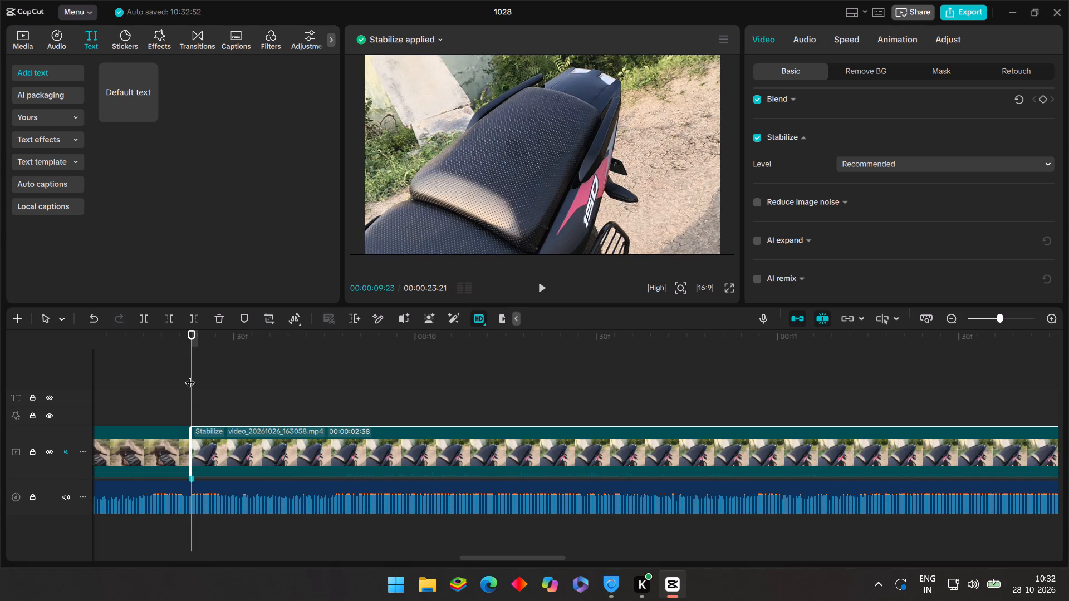
Play the stabilized 163058 clip from just before its cut, and scrub between its start and the 162235 clip to review it.
left_click_drag(190, 376, 156, 372)
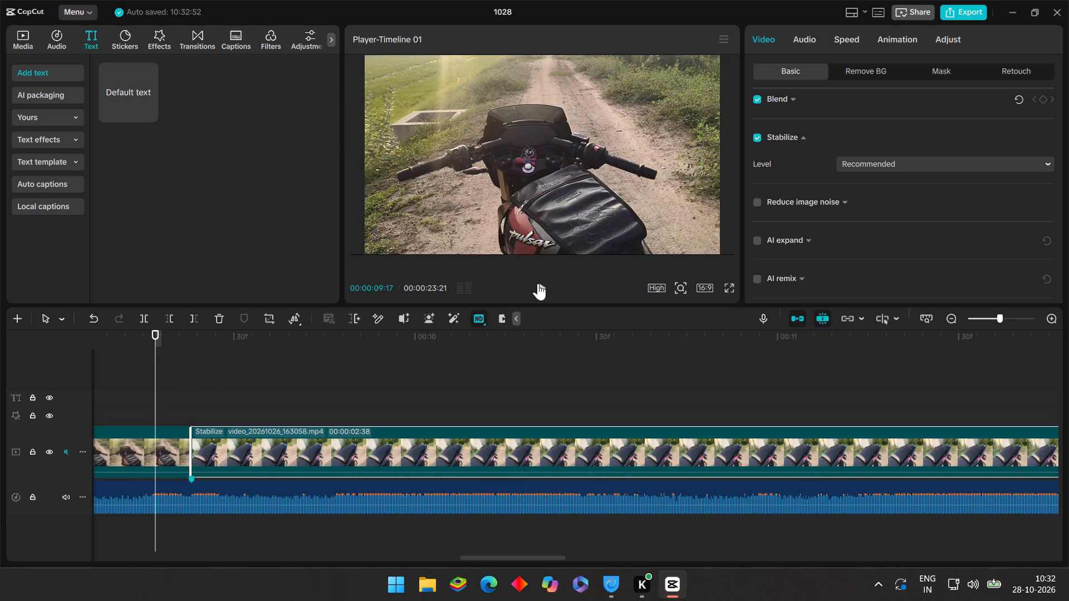
left_click(538, 283)
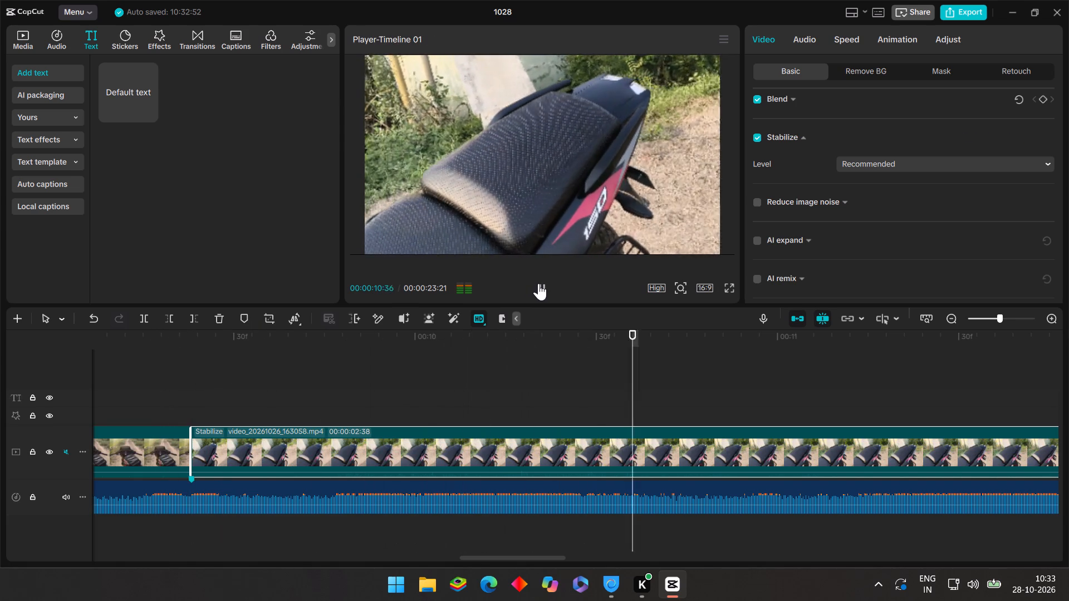
left_click(539, 283)
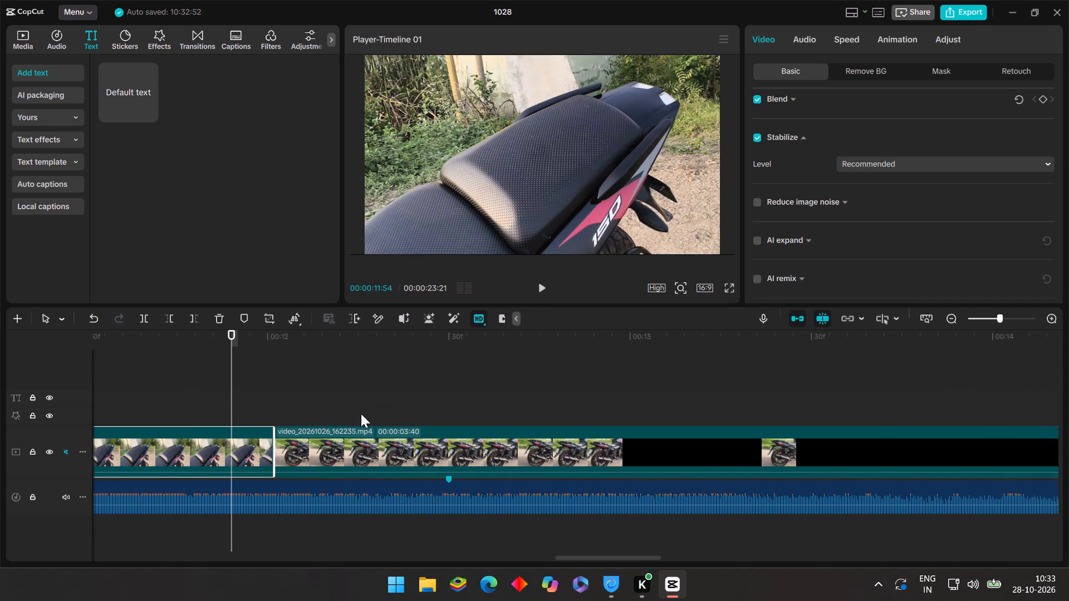
left_click(273, 399)
left_click_drag(273, 396, 289, 398)
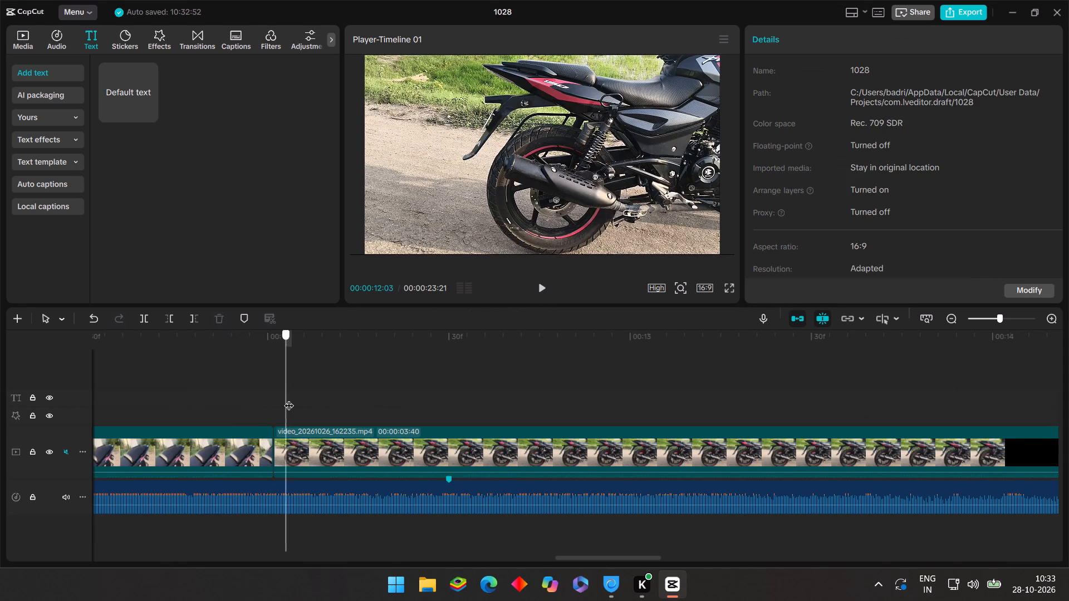
left_click_drag(289, 398, 133, 396)
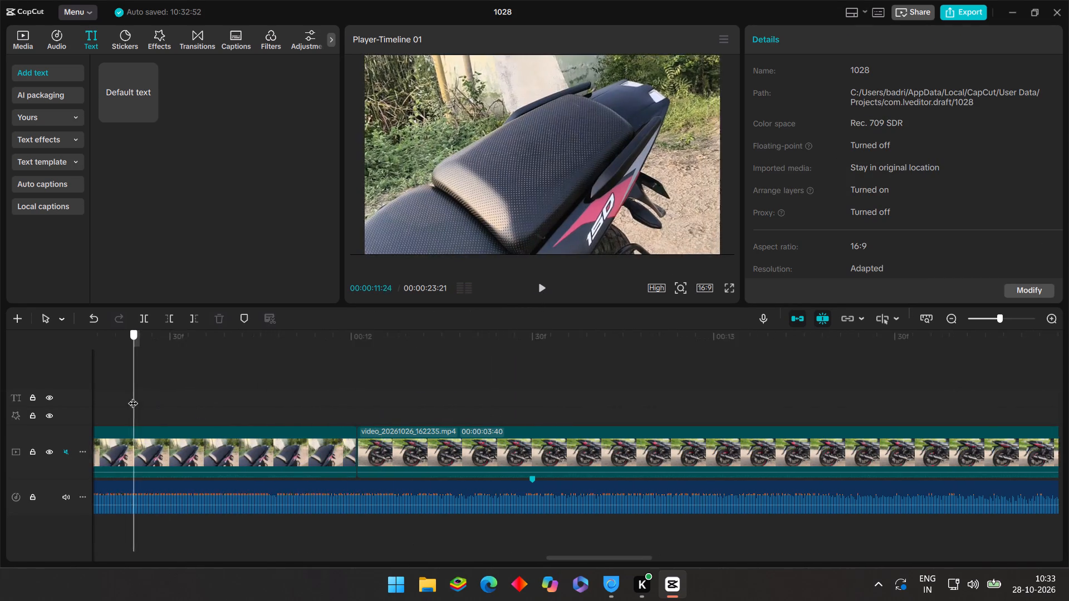
left_click_drag(133, 396, 311, 383)
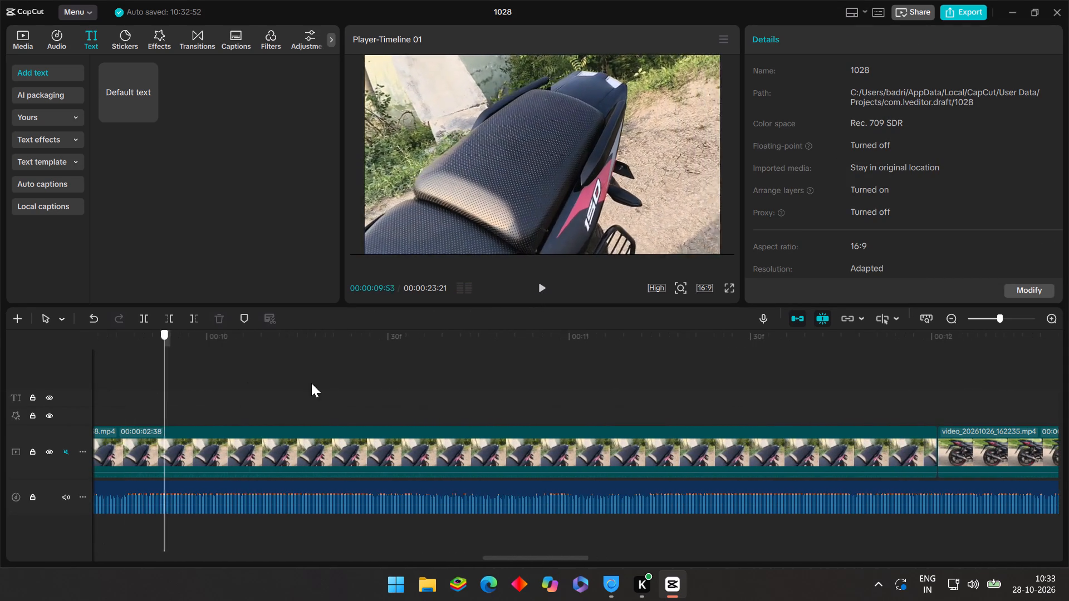
left_click_drag(311, 383, 239, 368)
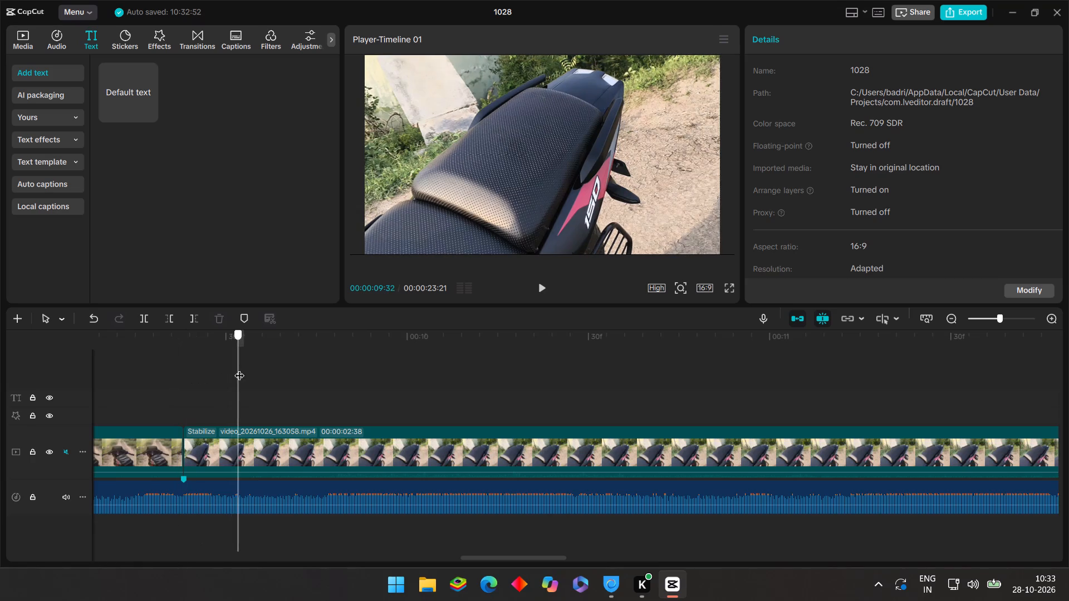
Scrub back and forth across the cut between the 163153 and 163058 clips to examine the stabilized picture.
left_click_drag(239, 368, 320, 368)
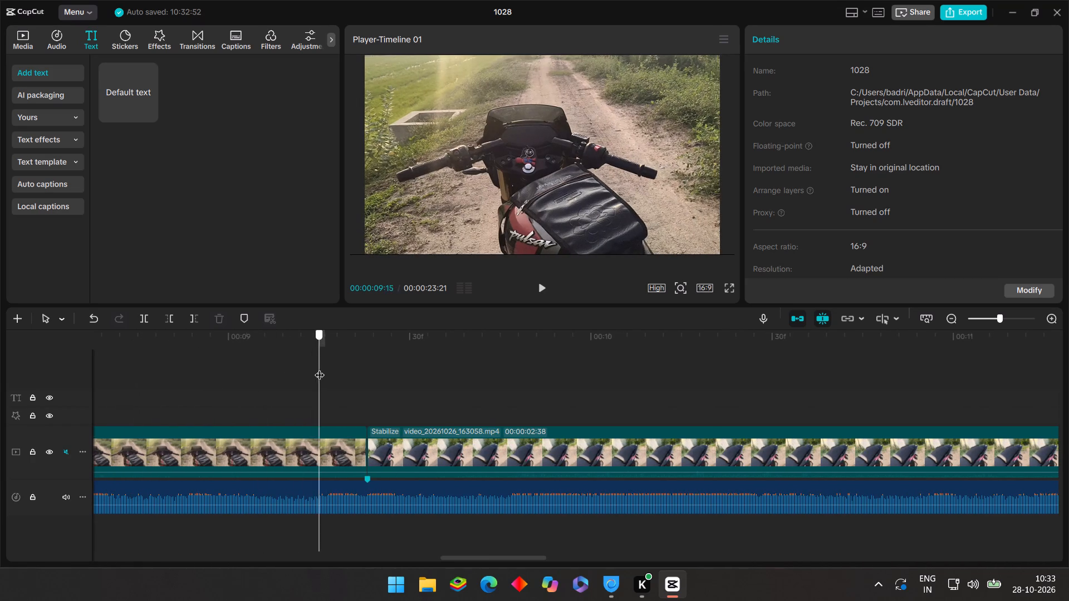
left_click_drag(320, 368, 493, 377)
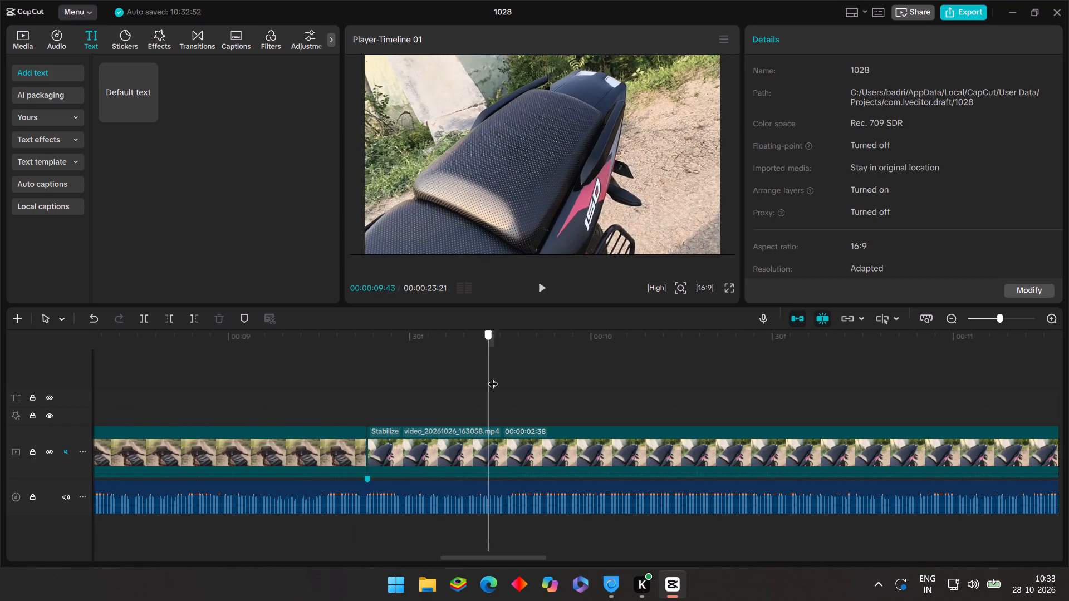
left_click_drag(493, 377, 354, 355)
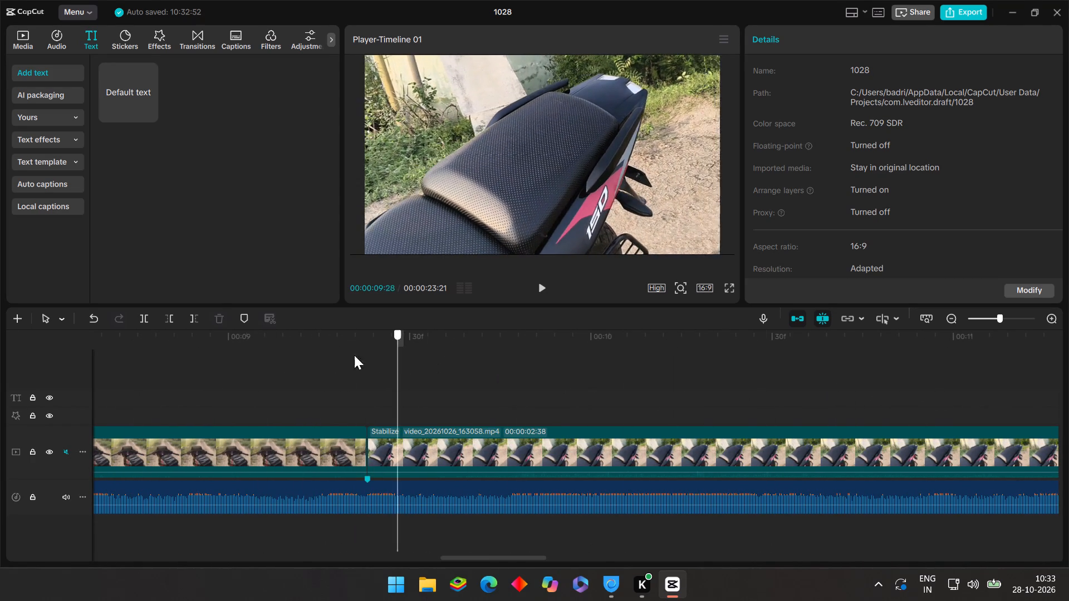
left_click_drag(354, 355, 277, 349)
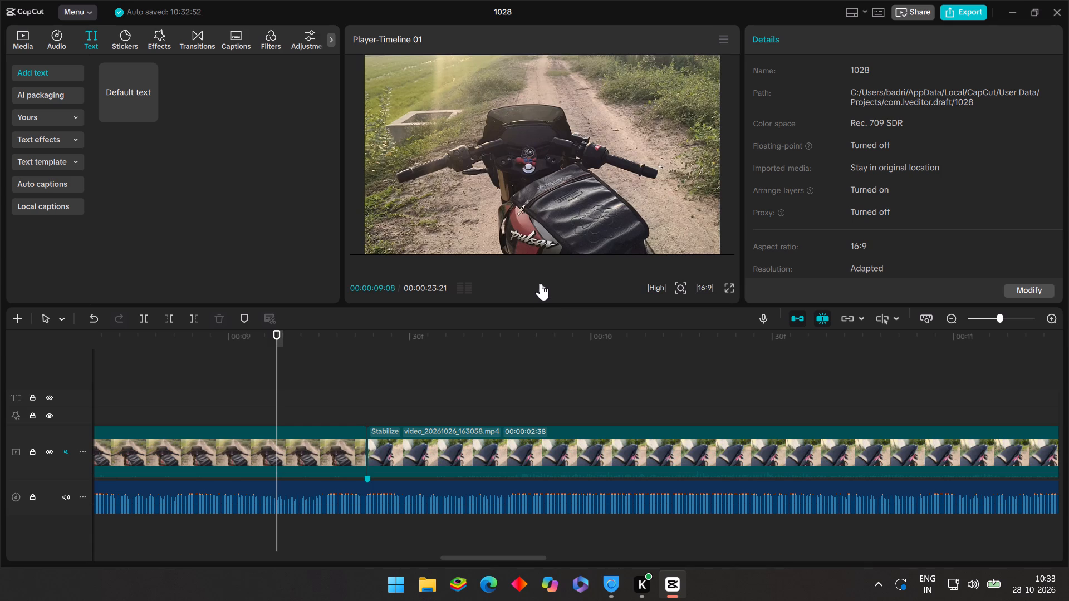
left_click(464, 361)
left_click_drag(464, 360, 467, 363)
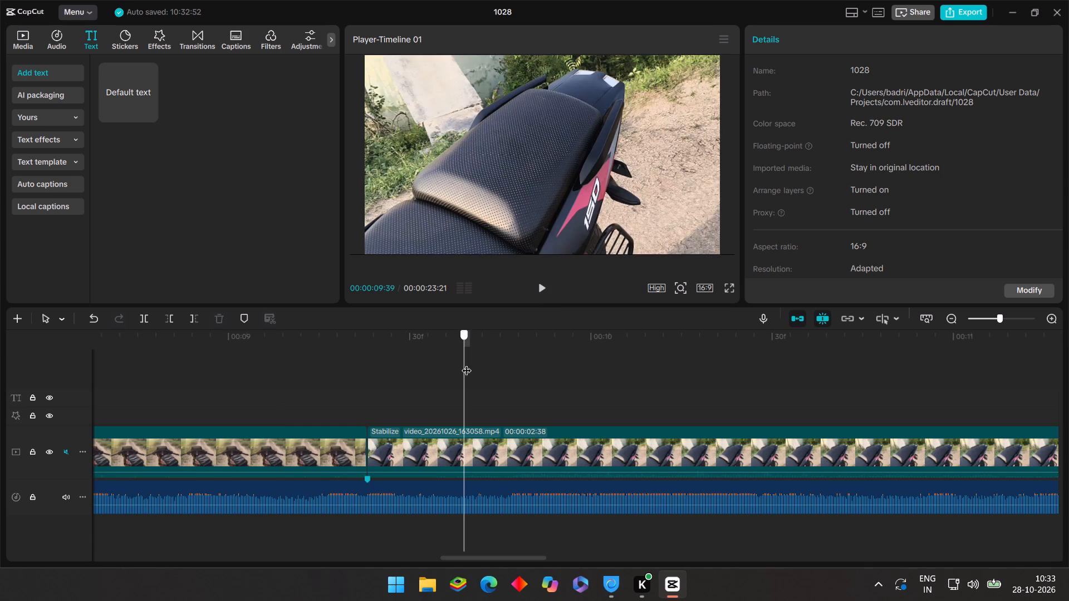
left_click_drag(467, 363, 398, 373)
Change the stabilization level of the 163058 clip to Most stable.
left_click(474, 466)
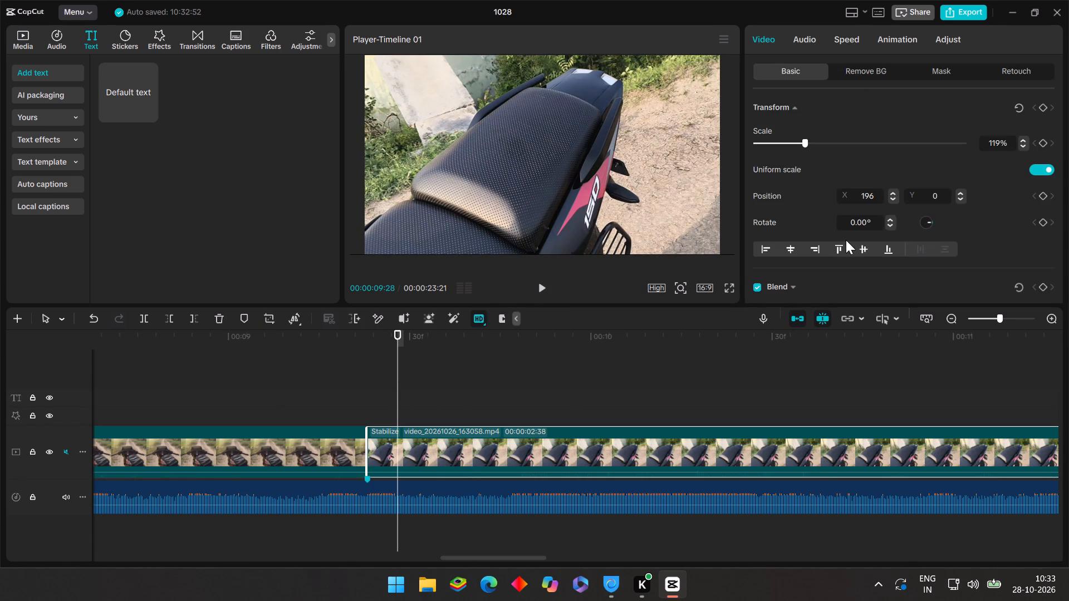
scroll(846, 240, "down", 3)
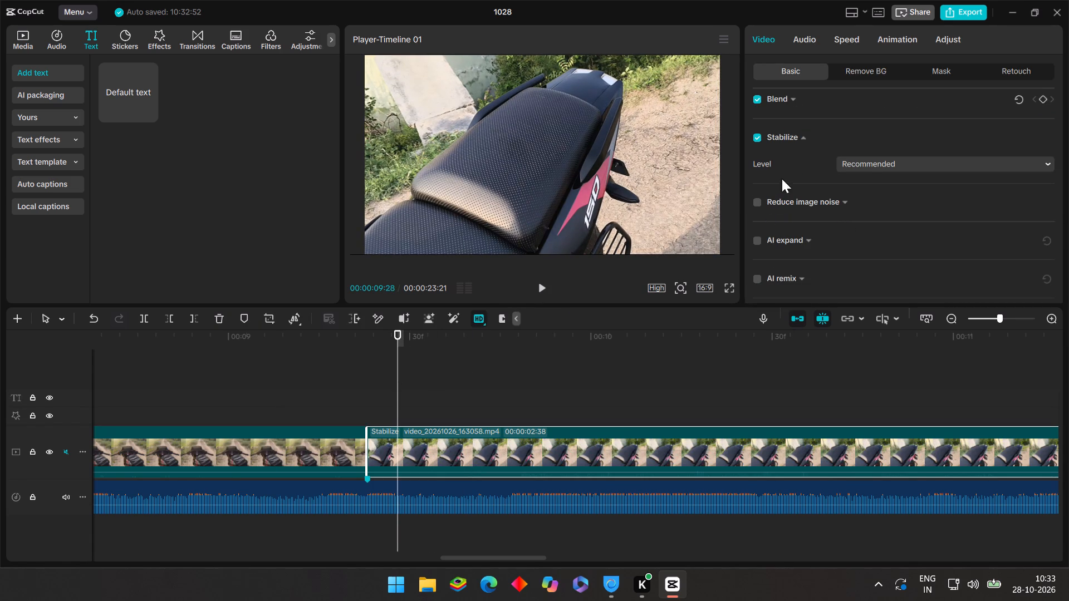
left_click(865, 168)
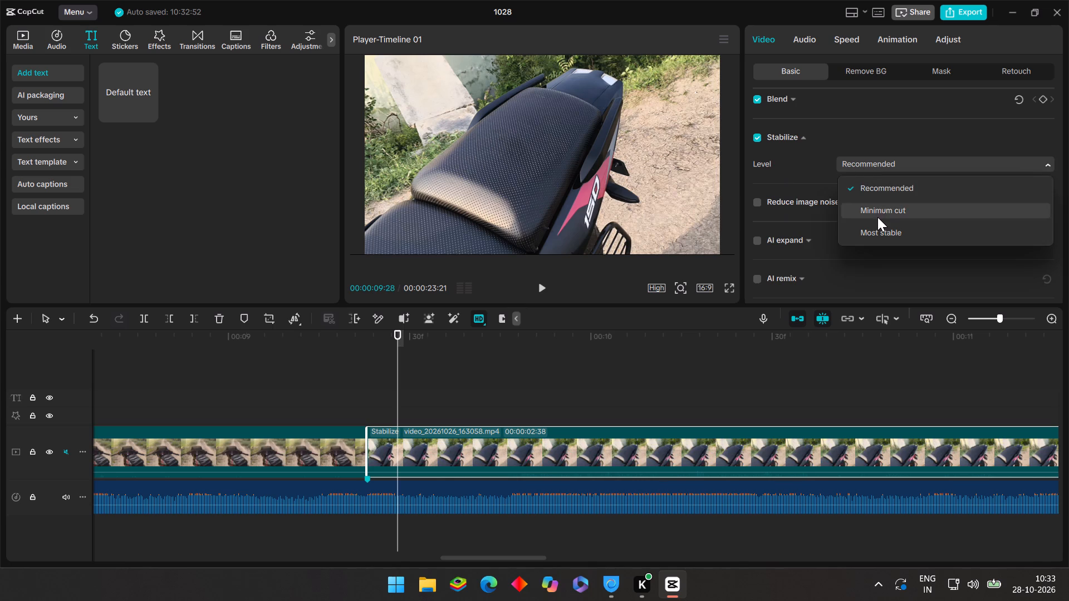
left_click(876, 230)
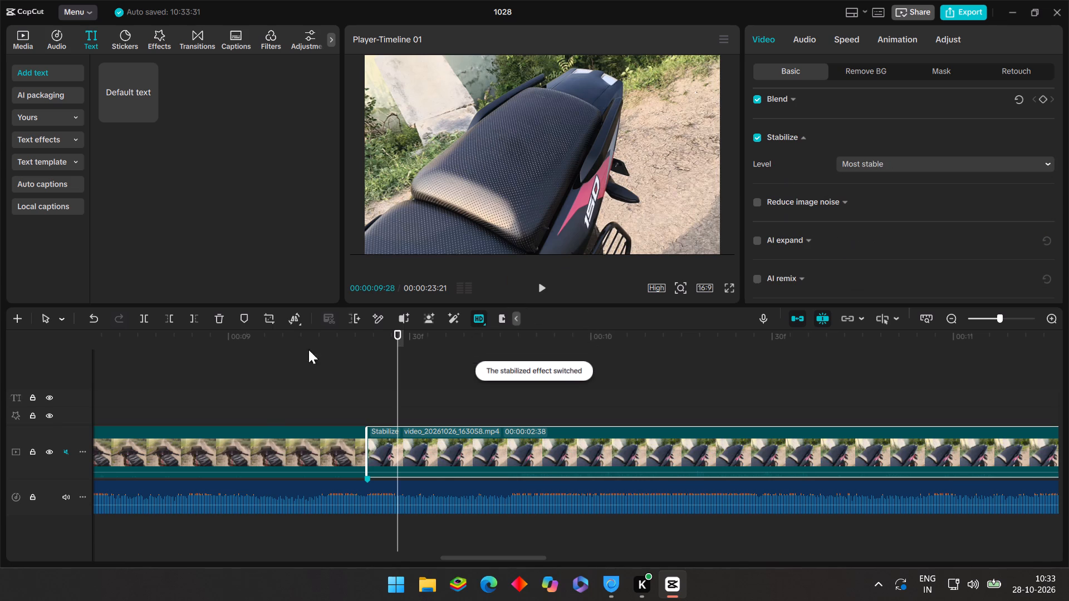
Play the restabilized 163058 clip from its first frame, and scrub through it towards the 162235 clip to check its motion.
left_click(385, 403)
left_click_drag(386, 402, 366, 397)
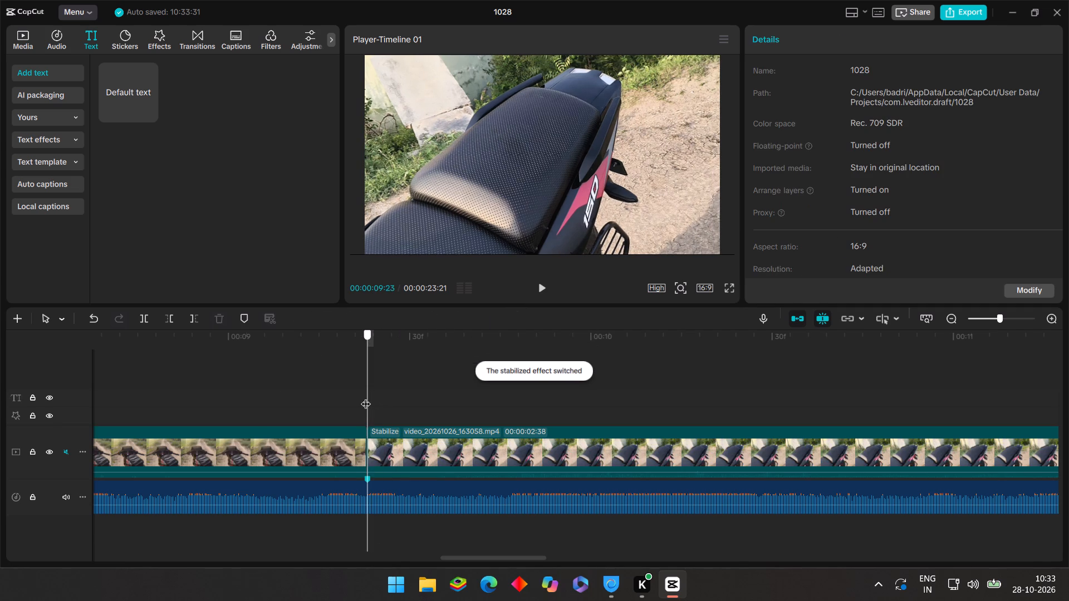
left_click_drag(366, 397, 366, 396)
left_click(541, 292)
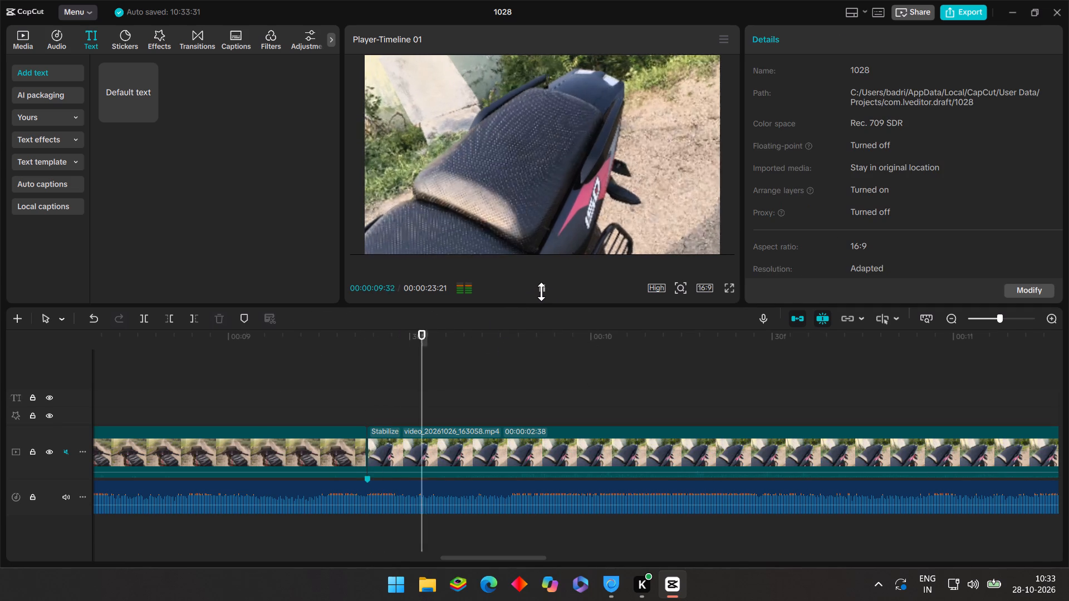
left_click(541, 292)
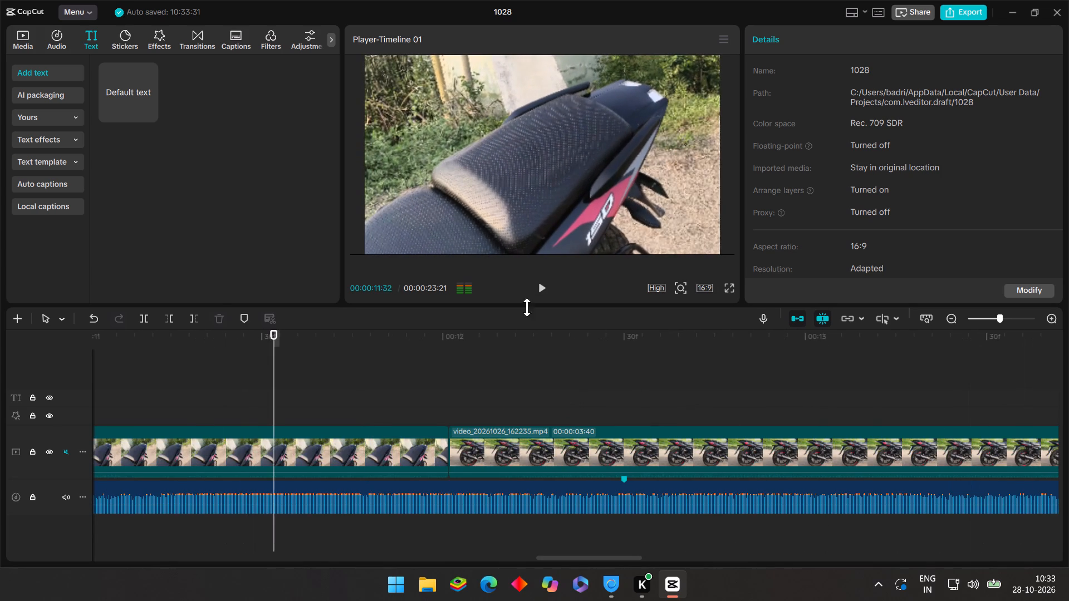
scroll(339, 378, "down", 8, "ctrl")
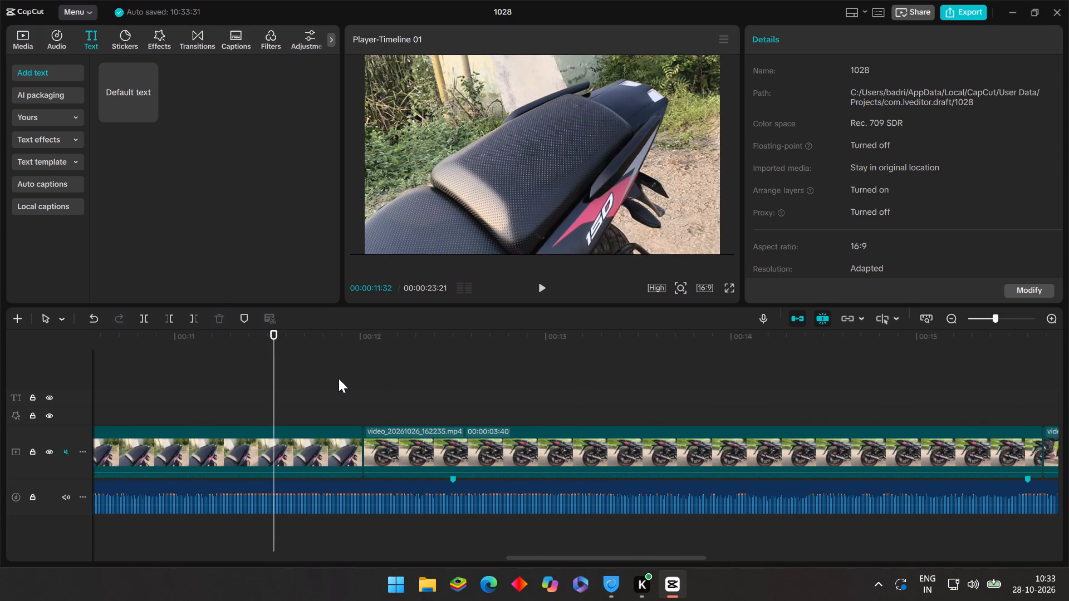
scroll(292, 368, "down", 6, "ctrl")
left_click(277, 380)
left_click_drag(277, 378, 252, 378)
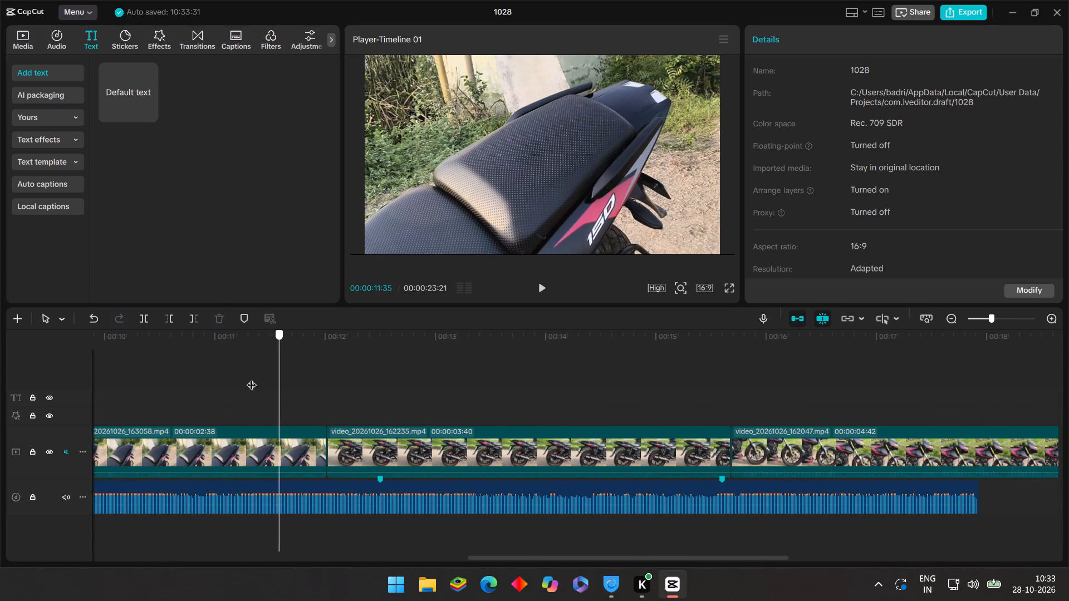
left_click_drag(252, 378, 1058, 359)
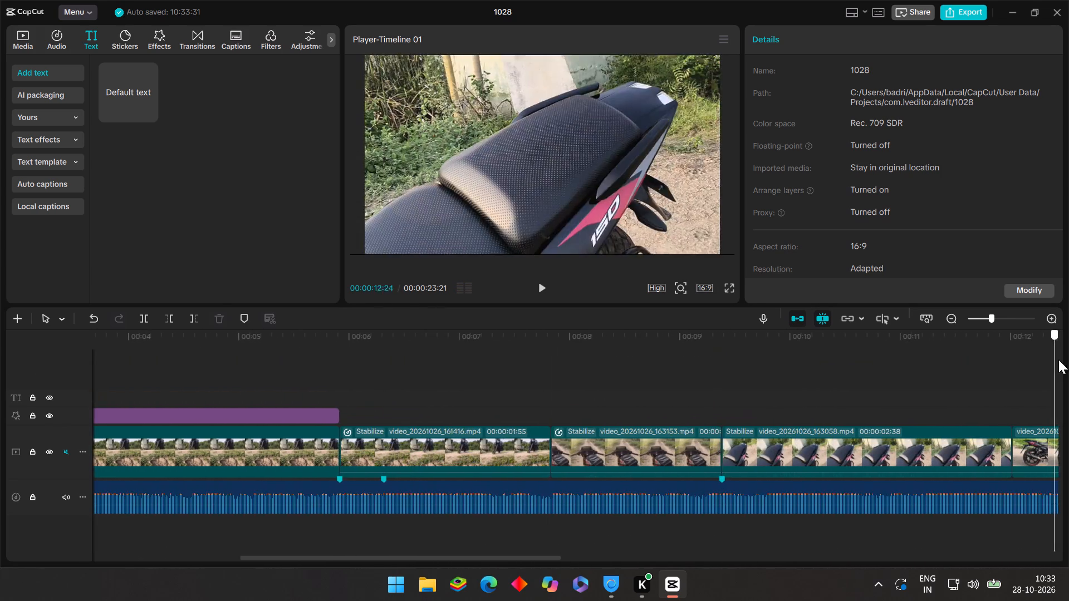
Trim off the beginning of the 163058 clip up to 00:00:10:05.
left_click_drag(1058, 359, 812, 325)
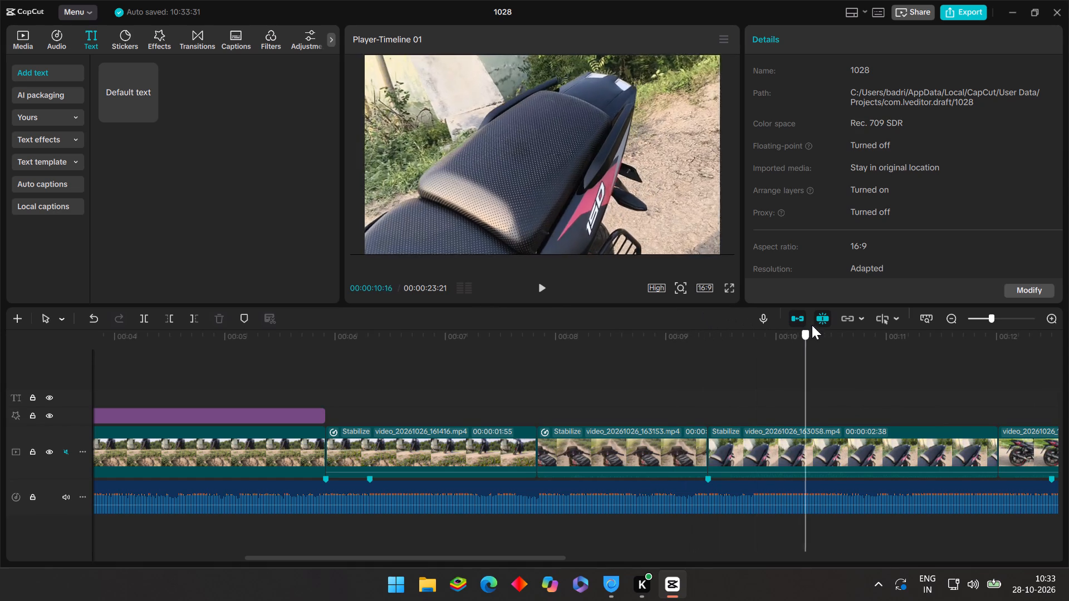
left_click_drag(812, 325, 786, 323)
left_click(771, 452)
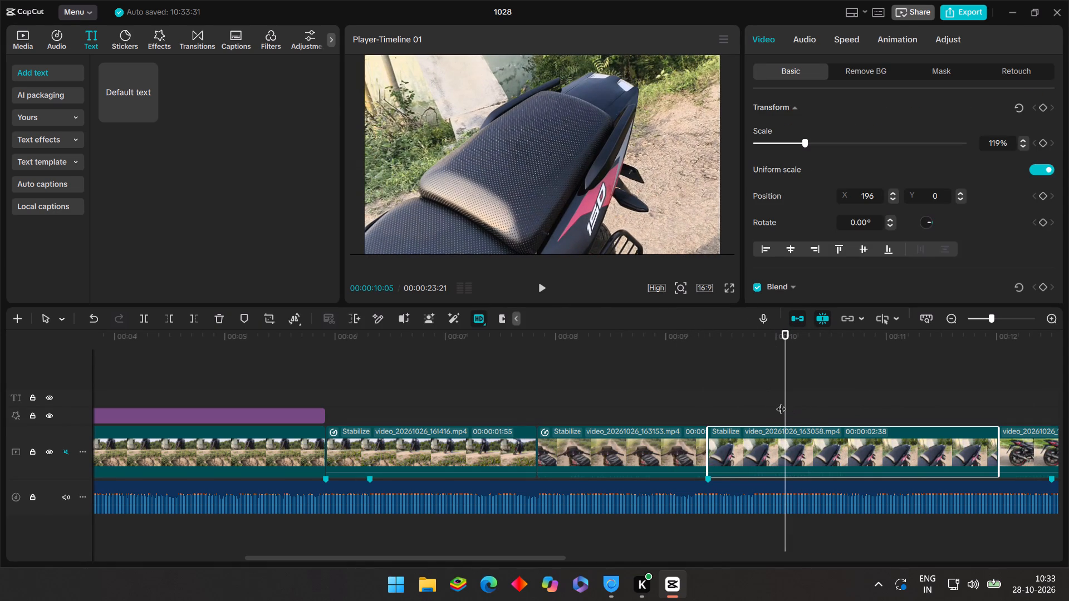
left_click_drag(787, 401, 846, 411)
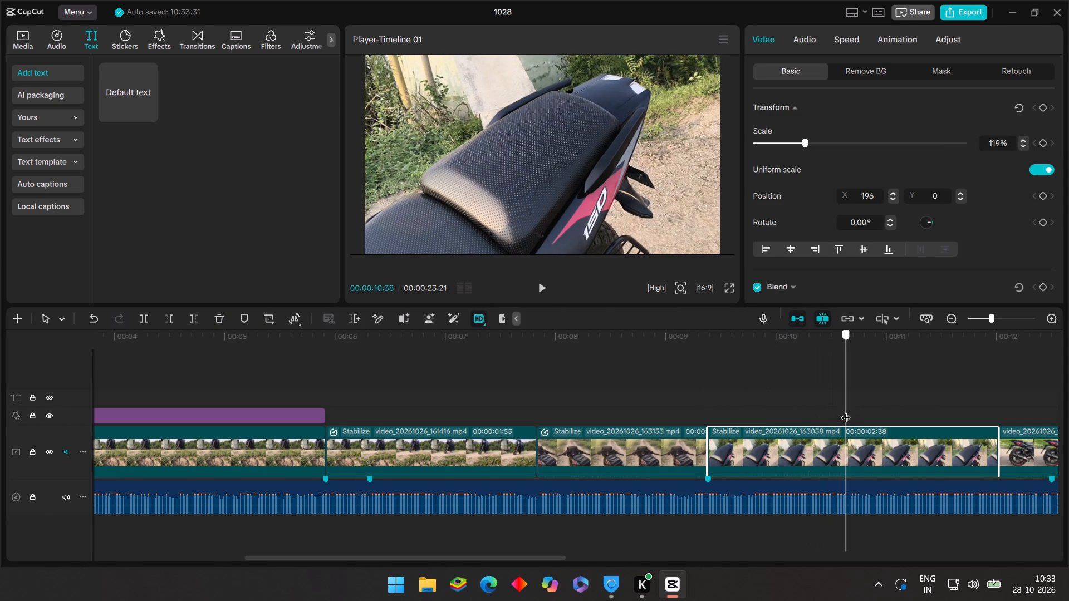
left_click_drag(846, 411, 808, 398)
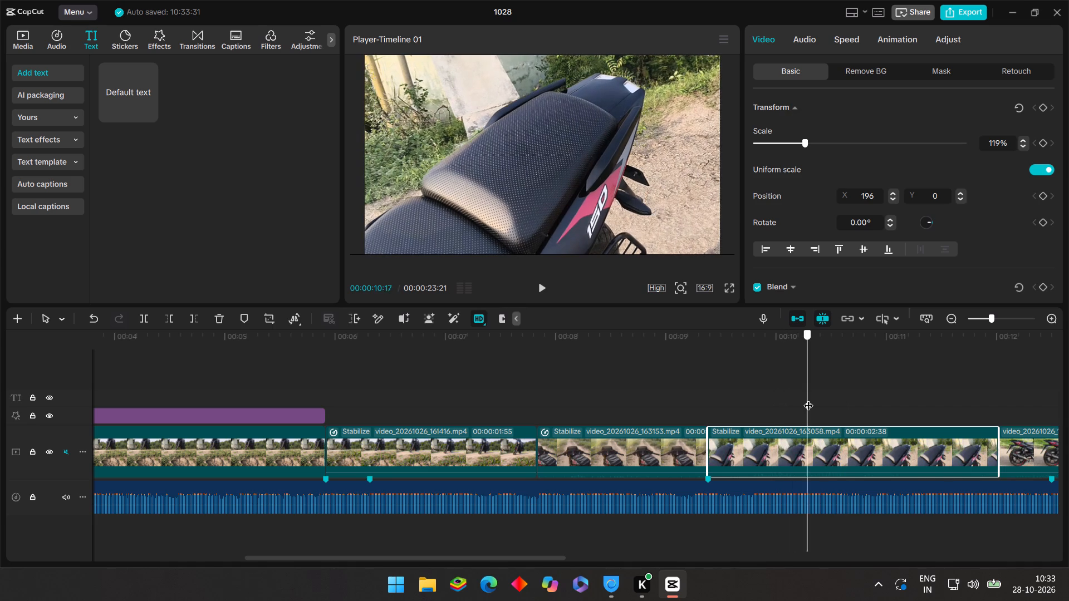
left_click_drag(808, 398, 784, 393)
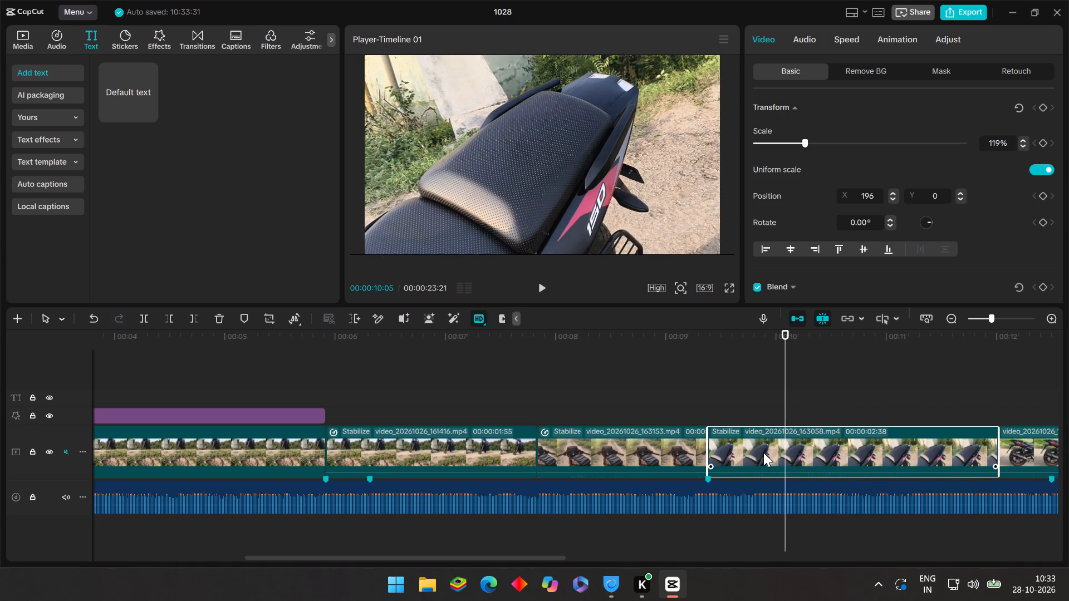
left_click(170, 319)
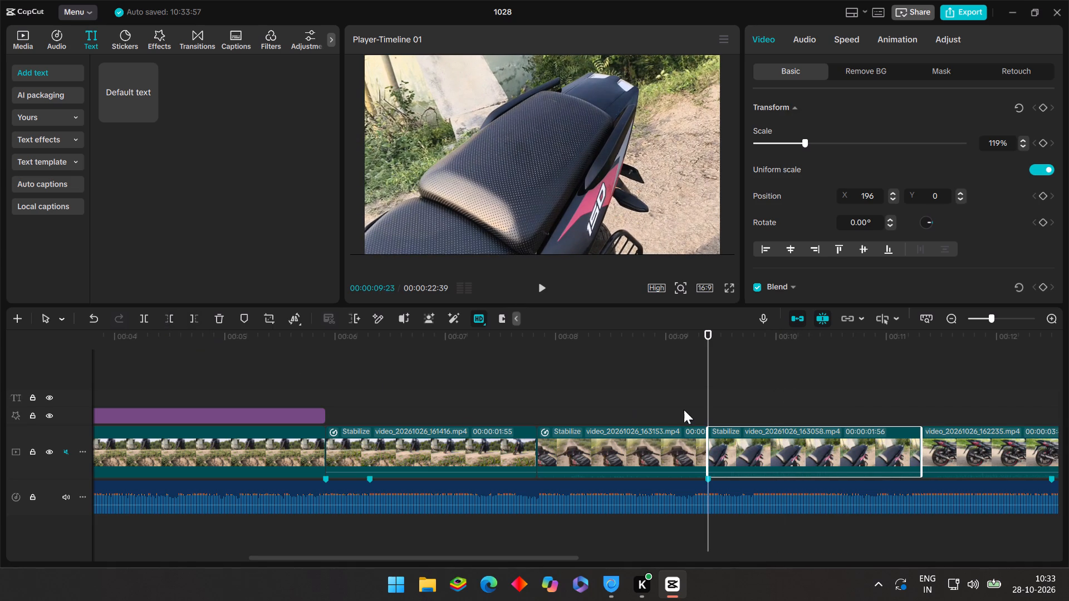
Scrub through the trimmed 163058 clip, and play from the 161416 clip into the 163153 clip to review the sequence.
left_click_drag(707, 398, 900, 416)
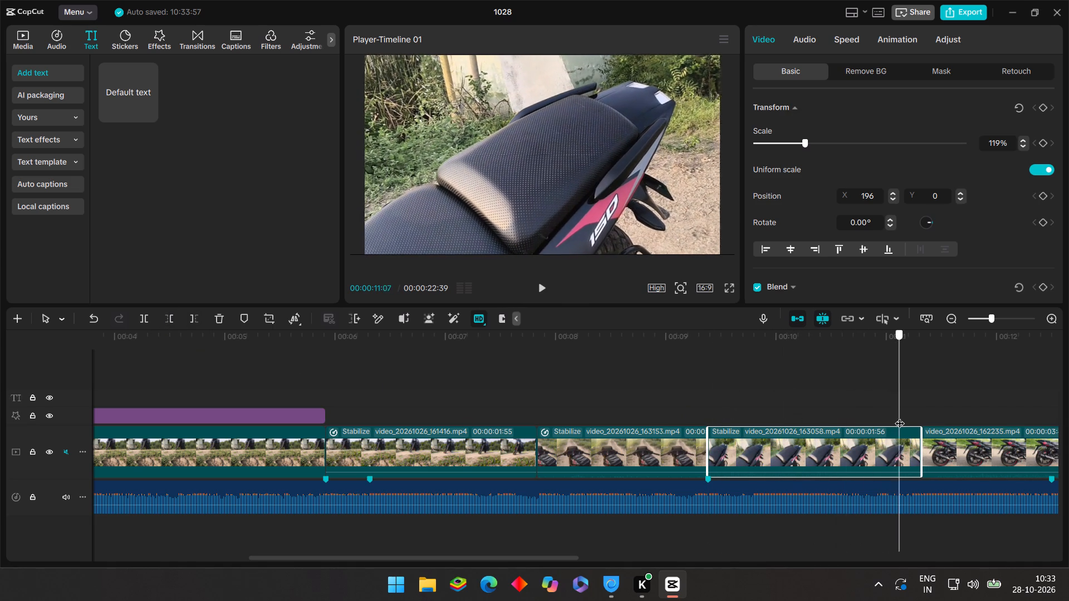
left_click_drag(900, 416, 796, 404)
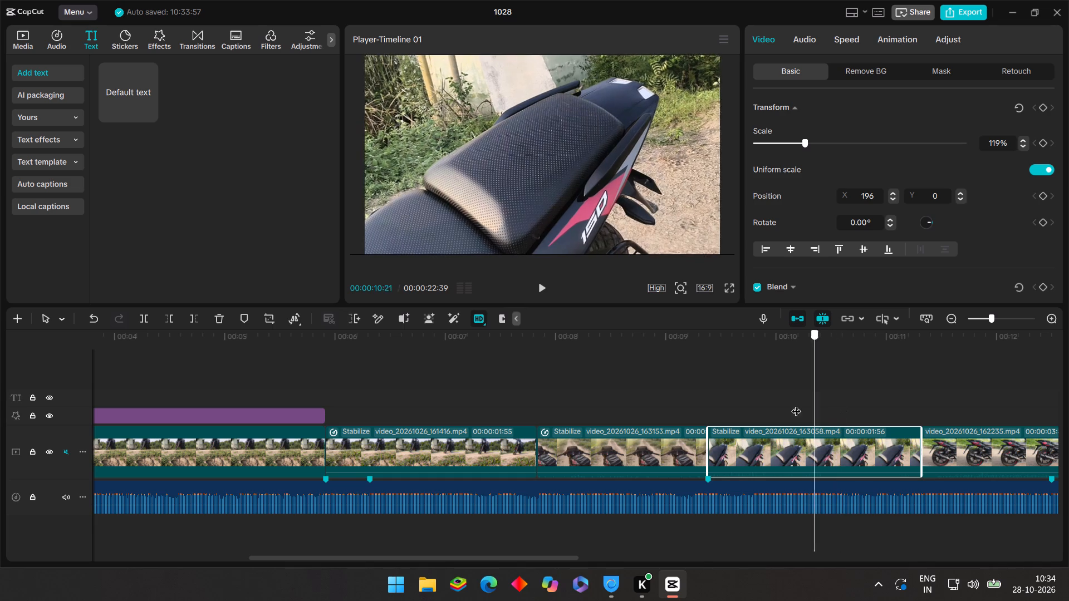
left_click_drag(796, 404, 684, 401)
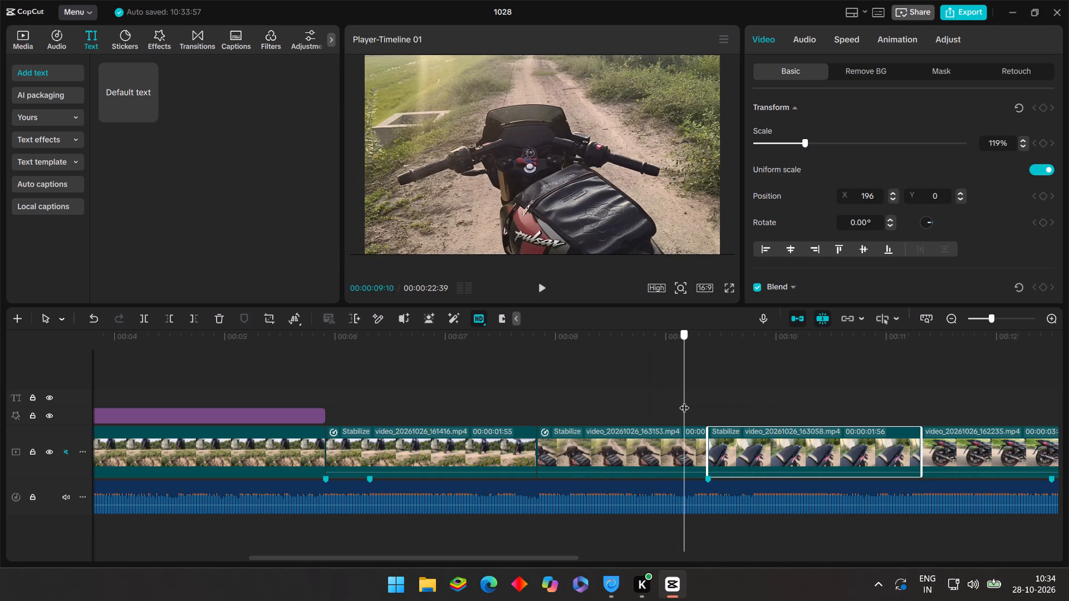
left_click_drag(684, 401, 463, 372)
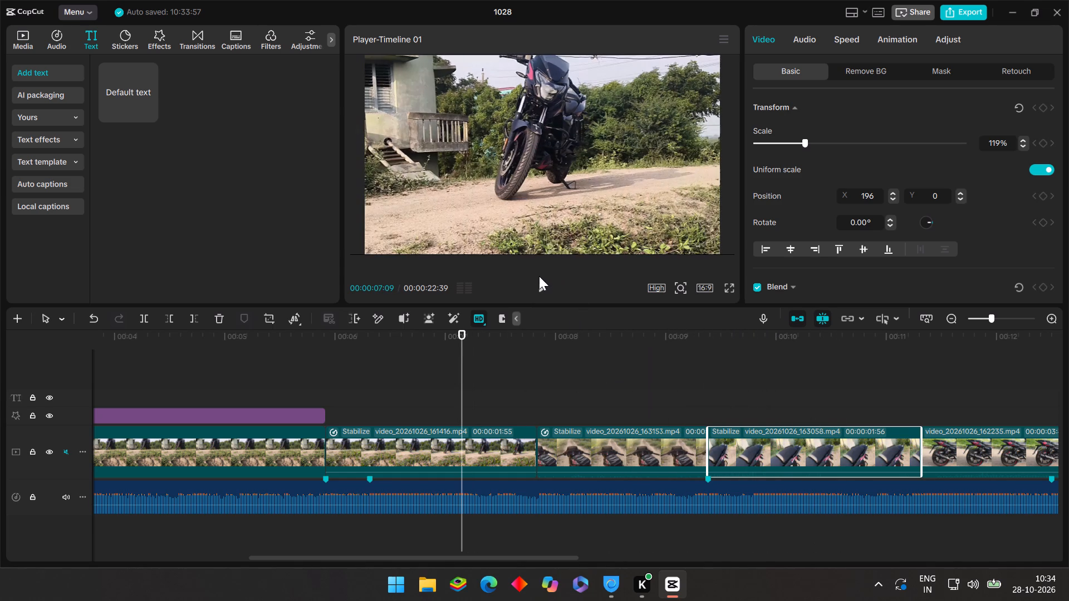
left_click(538, 284)
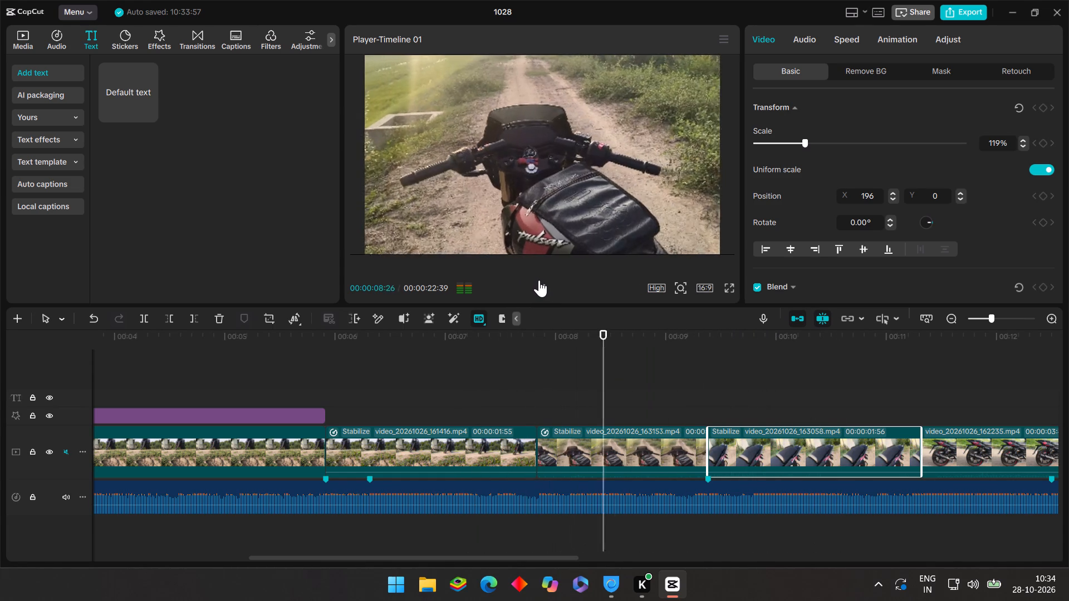
left_click(683, 387)
left_click_drag(684, 388, 706, 412)
Slow the 163058 clip to a constant speed of 0.54x.
left_click(737, 449)
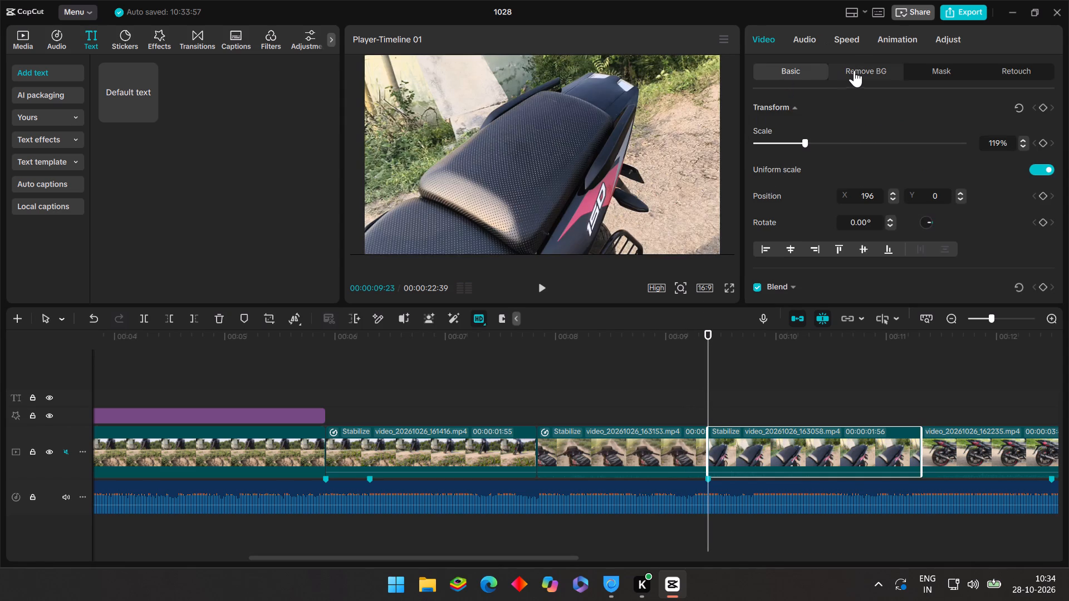
left_click(844, 47)
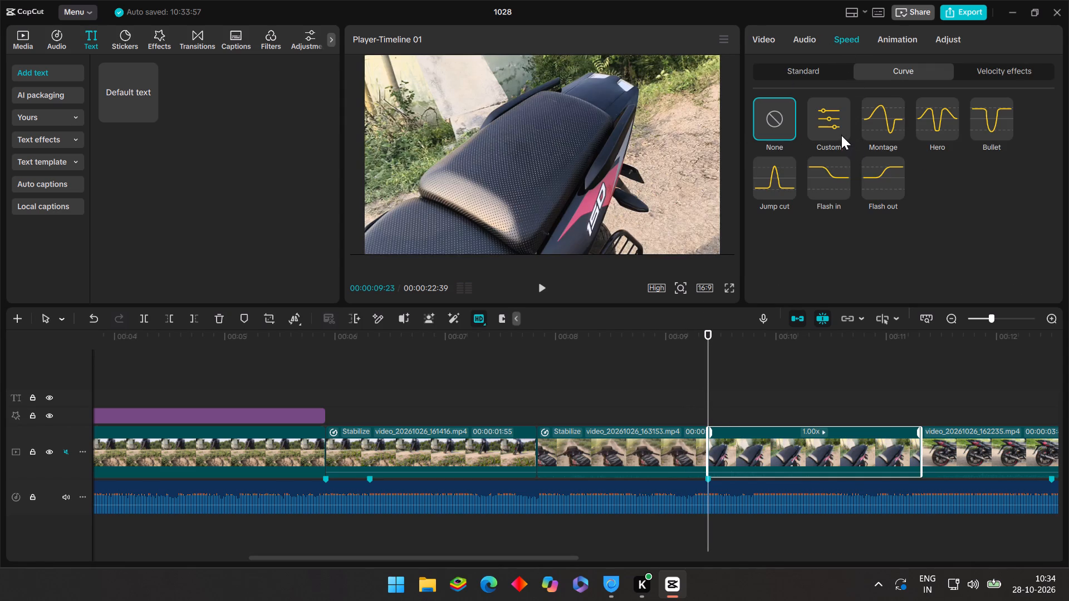
left_click(800, 72)
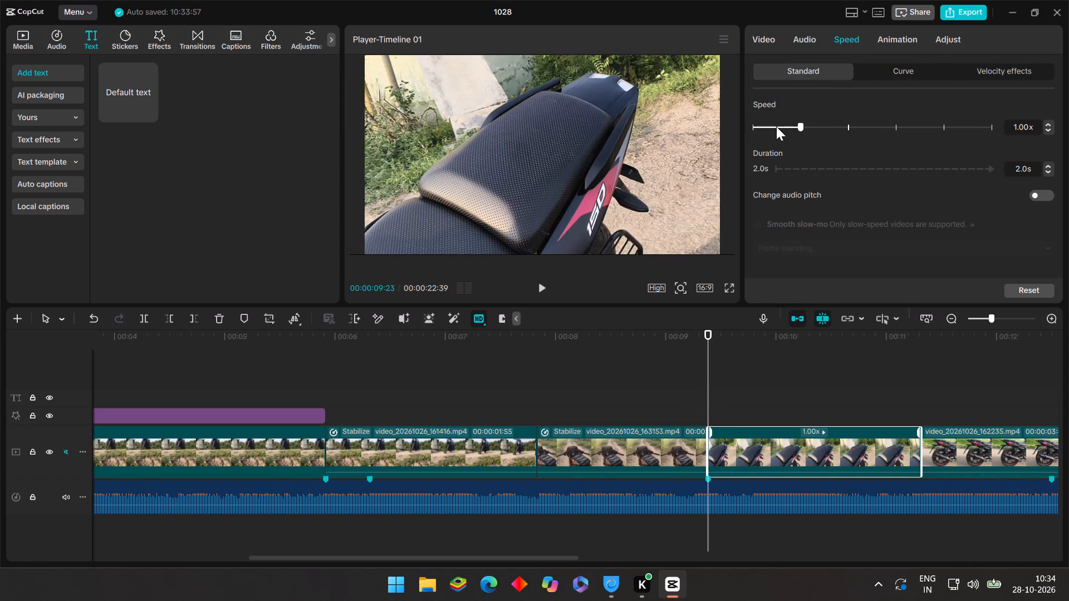
left_click(776, 126)
left_click(776, 126)
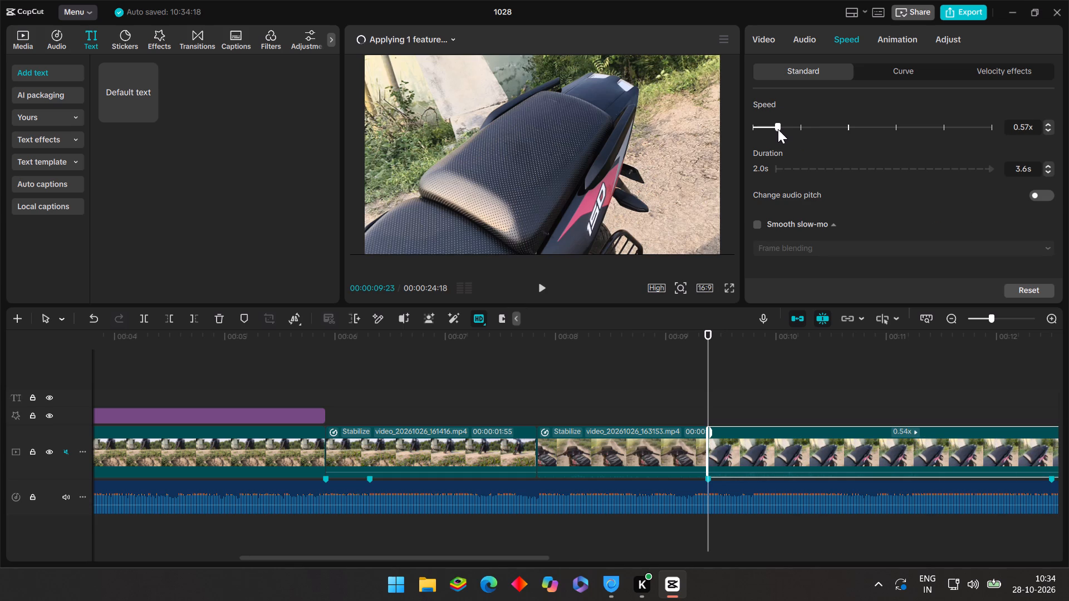
Enable smooth slow-mo on the 163058 clip using the Optical flow method.
left_click(759, 228)
left_click(766, 248)
left_click(790, 301)
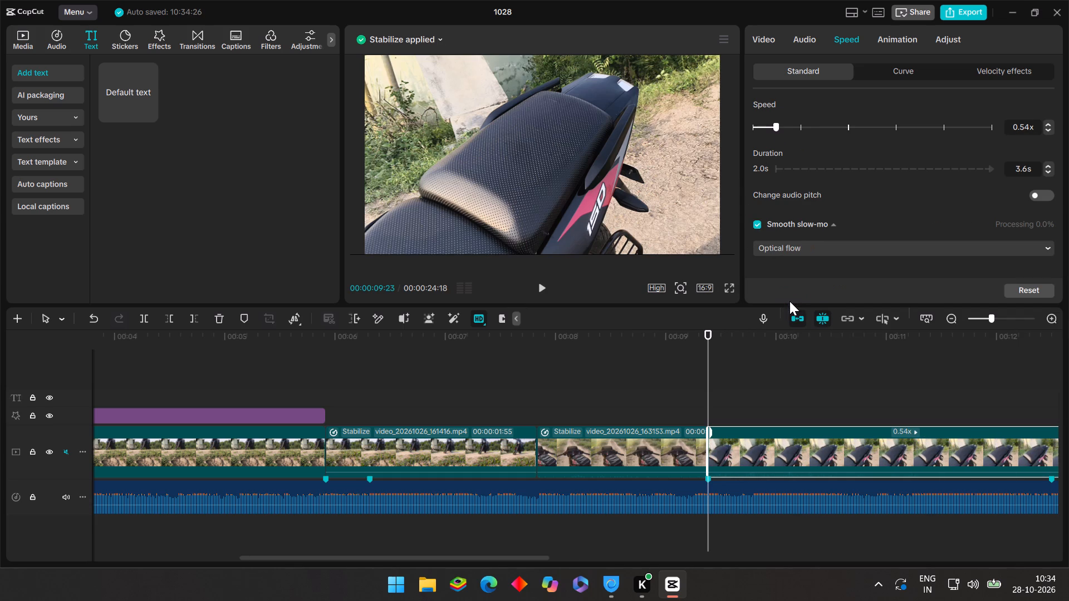
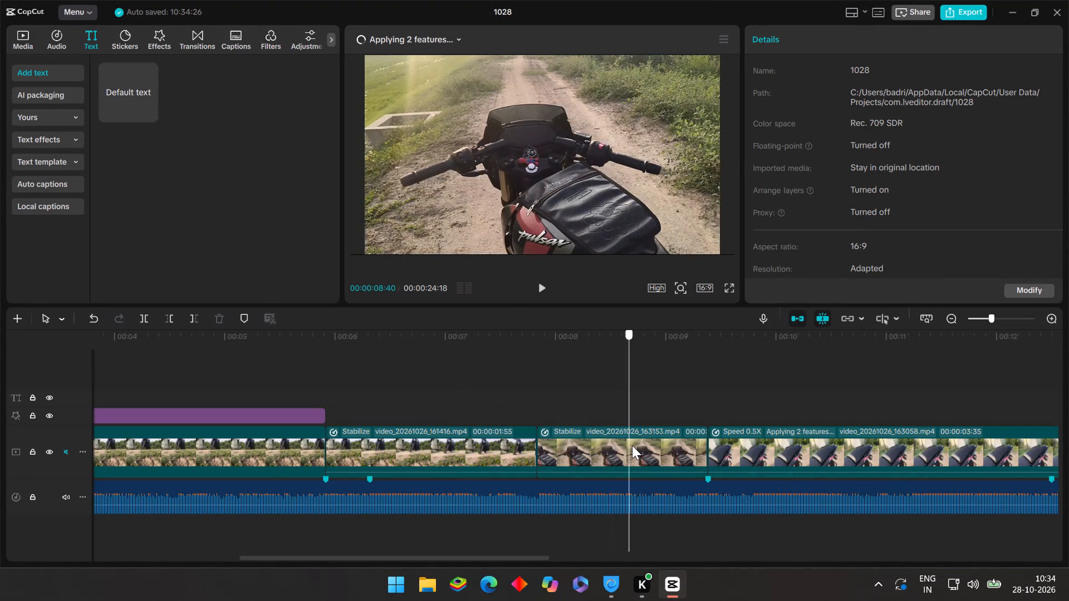
Check the 163058 clip's speed settings, and play the sequence from the blurred opening through the slowed clip.
left_click(744, 447)
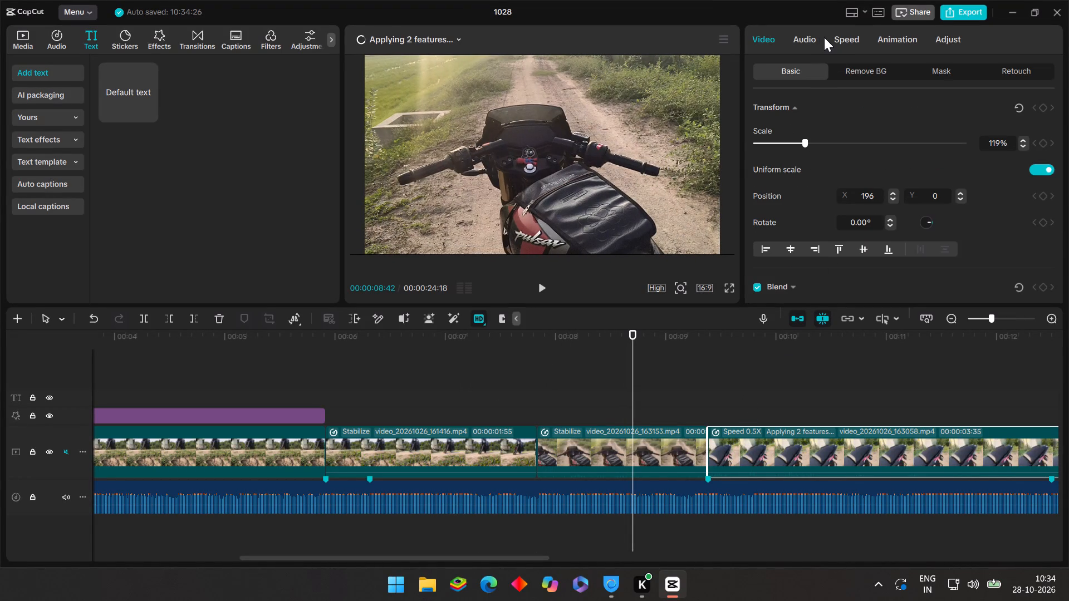
left_click(840, 38)
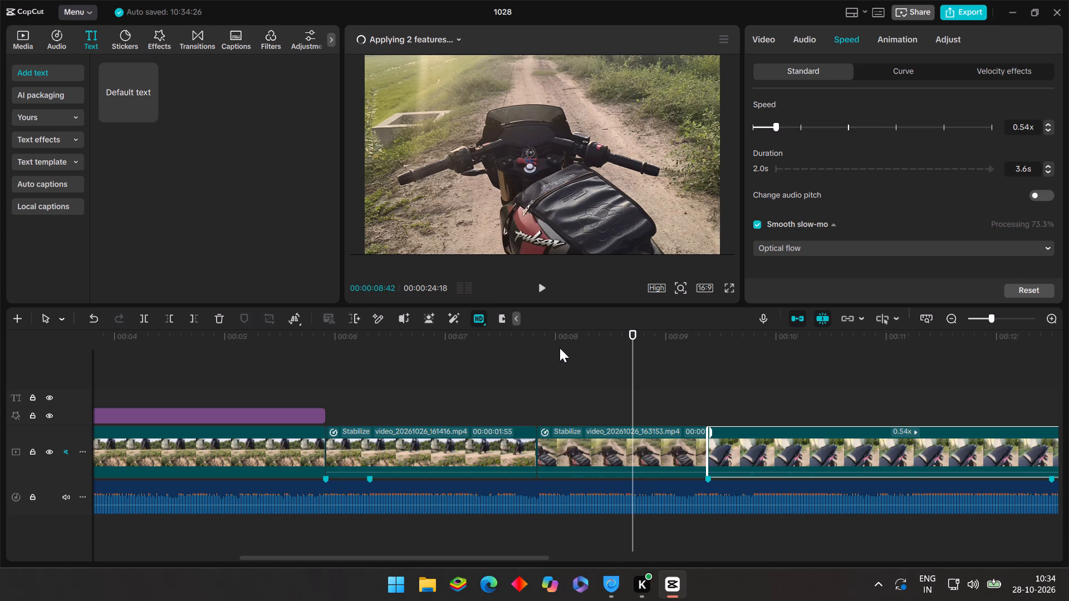
left_click(629, 371)
left_click_drag(629, 371, 60, 347)
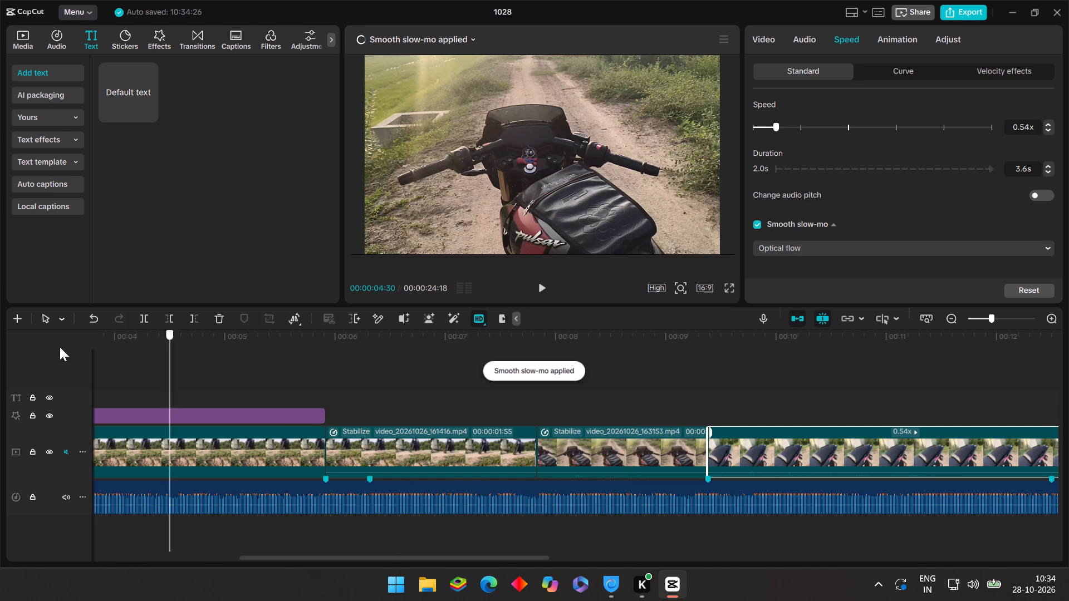
left_click_drag(60, 347, 4, 351)
left_click(543, 287)
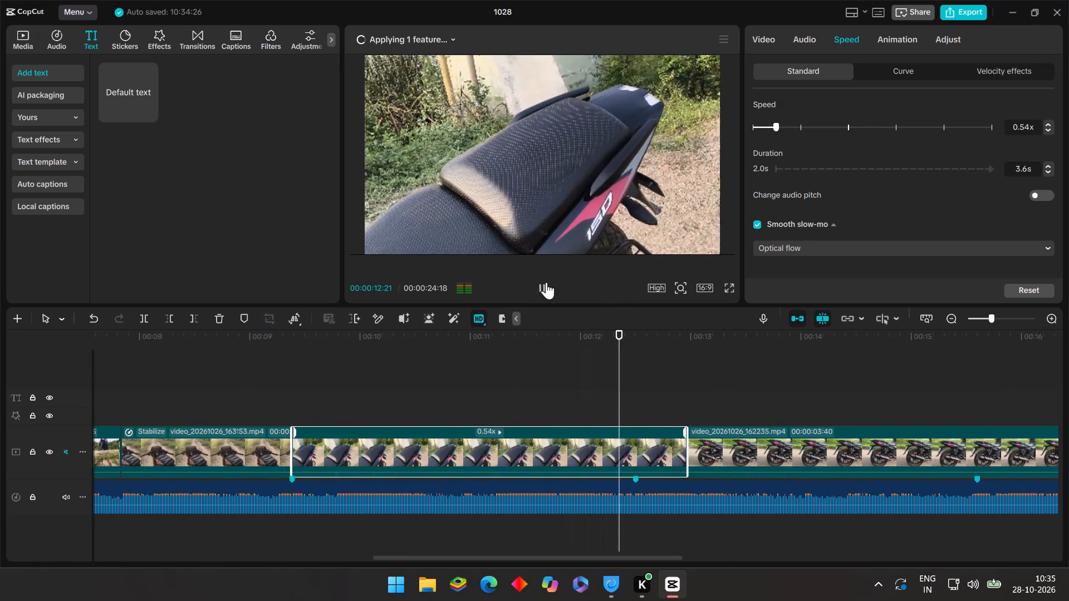
left_click(598, 382)
left_click_drag(596, 376, 383, 358)
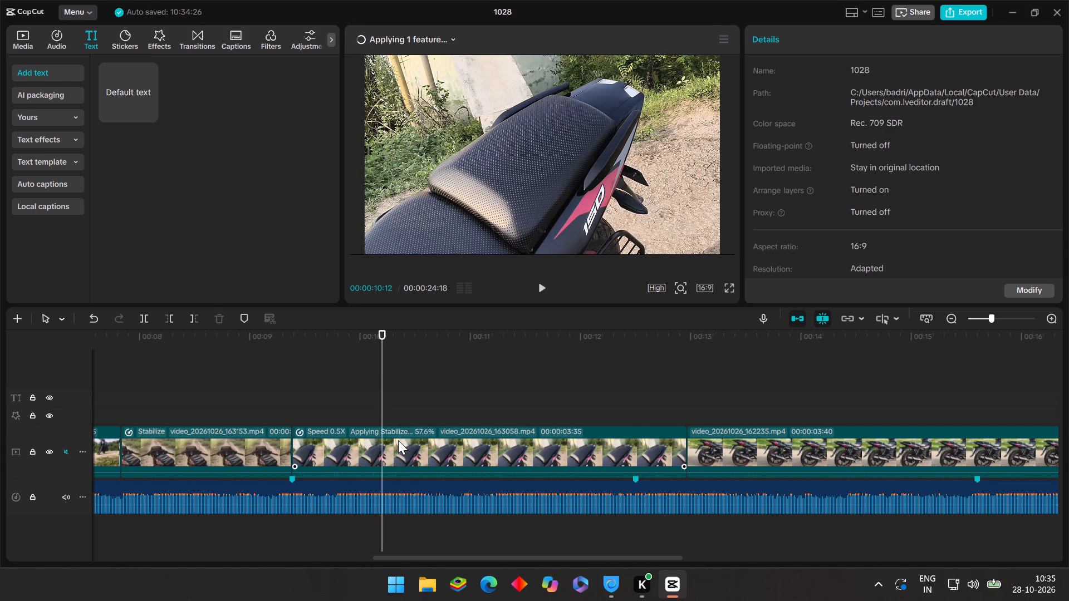
Replay from the end of the 163153 clip through the slowed 163058 clip to judge its cut point against the beat.
left_click(262, 398)
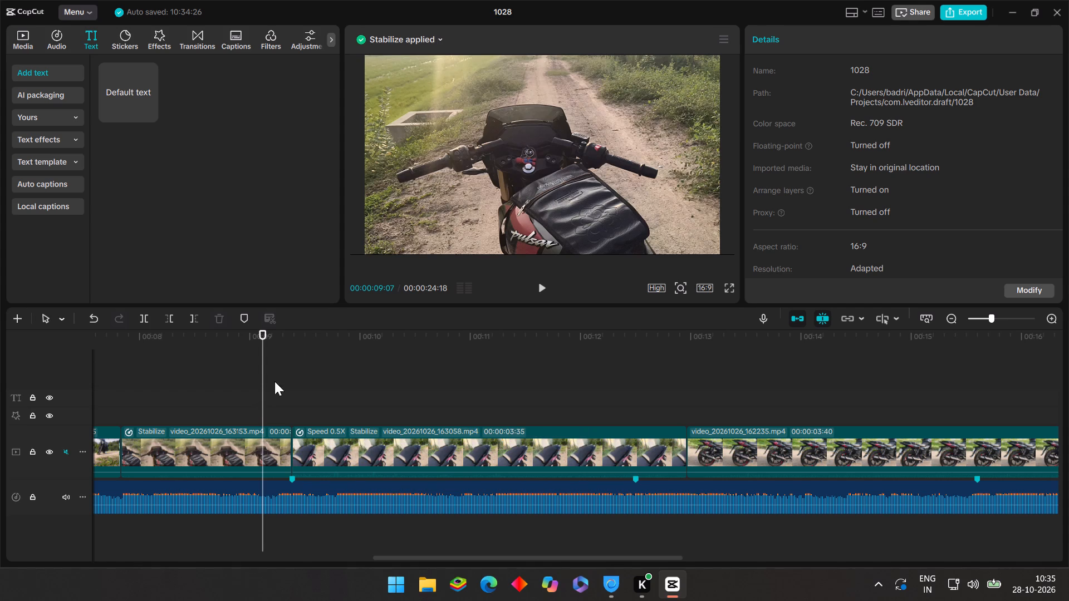
left_click(538, 283)
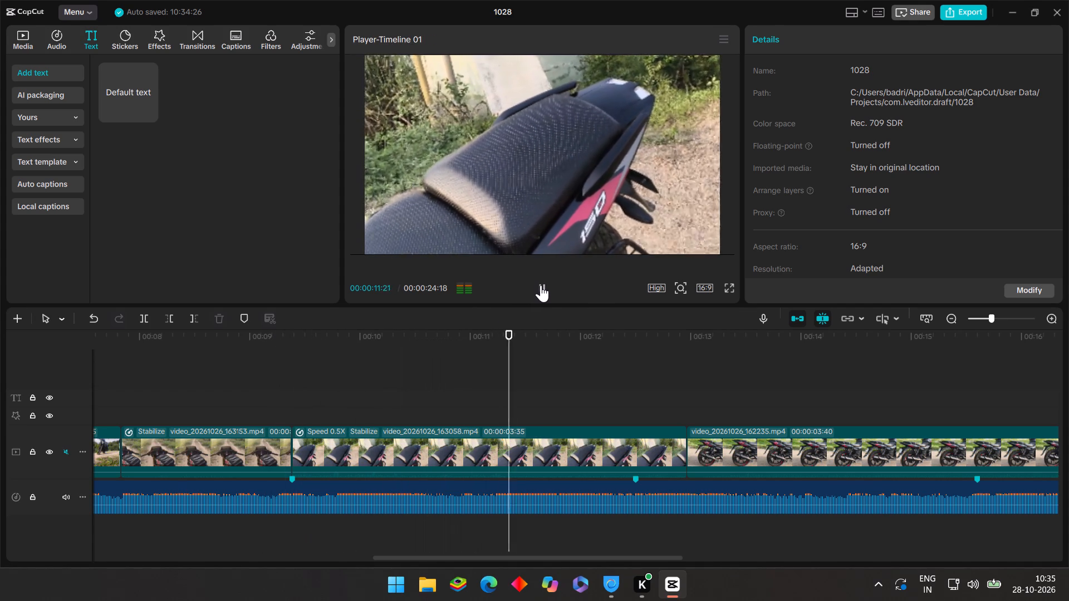
left_click(541, 285)
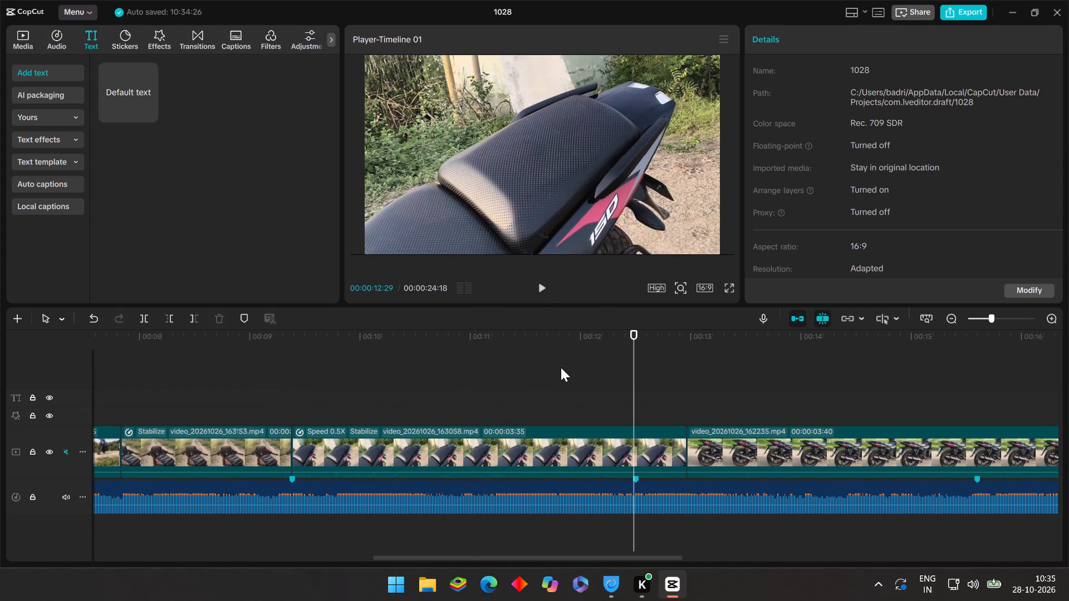
left_click(551, 385)
left_click_drag(551, 383, 253, 365)
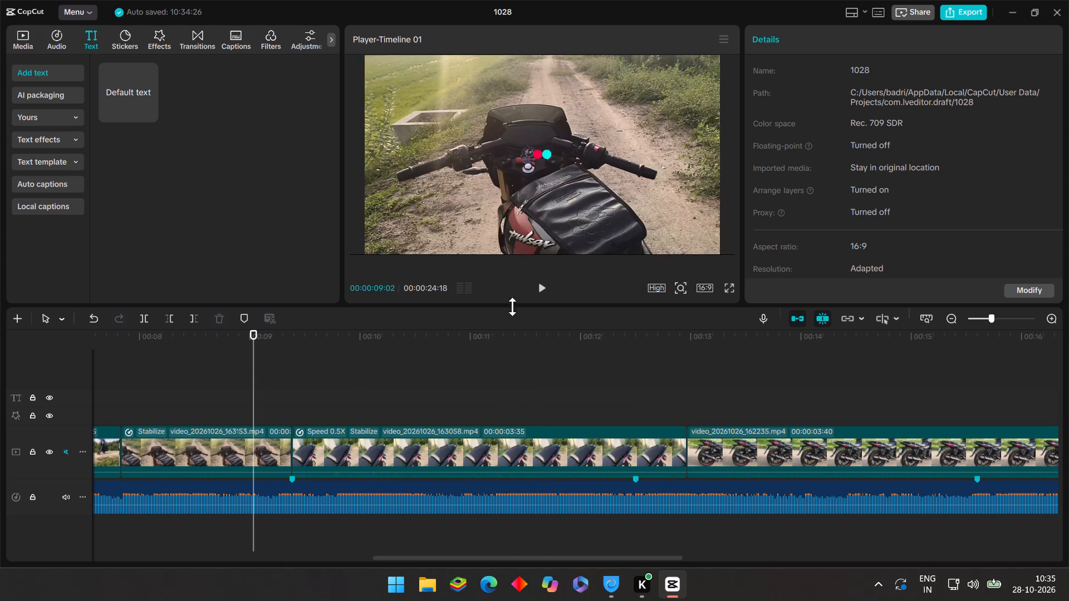
left_click(536, 284)
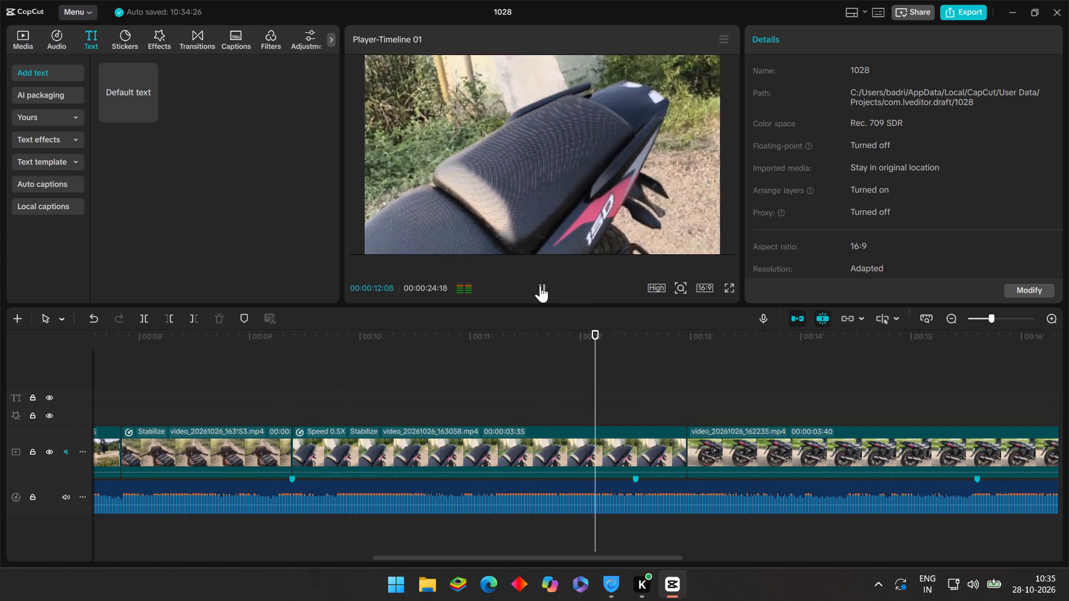
left_click(540, 285)
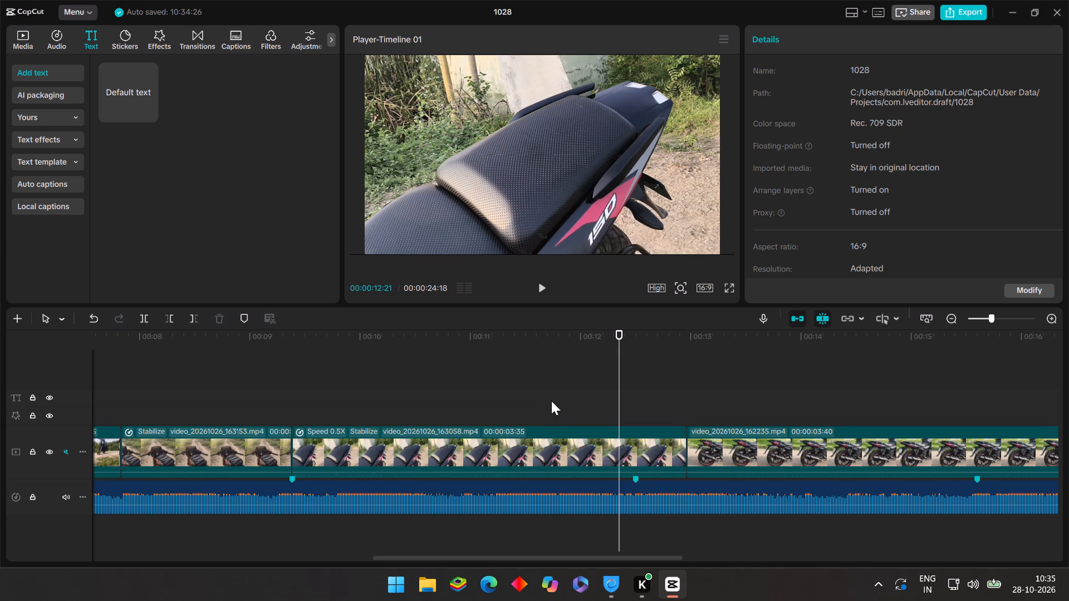
left_click(542, 279)
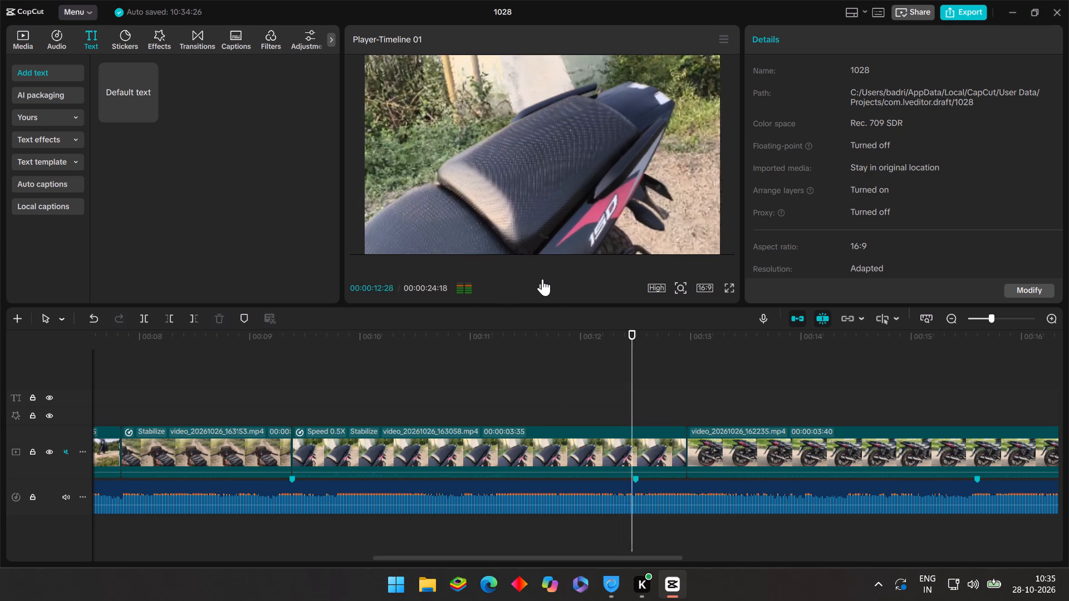
left_click(558, 367)
left_click_drag(558, 367, 513, 364)
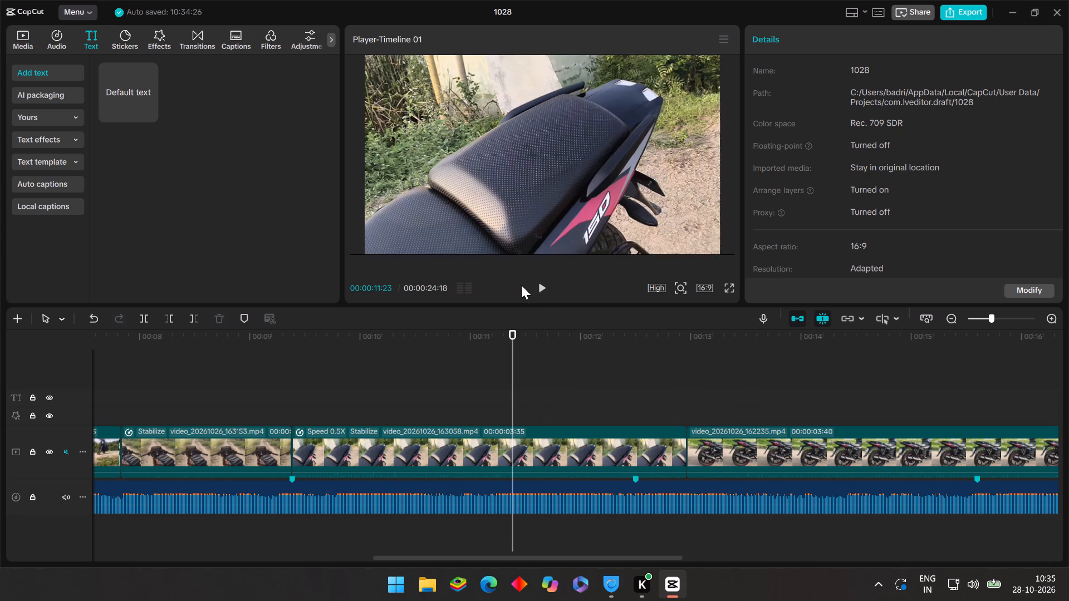
left_click(537, 288)
left_click(538, 287)
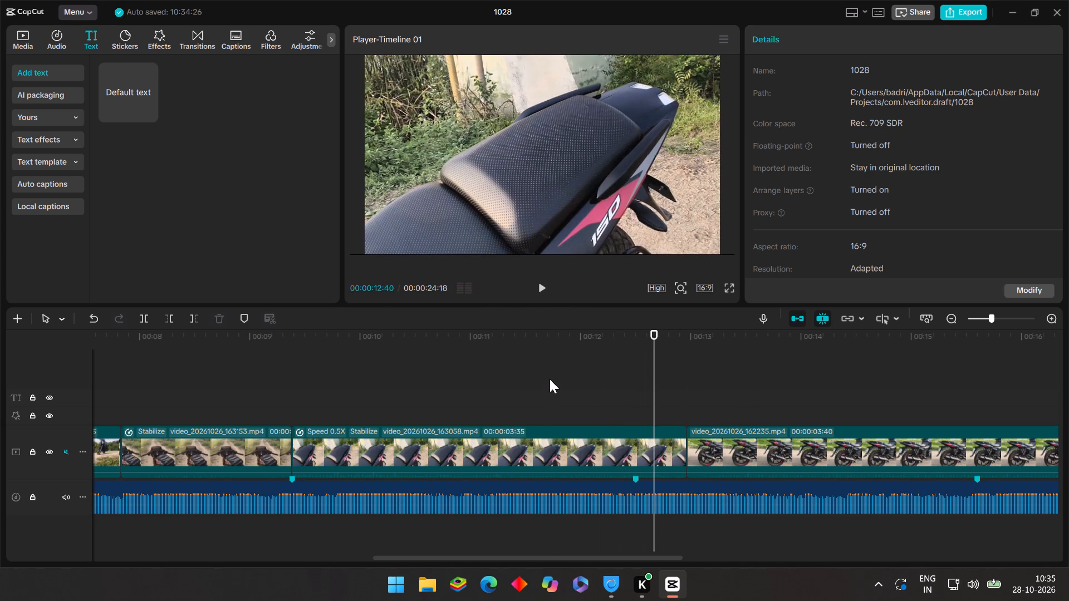
Trim off the end of the 163058 clip from 00:00:12:29, just before the beat marker.
scroll(546, 388, "up", 14, "ctrl")
left_click(553, 396)
left_click_drag(552, 396, 426, 390)
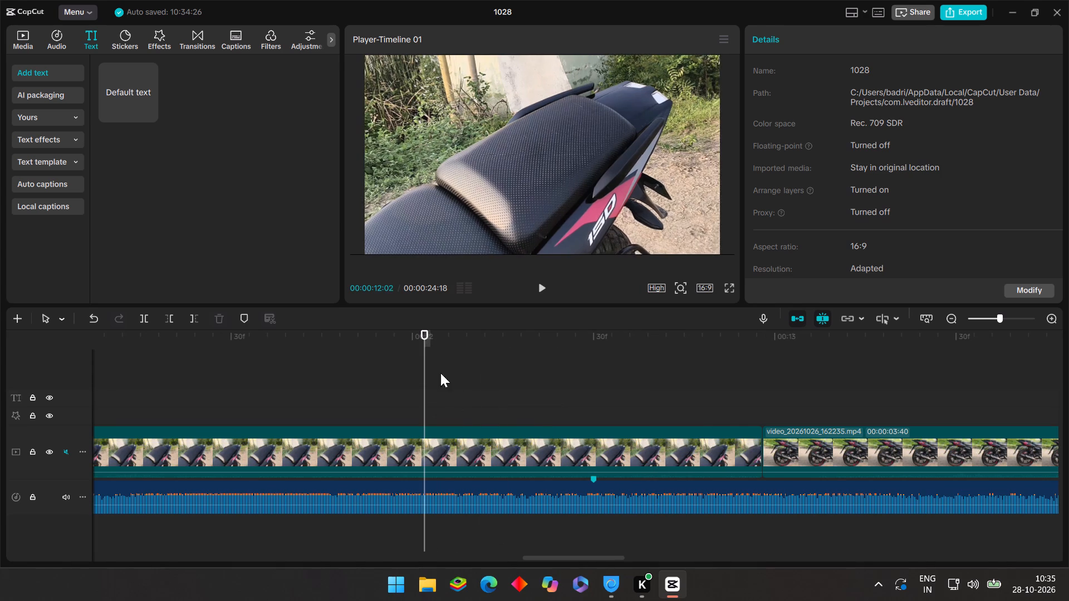
left_click(544, 289)
left_click(544, 289)
left_click(538, 377)
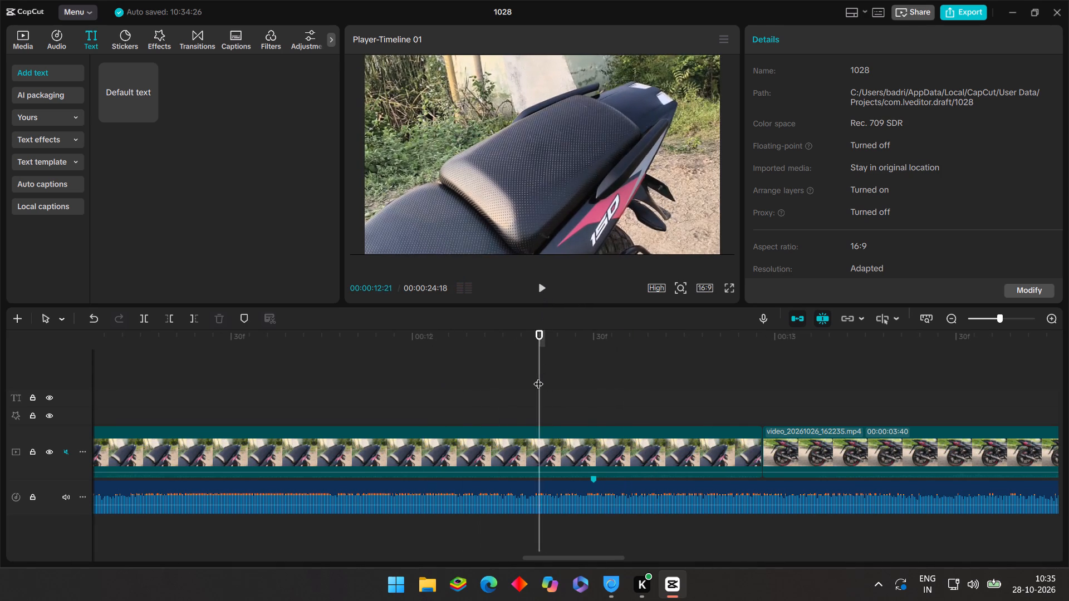
left_click_drag(538, 377, 586, 432)
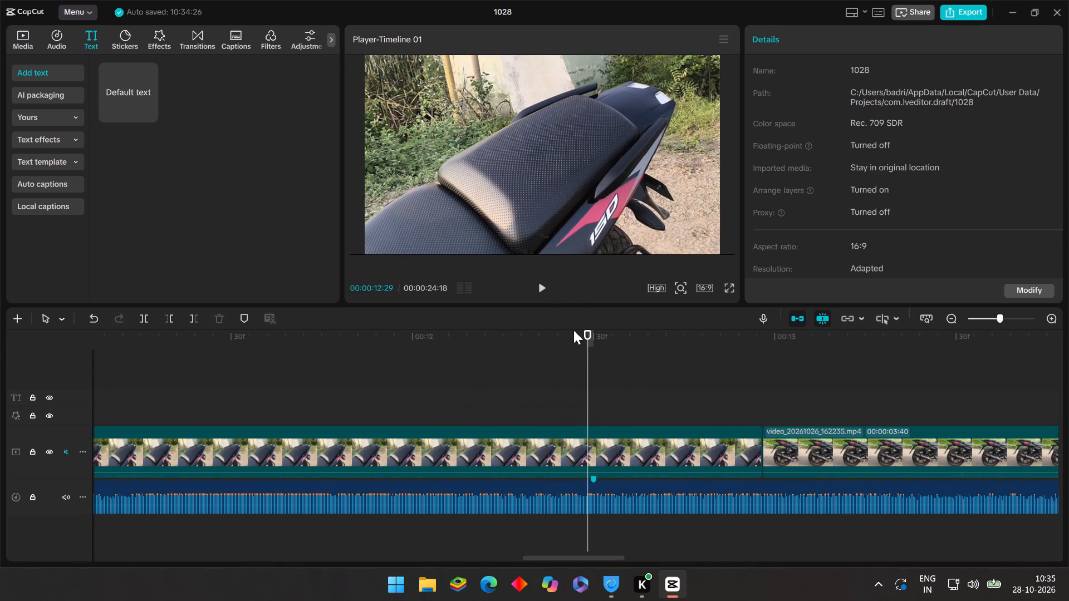
left_click(546, 293)
left_click(562, 357)
left_click_drag(564, 358, 590, 387)
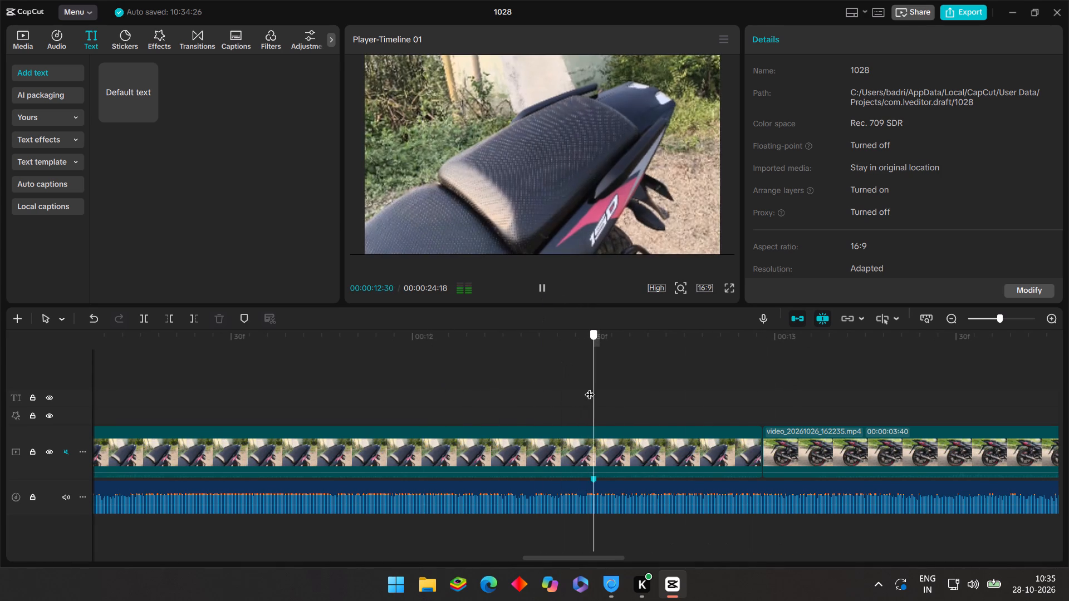
left_click_drag(590, 387, 586, 391)
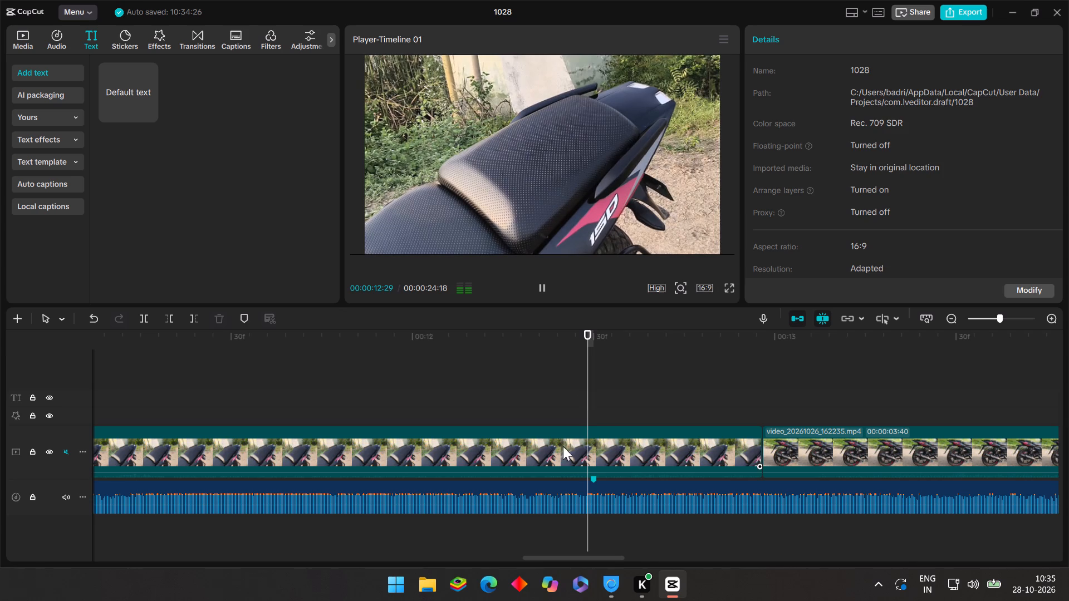
left_click(562, 454)
left_click(199, 317)
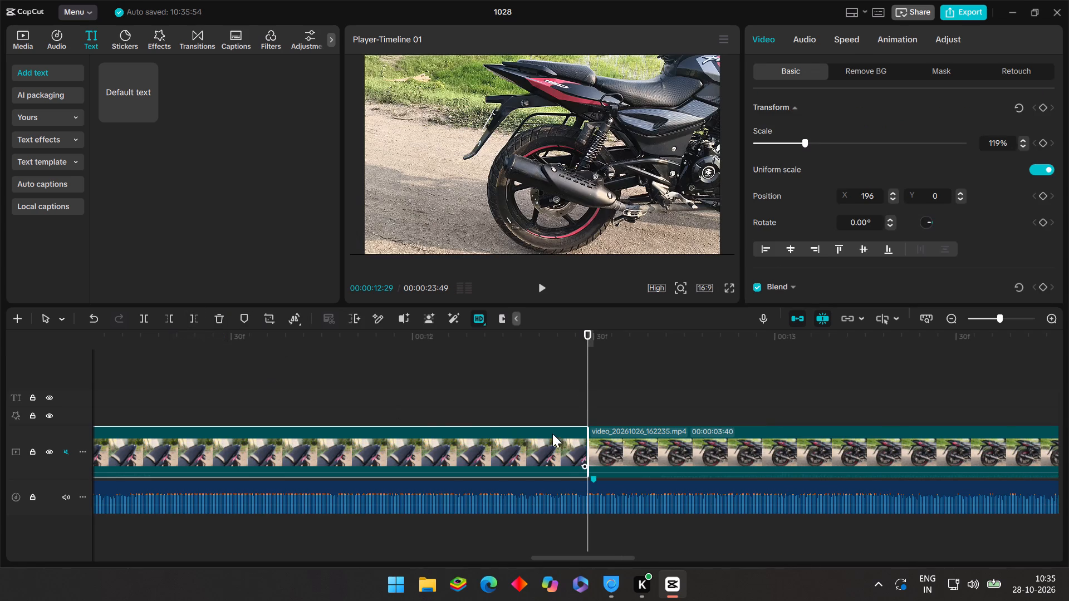
Replace the music track's Marker 05 with a new marker at 00:00:12:29, on the cut into the 162235 clip.
right_click(595, 479)
left_click(606, 497)
left_click(575, 497)
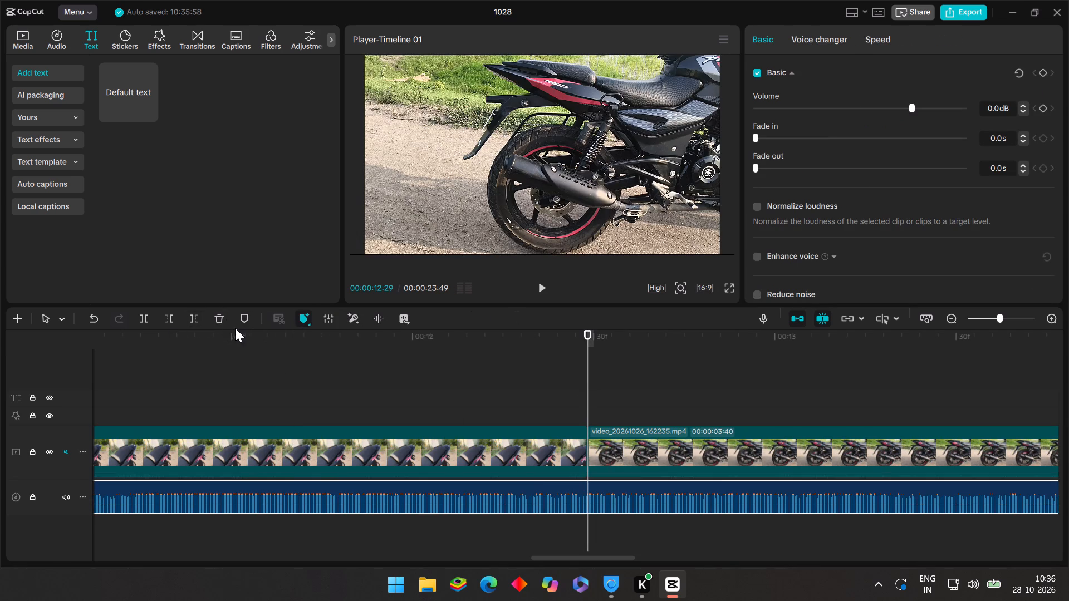
left_click(246, 318)
Play across the cut from the 163058 clip into the 162235 clip, and scrub through the 162235 and 162047 clips.
left_click(506, 402)
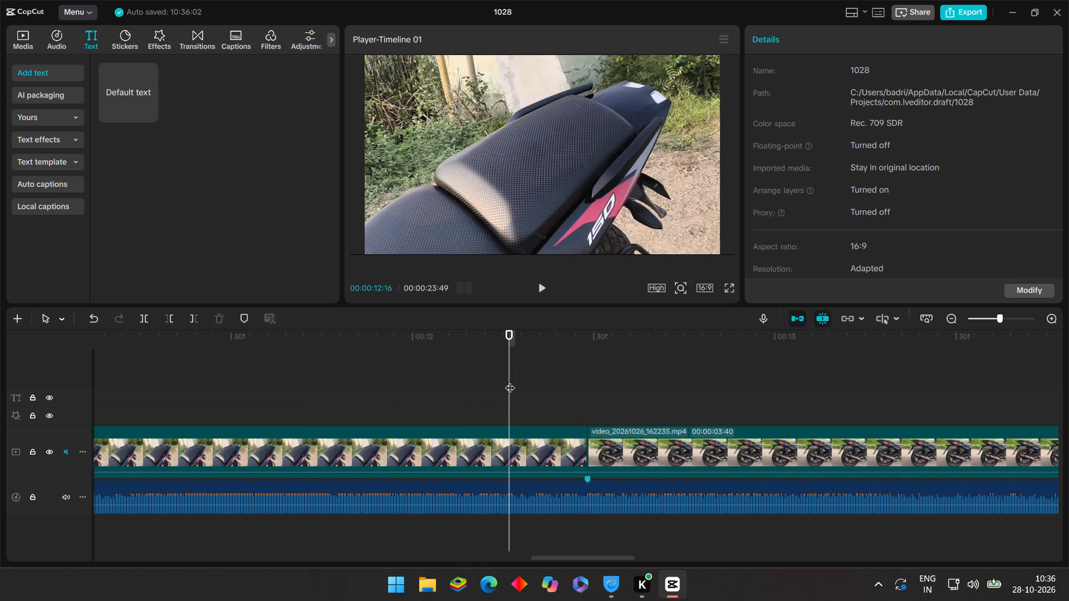
left_click(547, 294)
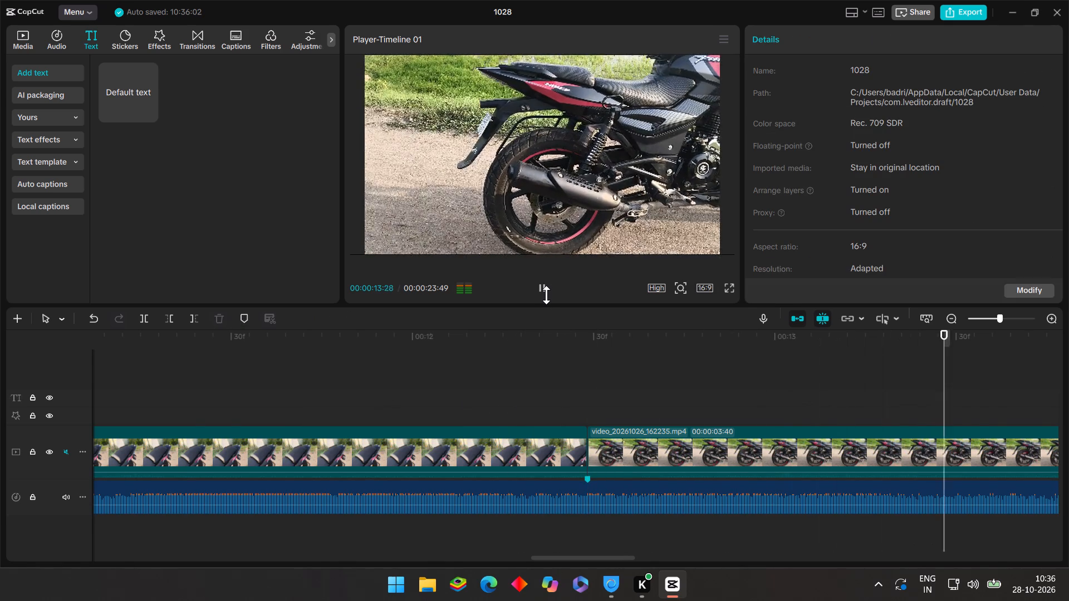
left_click(546, 295)
left_click(306, 401)
left_click_drag(306, 401, 464, 425)
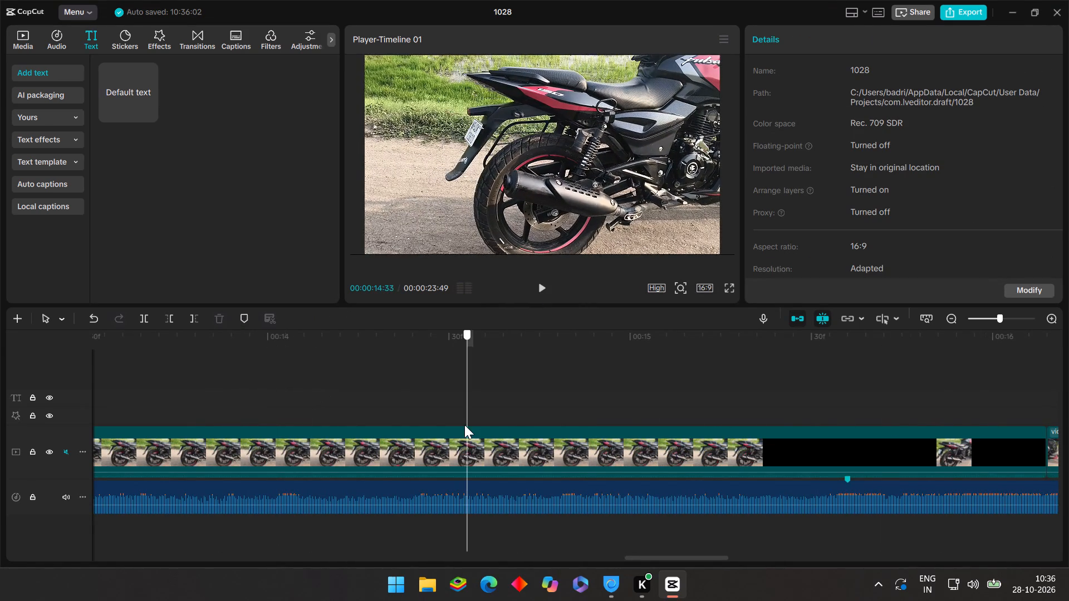
left_click_drag(464, 425, 709, 442)
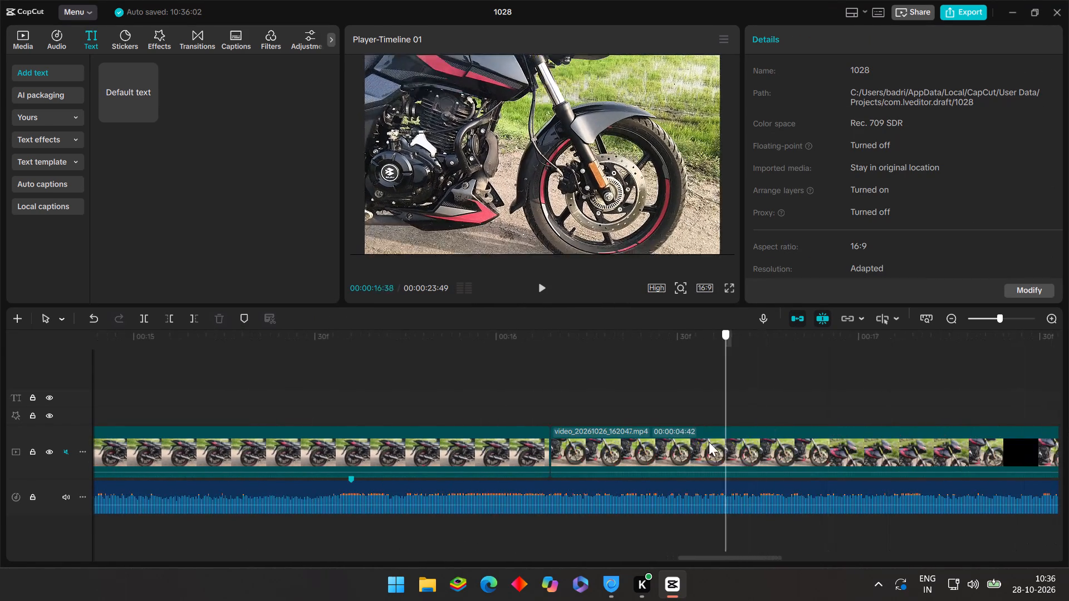
left_click_drag(709, 442, 563, 447)
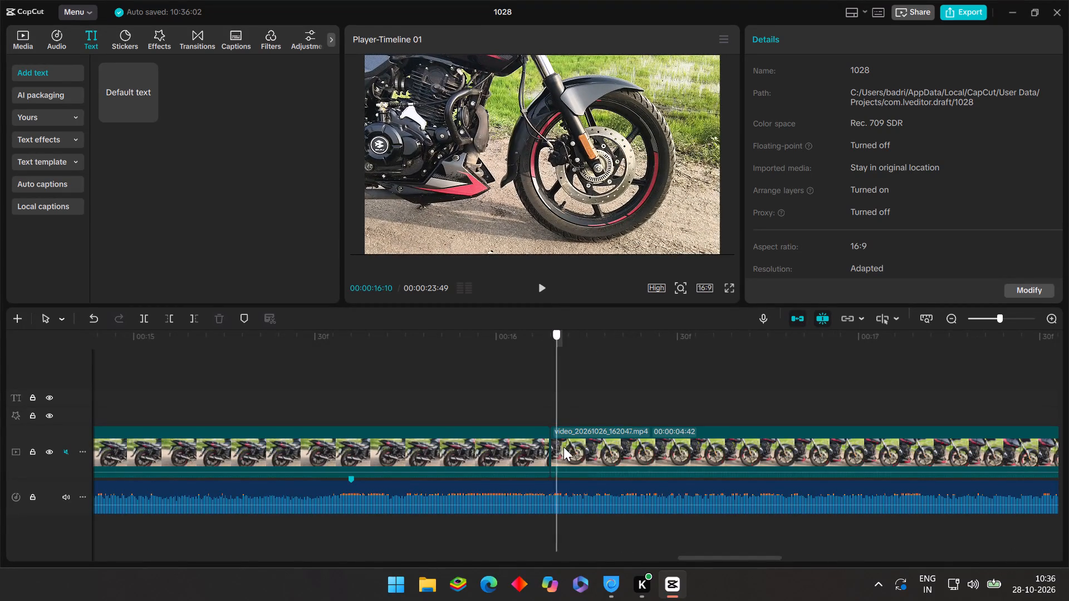
left_click_drag(563, 447, 609, 444)
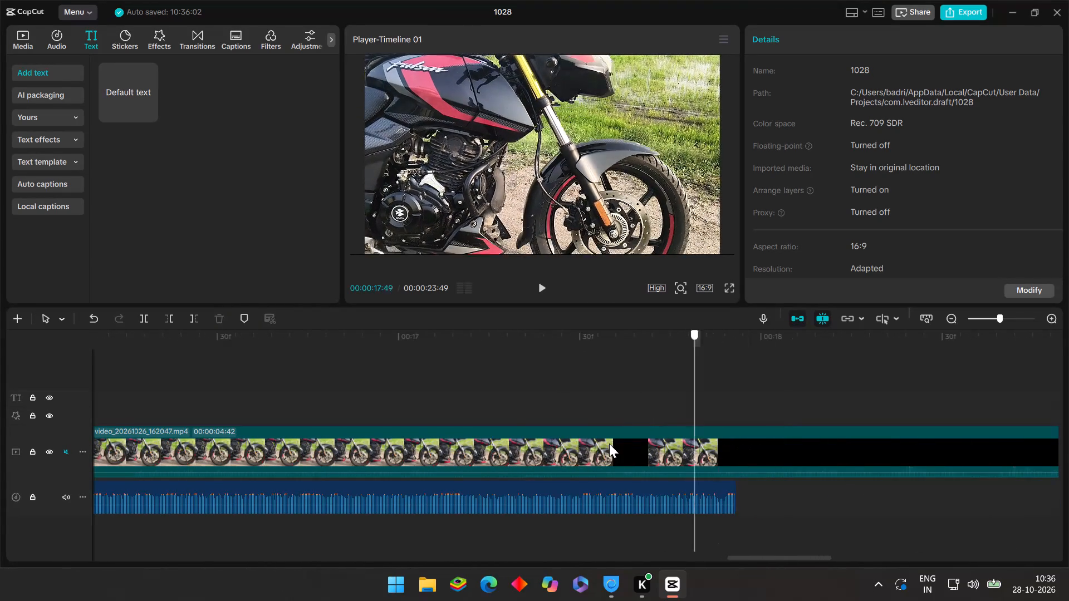
left_click_drag(609, 444, 0, 462)
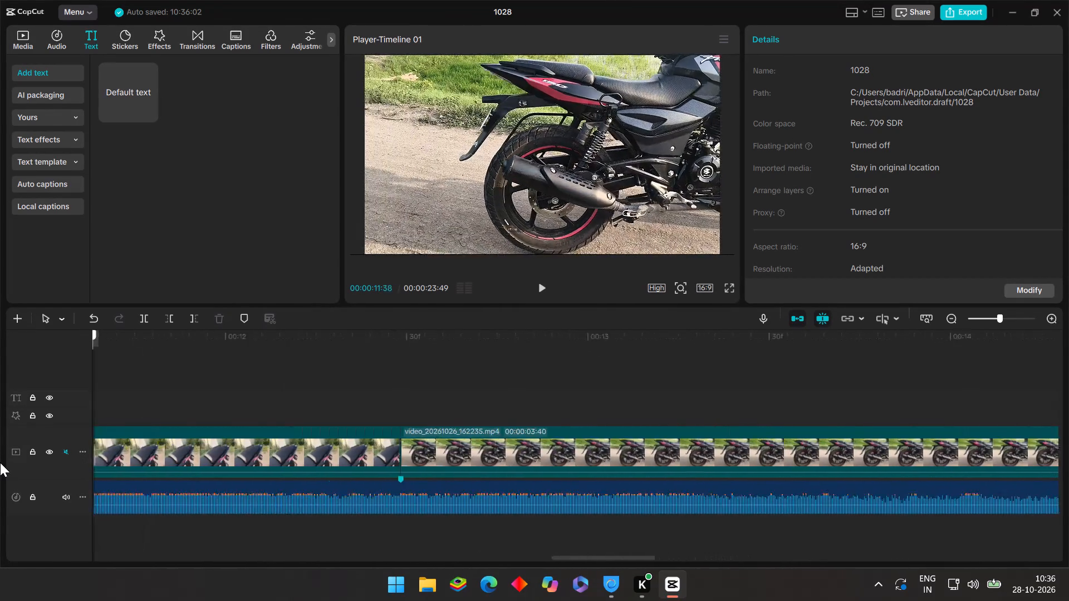
left_click_drag(0, 462, 0, 463)
Extend the "It's God plan !" text to the end of the Blur effect and the opening freeze clip.
scroll(0, 466, "down", 8, "ctrl")
scroll(5, 542, "down", 5, "ctrl")
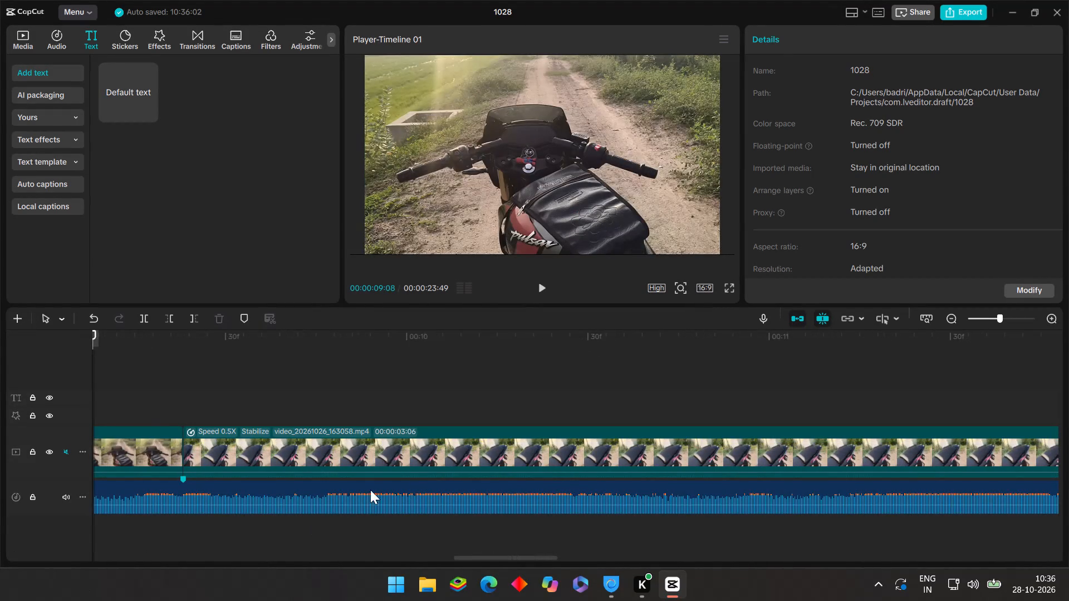
scroll(377, 404, "down", 13, "ctrl")
left_click(371, 402)
left_click_drag(371, 402, 366, 406)
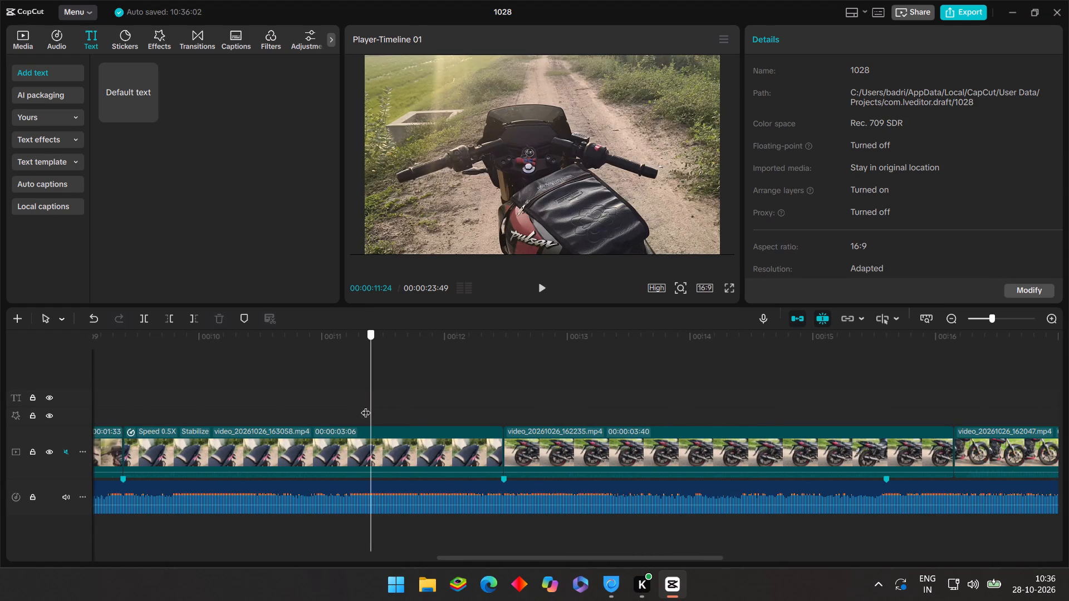
left_click_drag(366, 406, 0, 421)
left_click(626, 368)
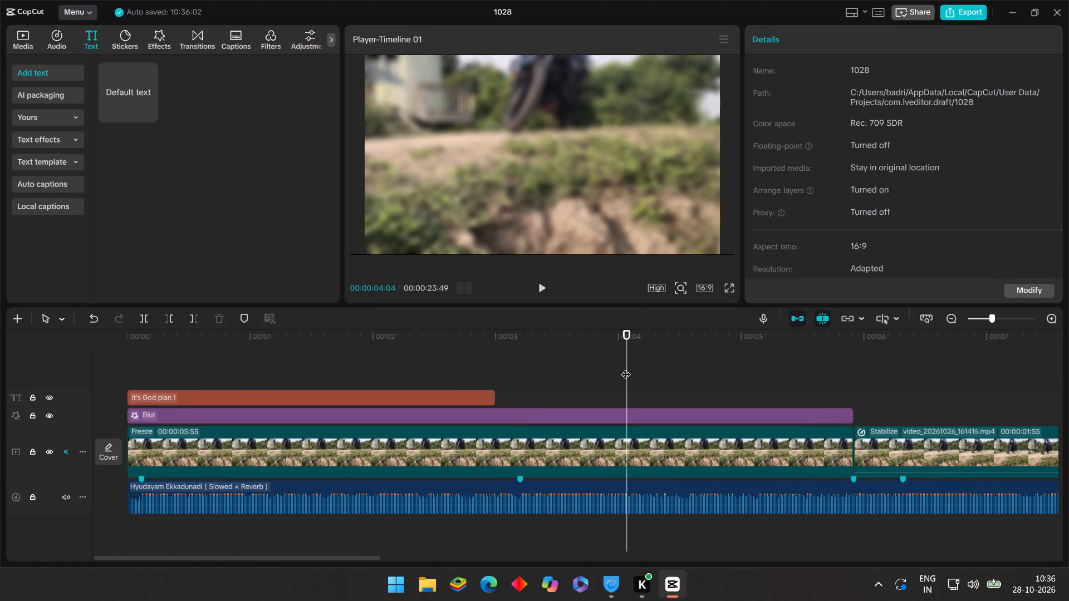
left_click_drag(626, 367, 376, 364)
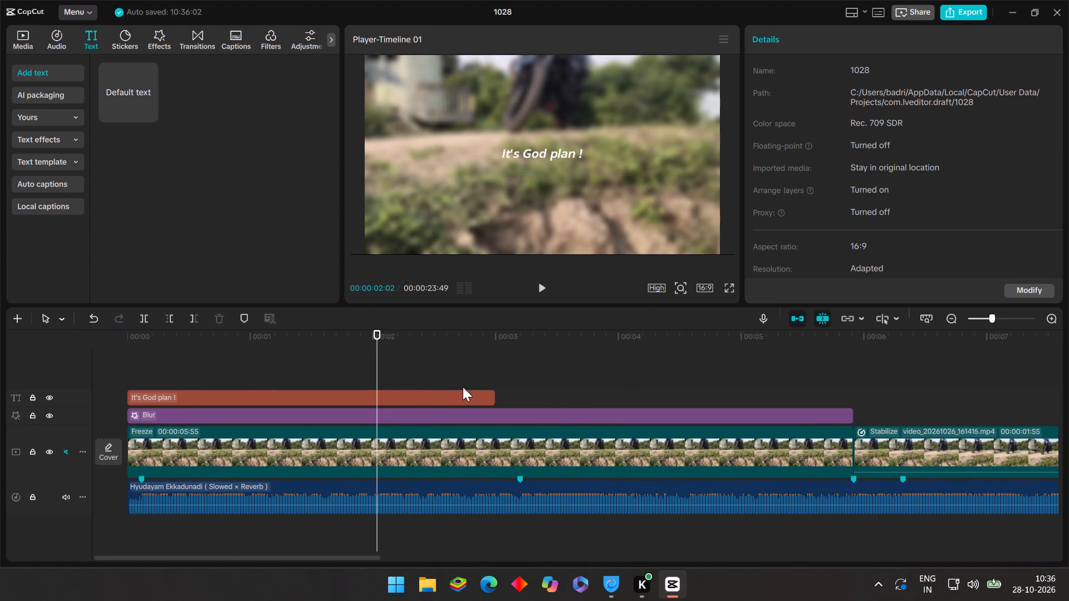
left_click(467, 397)
left_click_drag(496, 397, 821, 422)
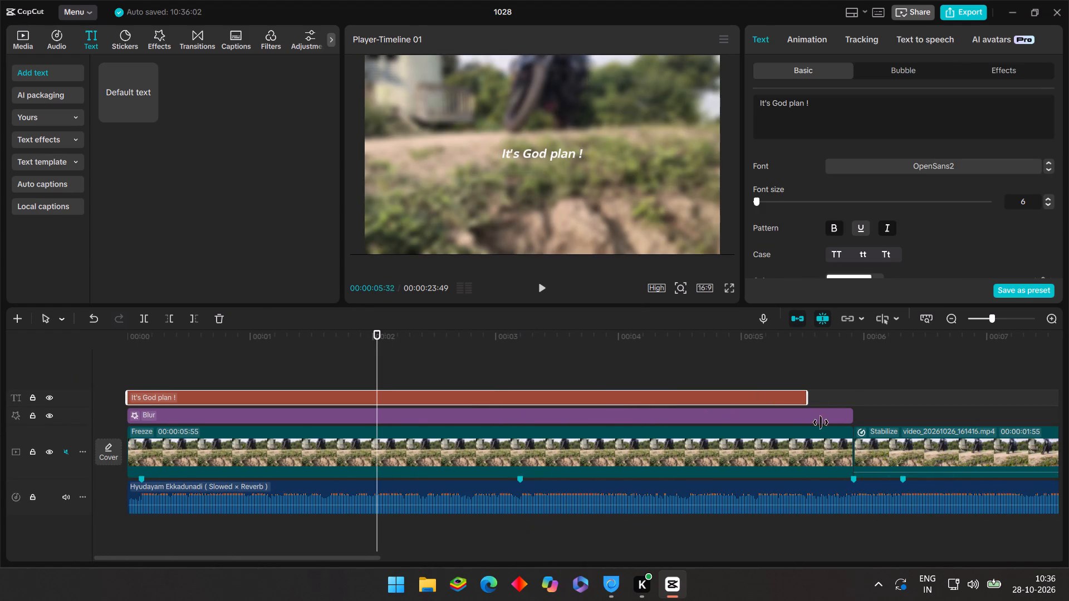
left_click_drag(821, 422, 855, 426)
Play from 00:00:04:32 in the blurred opening into the 162235 clip to review the extended title and the cuts.
left_click(713, 373)
left_click_drag(713, 373, 685, 385)
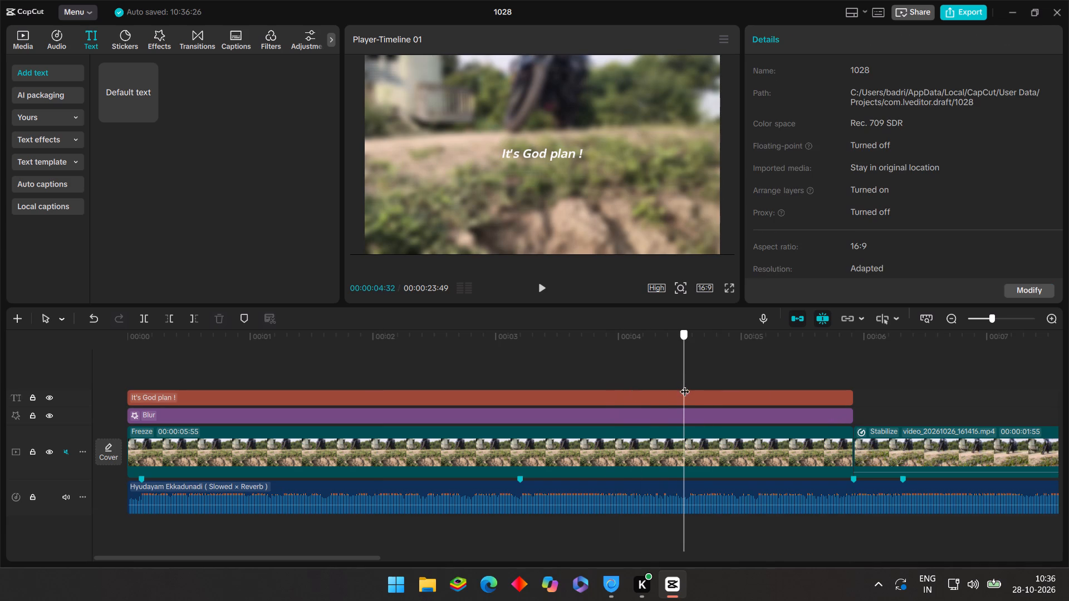
left_click_drag(685, 385, 683, 383)
left_click(533, 278)
left_click(540, 292)
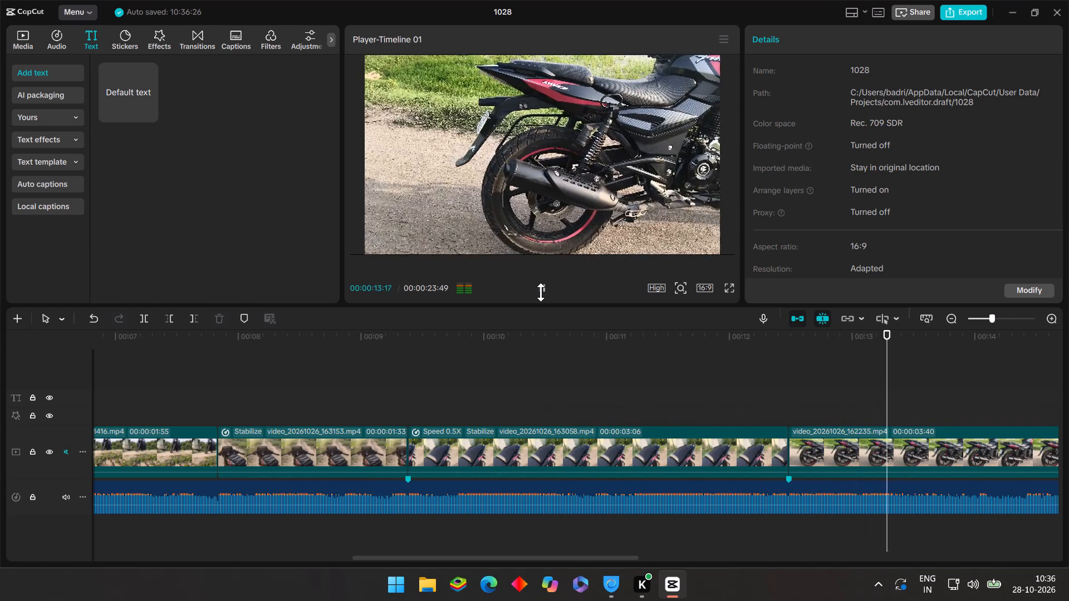
Play from 00:00:13:17 in the 162235 clip into the 162047 clip, and scrub around the end of the music track.
left_click(541, 292)
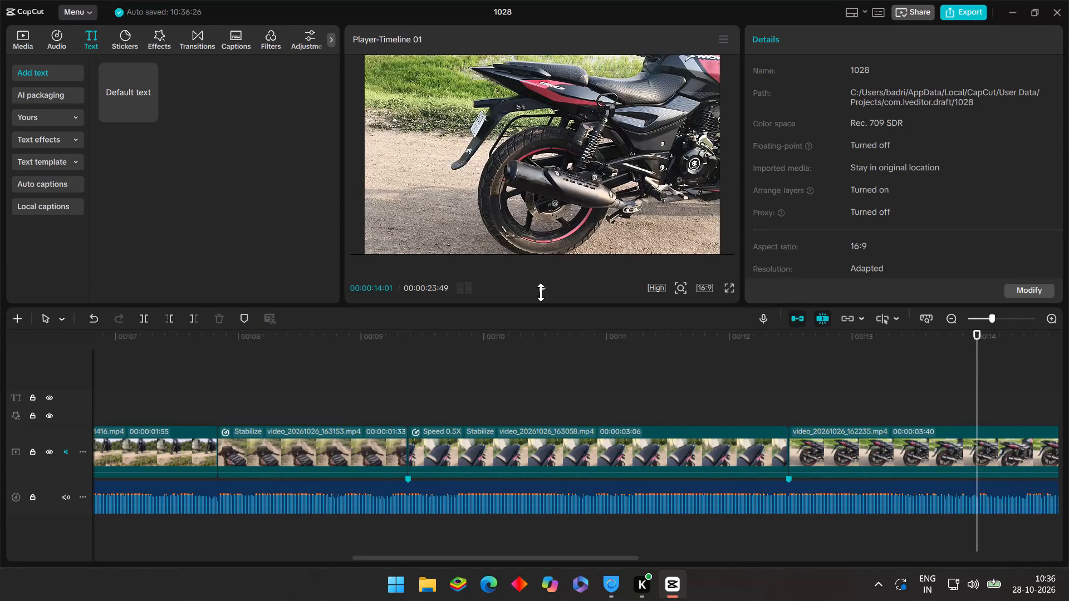
left_click(541, 292)
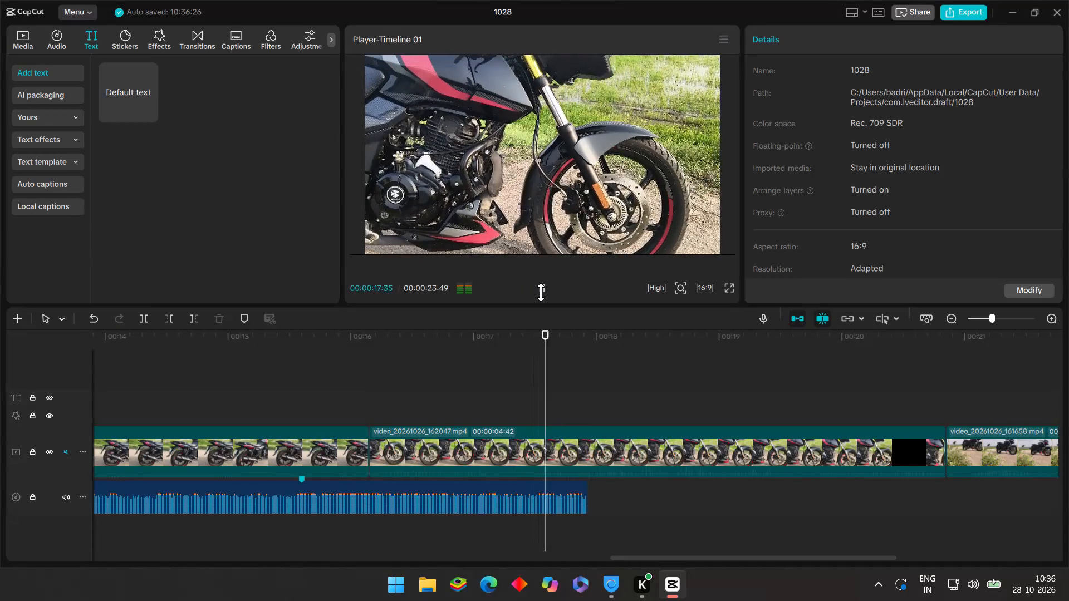
left_click(541, 292)
left_click(637, 375)
left_click_drag(636, 373, 644, 373)
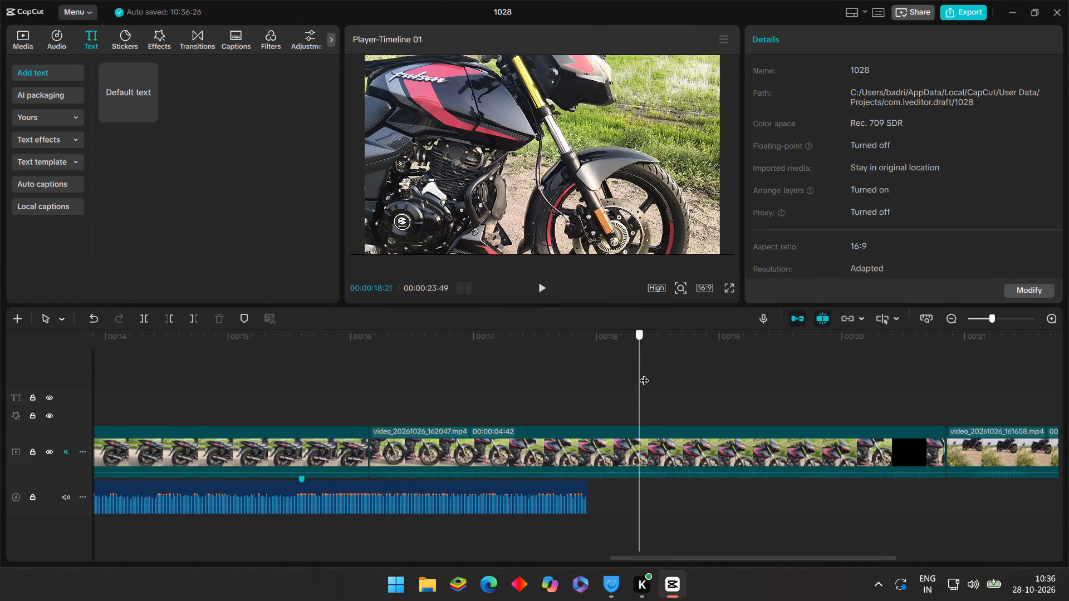
left_click_drag(644, 373, 578, 462)
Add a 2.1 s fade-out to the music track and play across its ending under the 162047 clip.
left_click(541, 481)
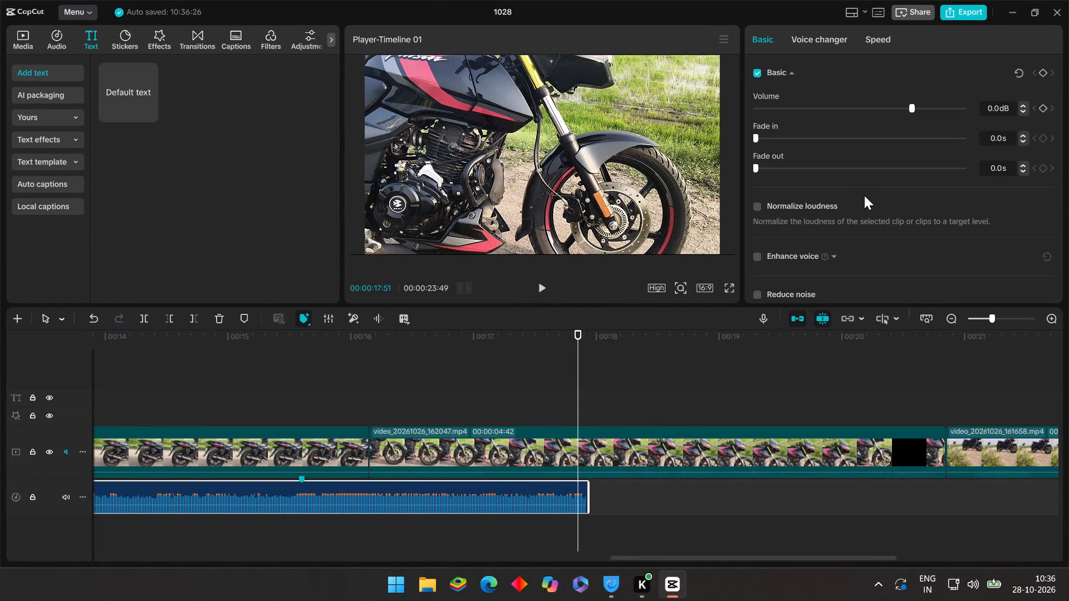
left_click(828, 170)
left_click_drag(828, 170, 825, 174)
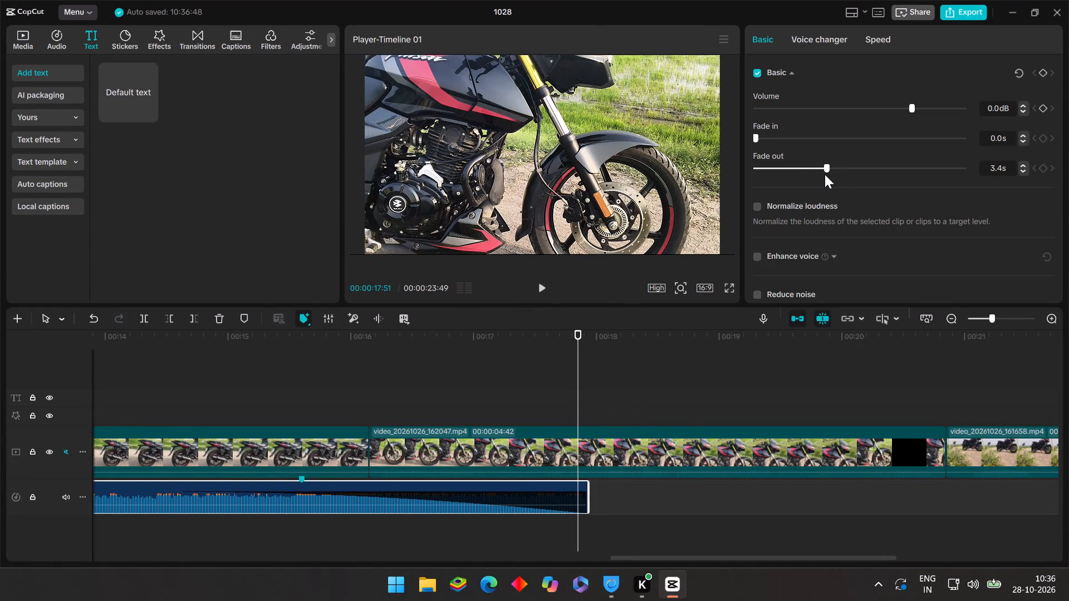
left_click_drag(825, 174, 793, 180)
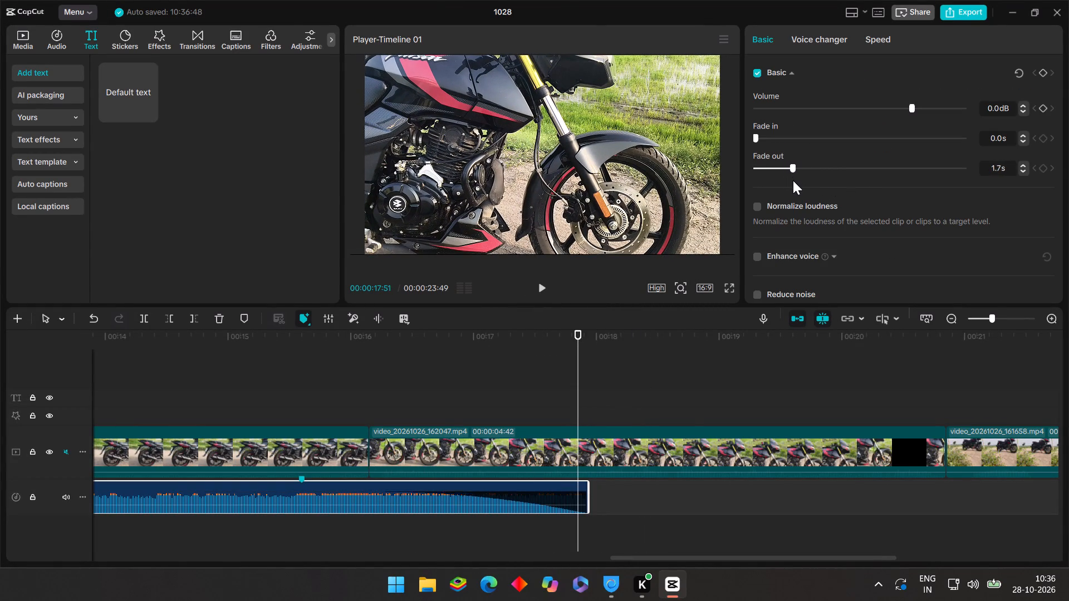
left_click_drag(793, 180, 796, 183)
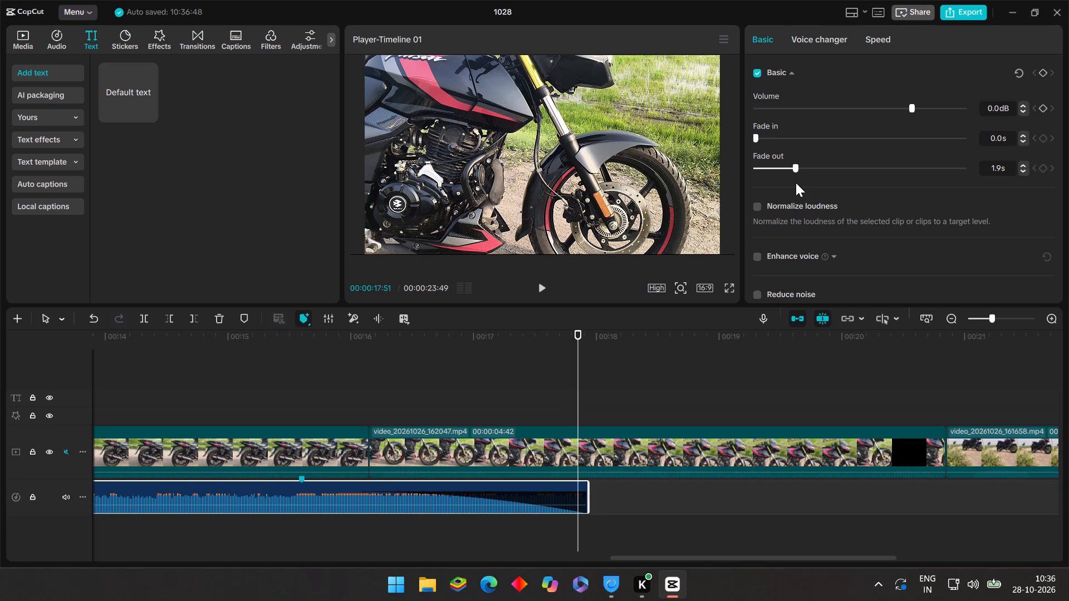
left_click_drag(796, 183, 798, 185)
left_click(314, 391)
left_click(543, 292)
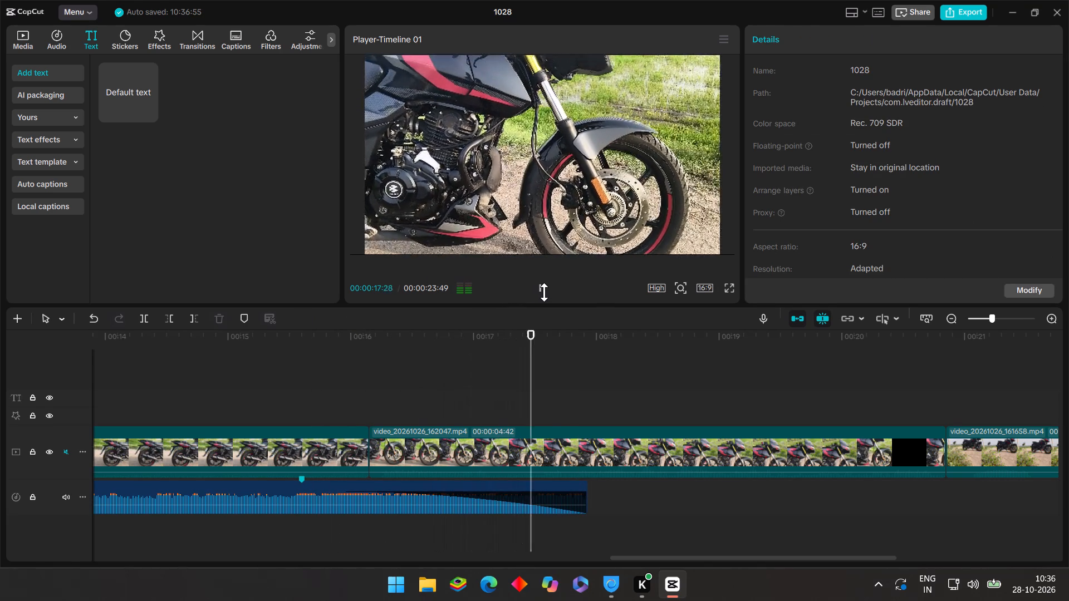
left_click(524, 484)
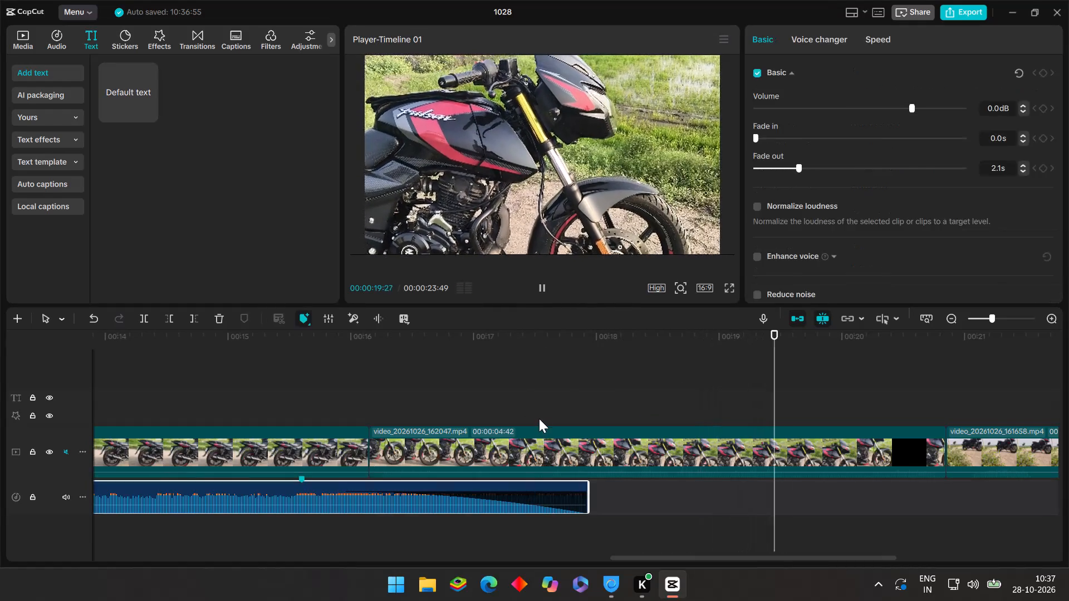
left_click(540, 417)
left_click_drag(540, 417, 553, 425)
Raise the music track's volume to 3.1 dB and set its fade-out to 1.7 s.
left_click(570, 504)
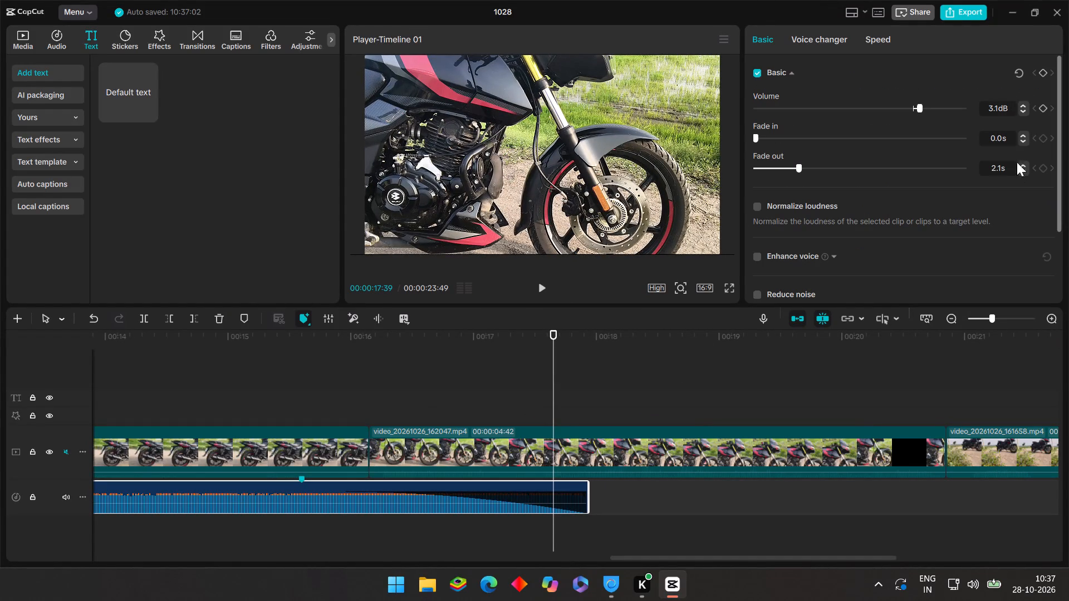
triple_click(1024, 172)
triple_click(1024, 172)
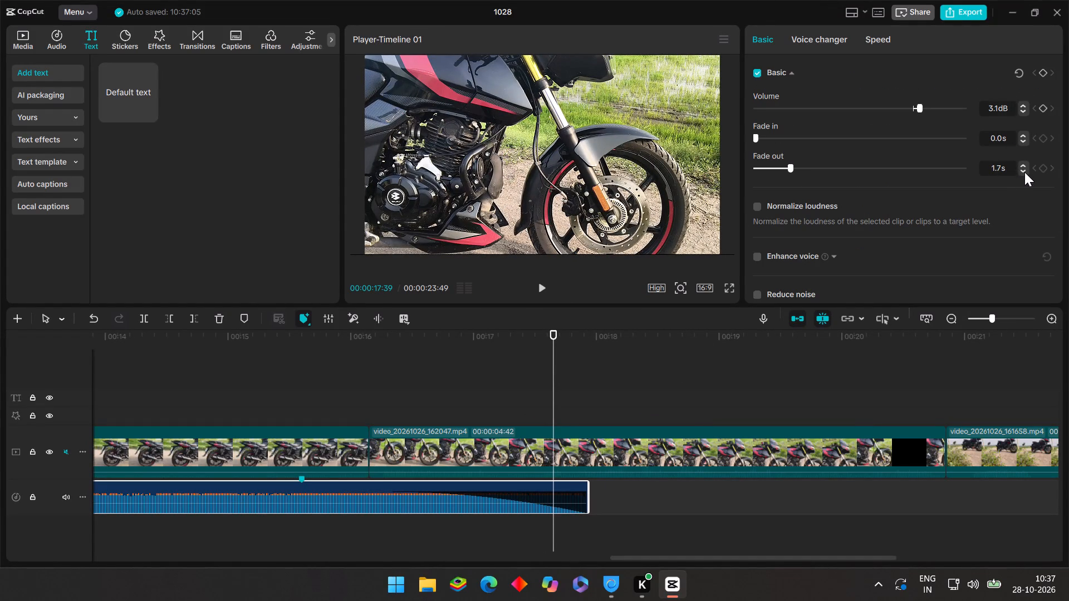
Play back the music's fade-out, and scrub through the 162047 and 161658 clips to the end of the video.
left_click(381, 393)
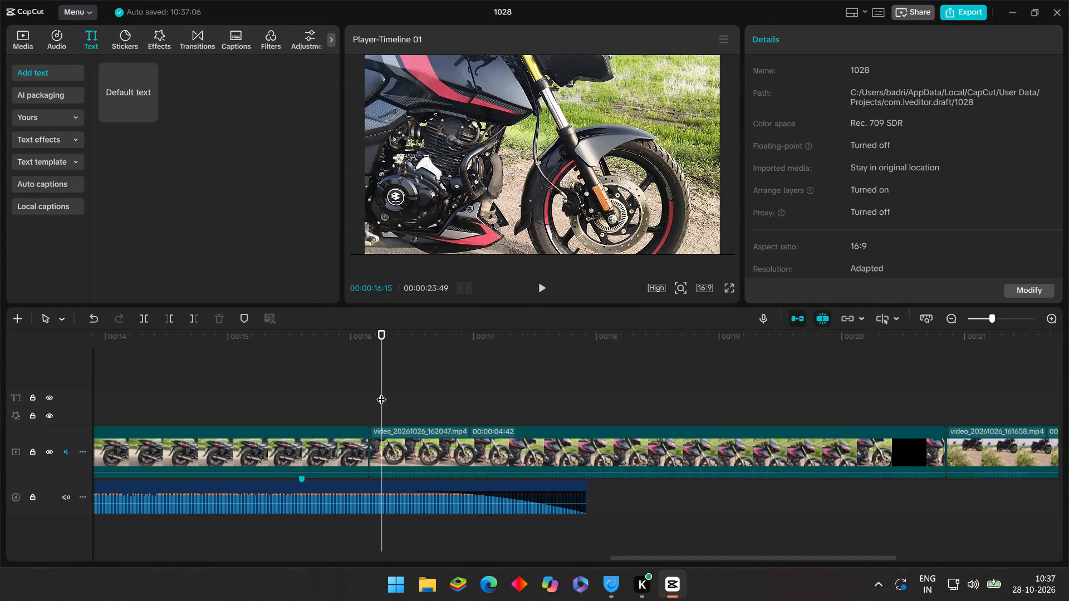
left_click_drag(381, 392, 244, 401)
left_click(547, 289)
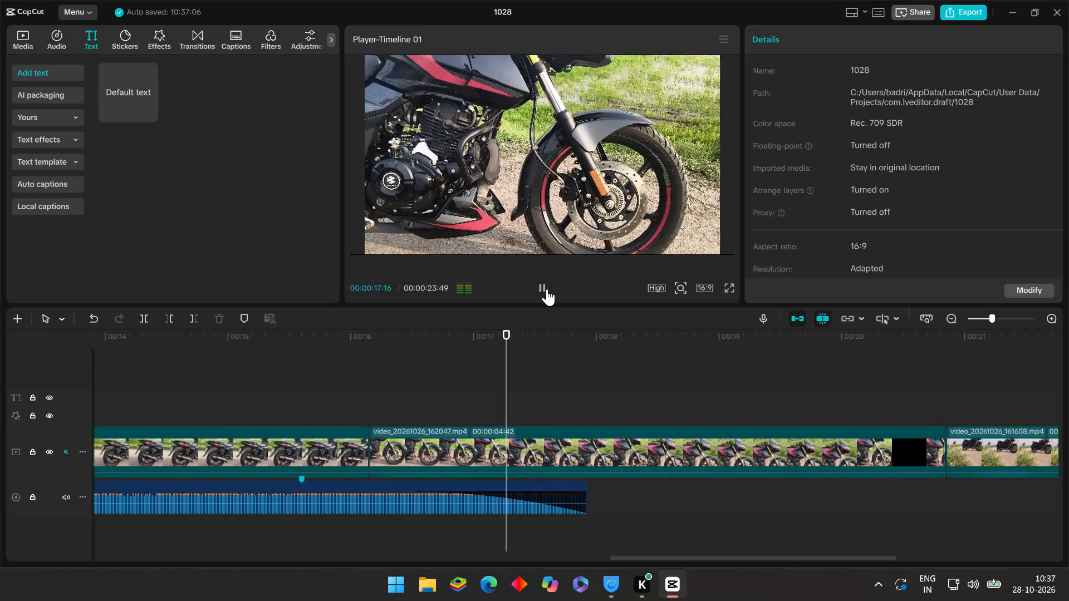
left_click(532, 360)
left_click_drag(532, 360, 558, 364)
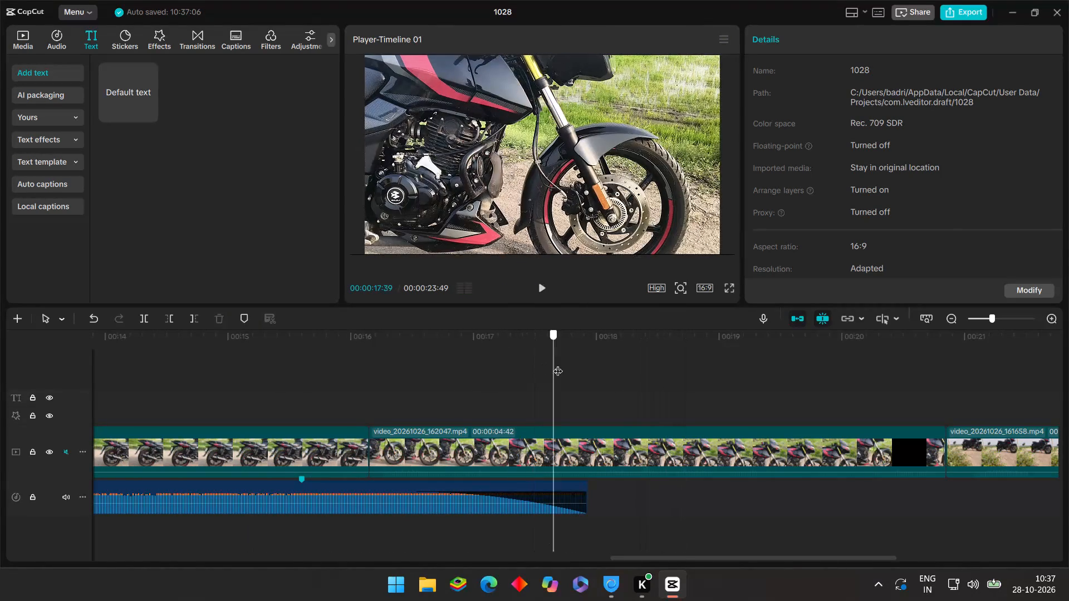
left_click_drag(558, 364, 464, 311)
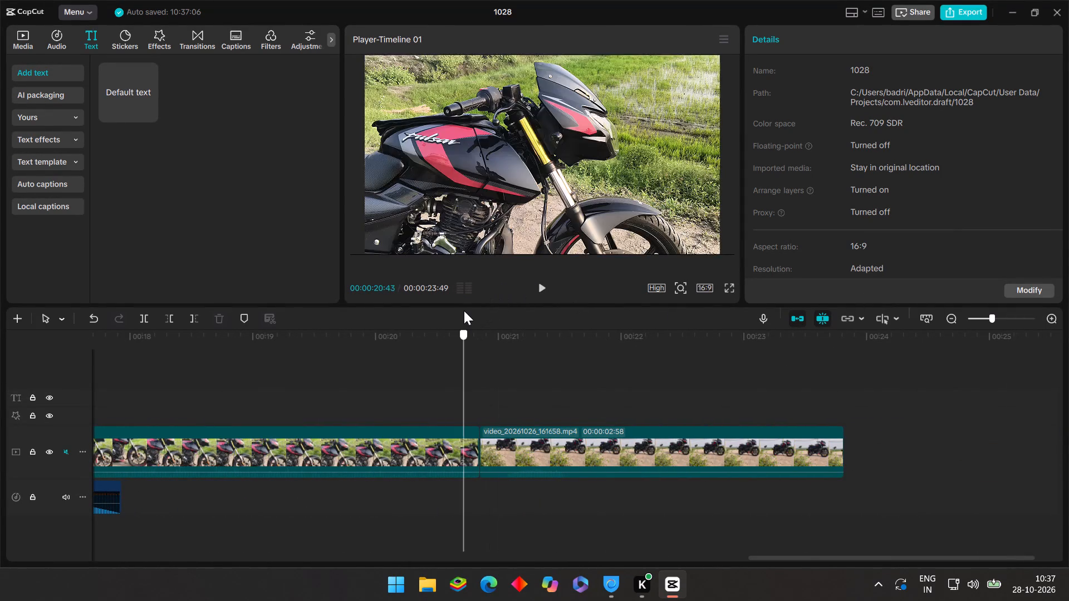
left_click_drag(464, 311, 714, 327)
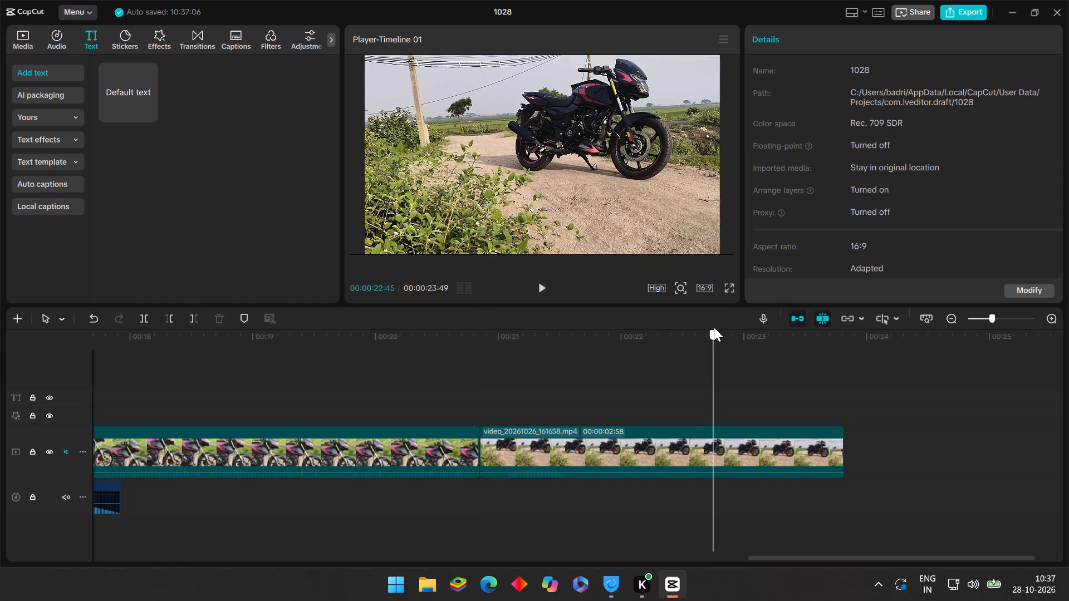
left_click_drag(714, 327, 490, 323)
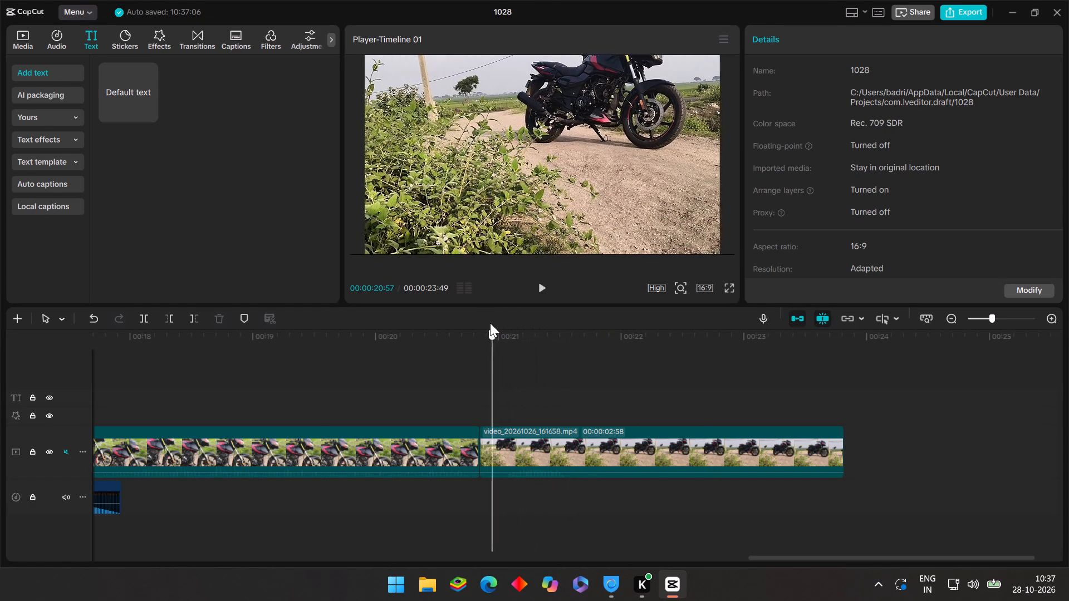
left_click_drag(490, 323, 843, 345)
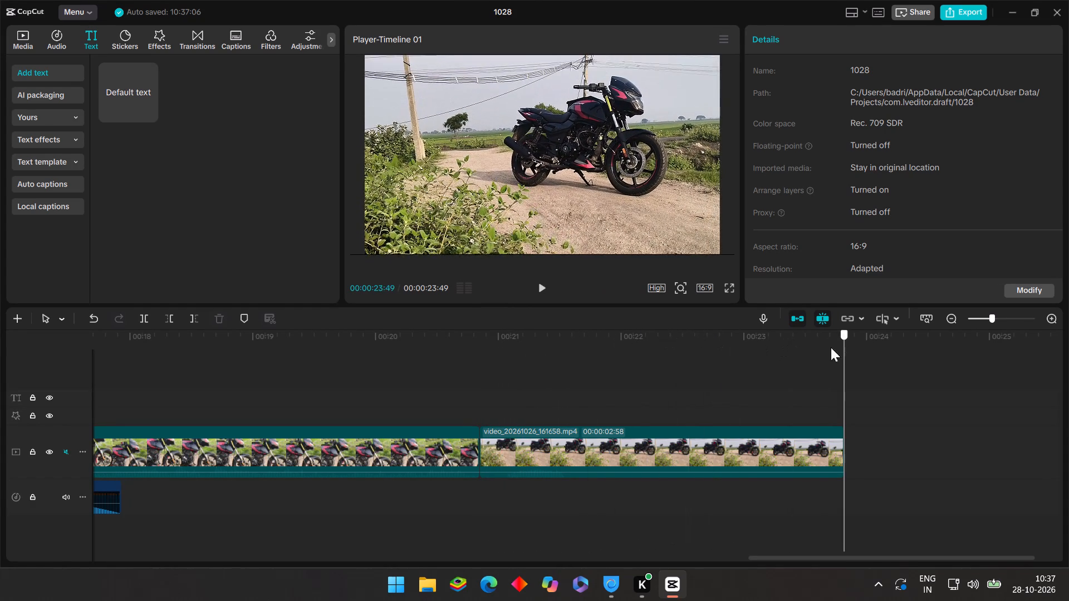
Look through the basic LUT, color and lightness adjustments of the final 161658 clip.
left_click(601, 449)
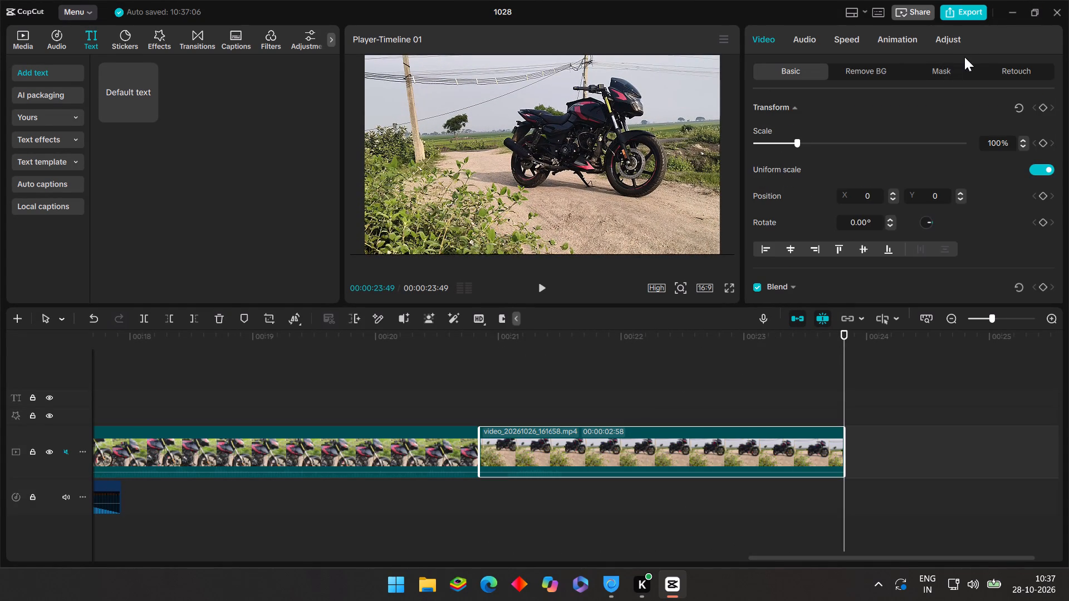
left_click(958, 44)
scroll(883, 132, "down", 2)
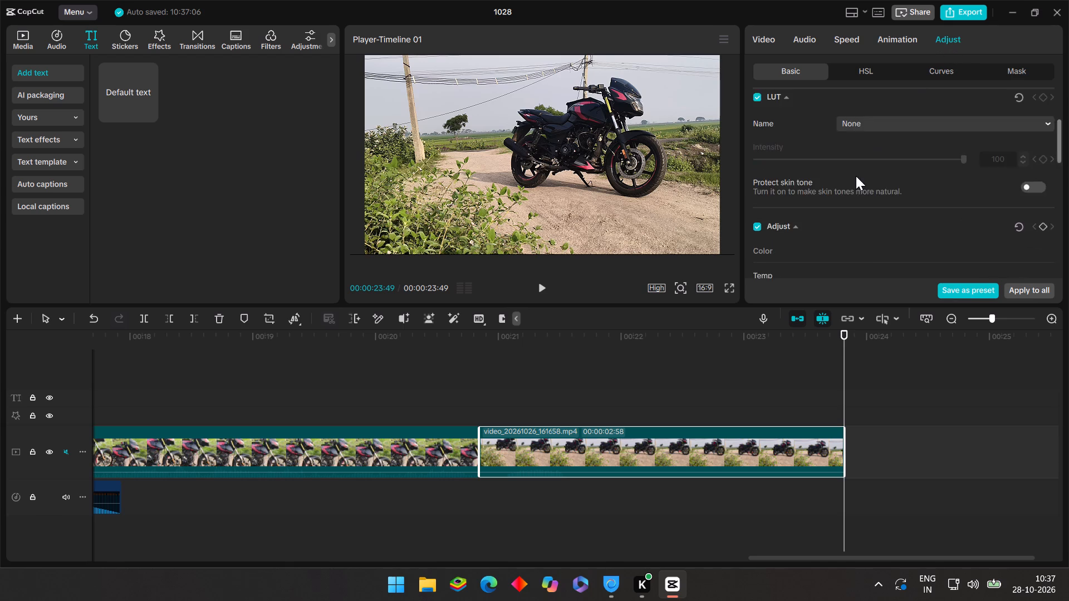
scroll(856, 176, "down", 1)
scroll(831, 169, "up", 5)
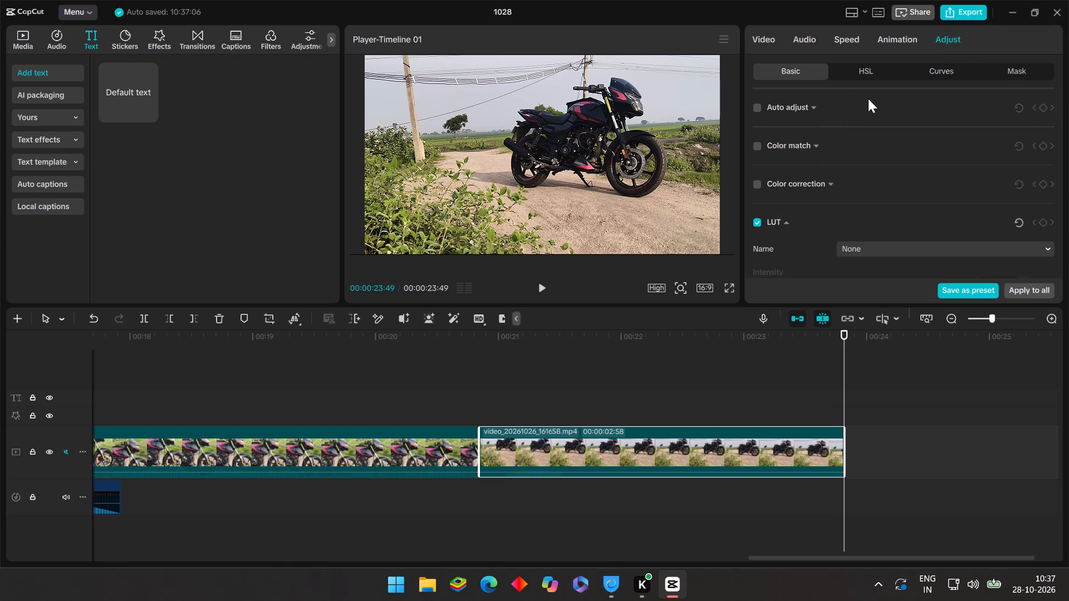
scroll(880, 135, "down", 1)
scroll(840, 170, "down", 1)
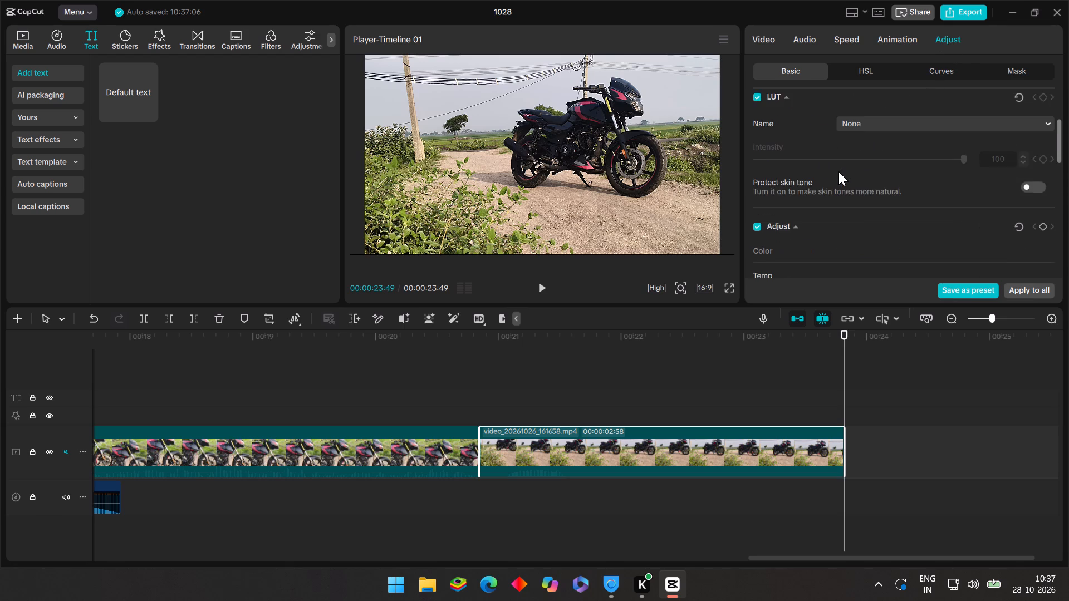
scroll(838, 171, "down", 3)
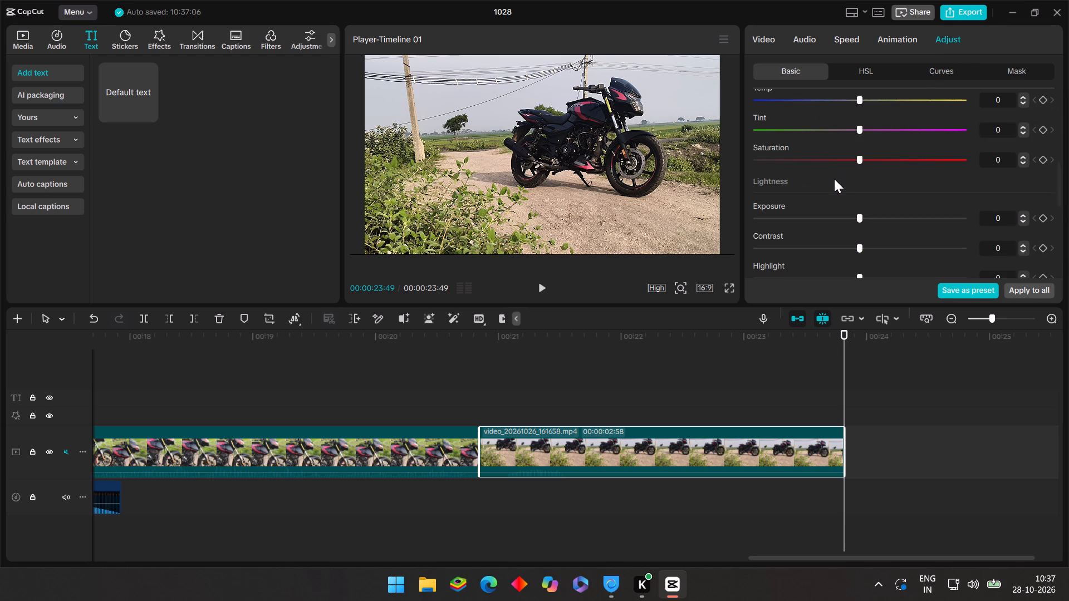
scroll(834, 179, "down", 3)
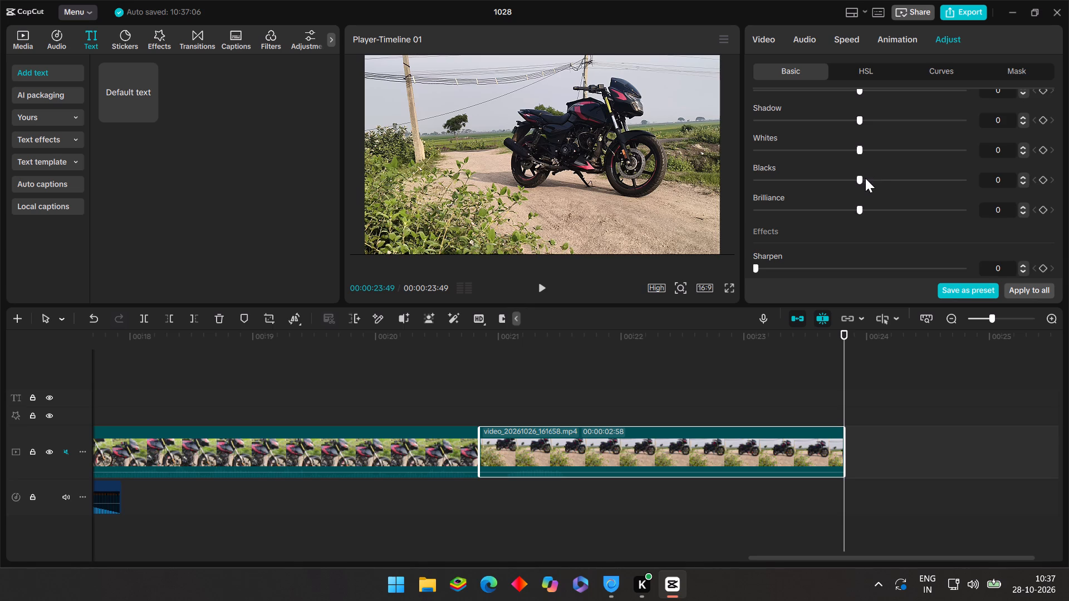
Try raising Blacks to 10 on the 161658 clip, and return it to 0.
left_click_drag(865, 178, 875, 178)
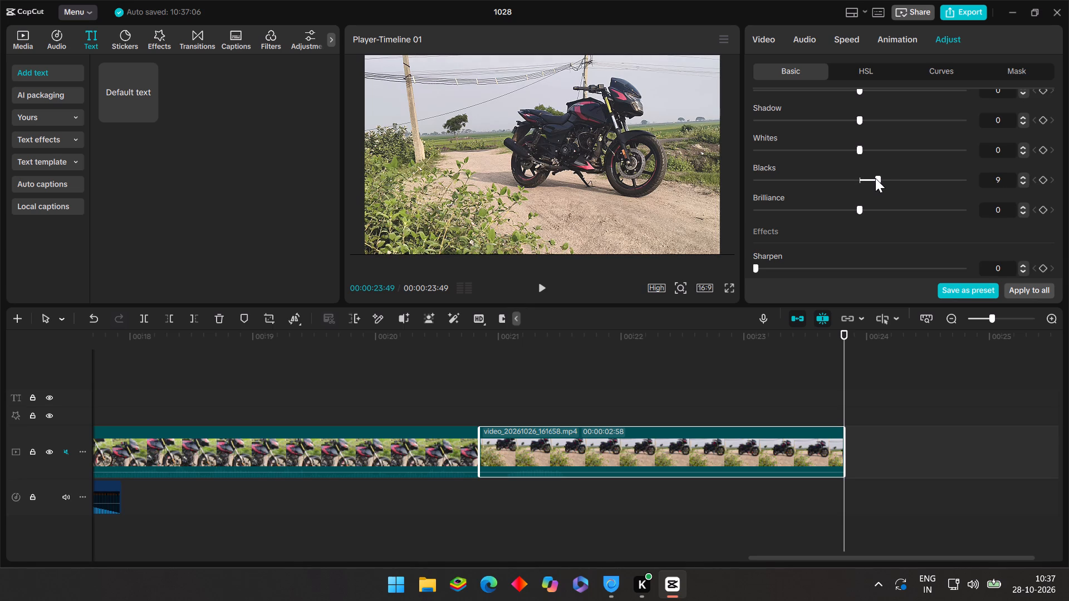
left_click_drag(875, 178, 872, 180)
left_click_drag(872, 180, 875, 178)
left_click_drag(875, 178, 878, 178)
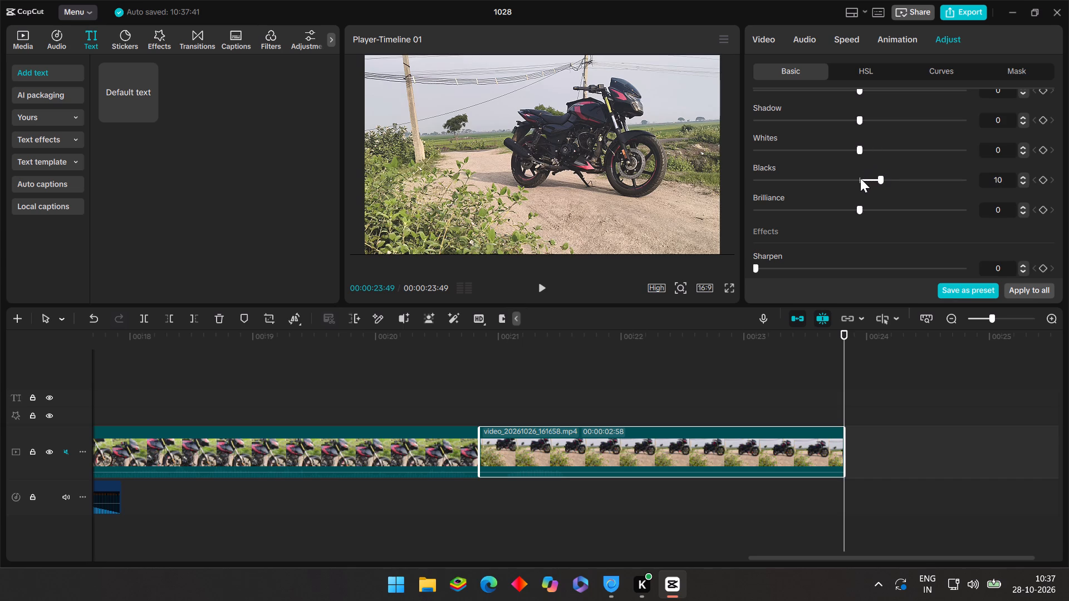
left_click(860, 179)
Set Whites to 5 on the 161658 clip.
left_click(870, 149)
left_click_drag(871, 149, 896, 144)
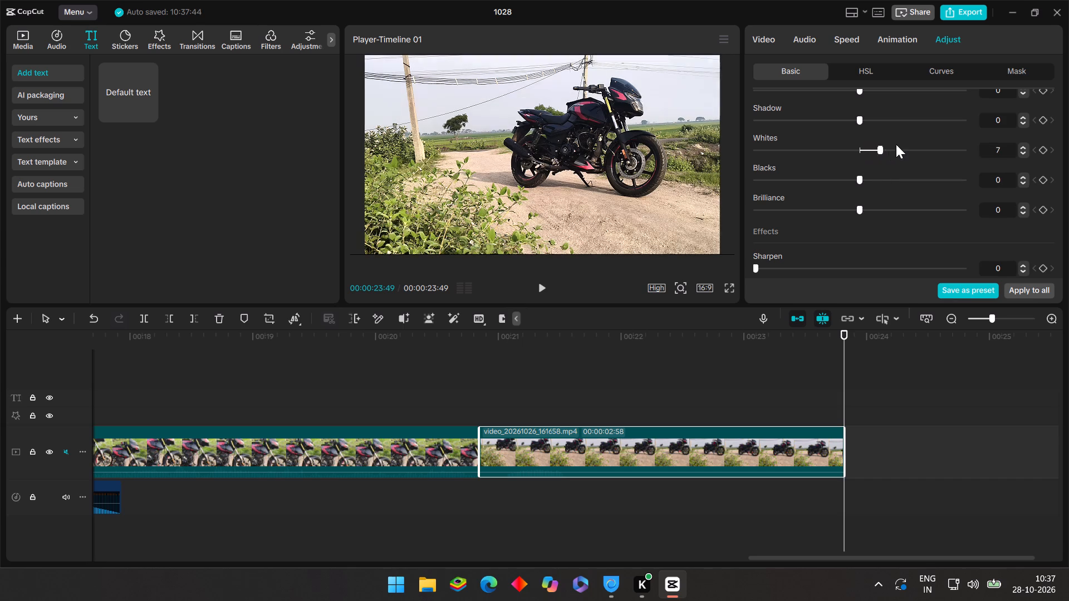
left_click_drag(896, 144, 874, 154)
left_click_drag(874, 154, 867, 155)
Set Blacks to 7 on the 161658 clip.
left_click(862, 177)
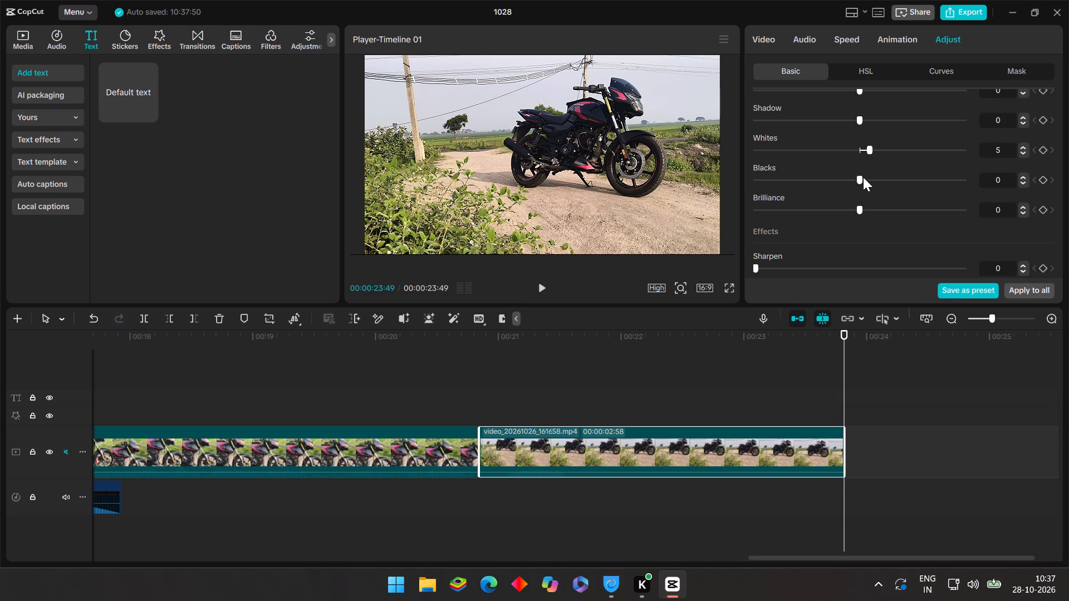
left_click_drag(863, 177, 870, 176)
left_click_drag(870, 176, 874, 175)
left_click(871, 180)
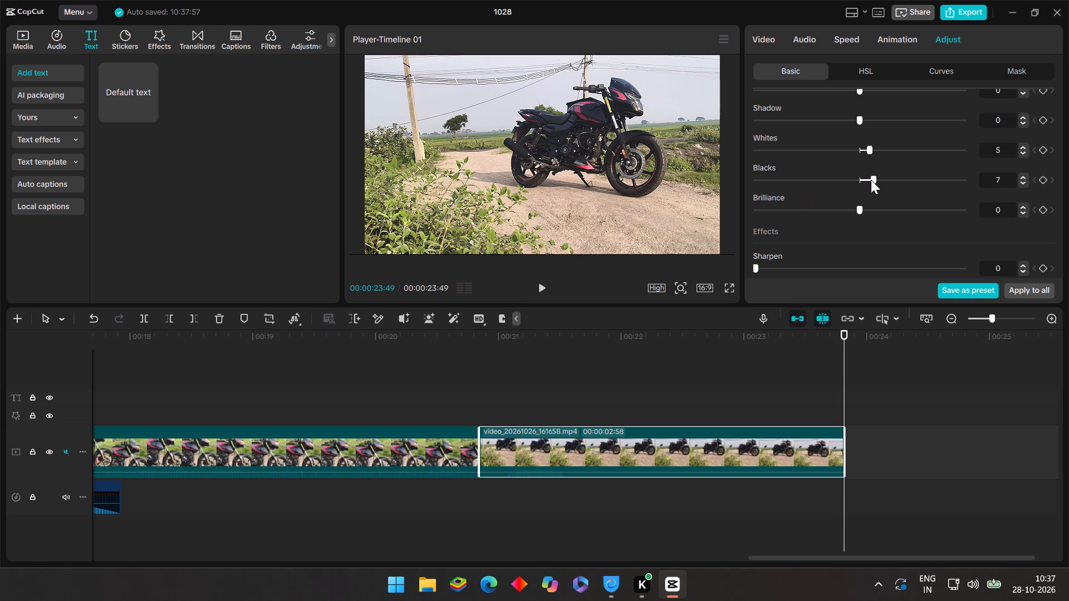
left_click(871, 178)
Set Blacks to 6 on the 161658 clip.
left_click(1023, 181)
Review the edited video by scrubbing its closing and opening clips and playing back the middle section.
left_click(578, 385)
left_click_drag(578, 385, 675, 376)
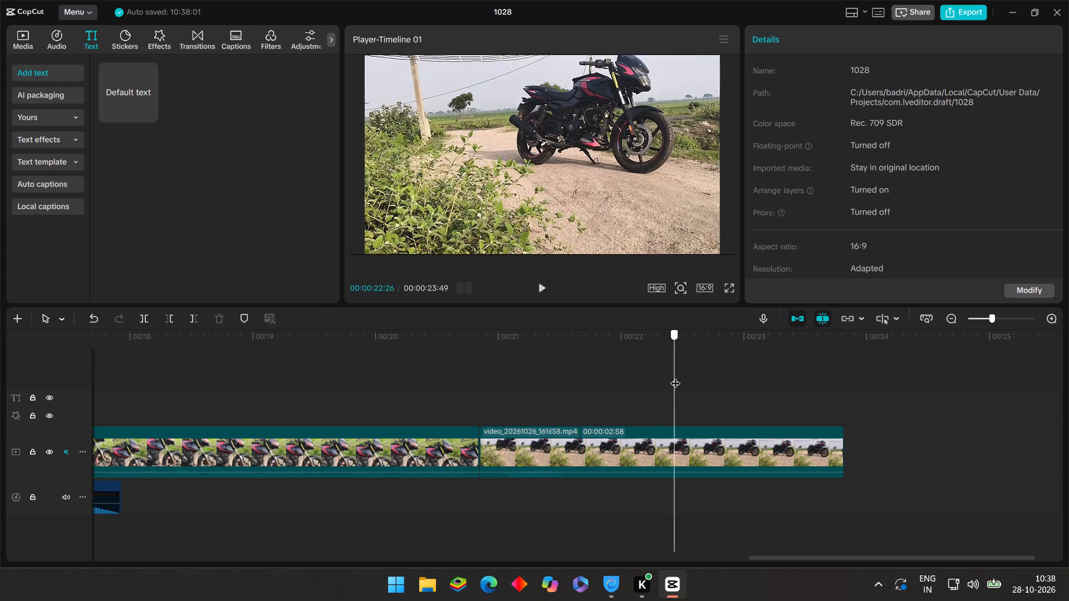
left_click_drag(675, 376, 233, 397)
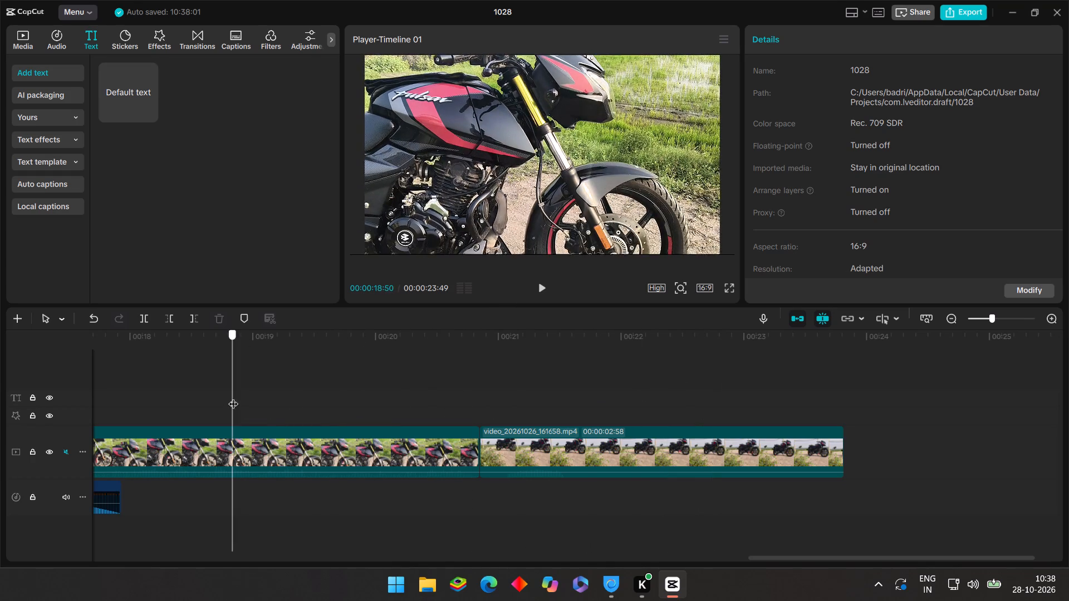
left_click_drag(233, 397, 164, 386)
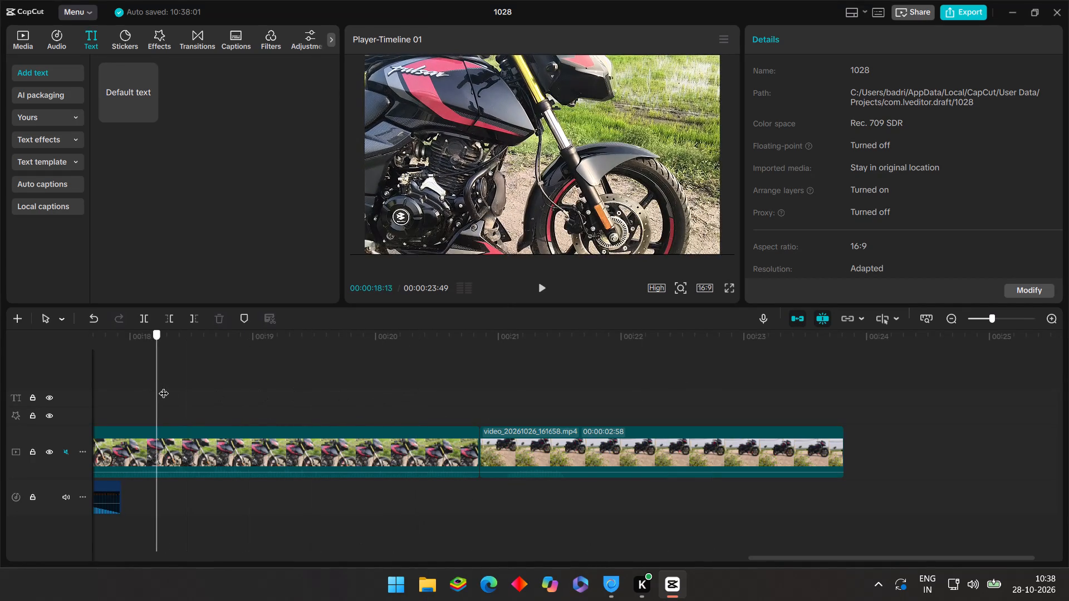
left_click_drag(164, 386, 422, 392)
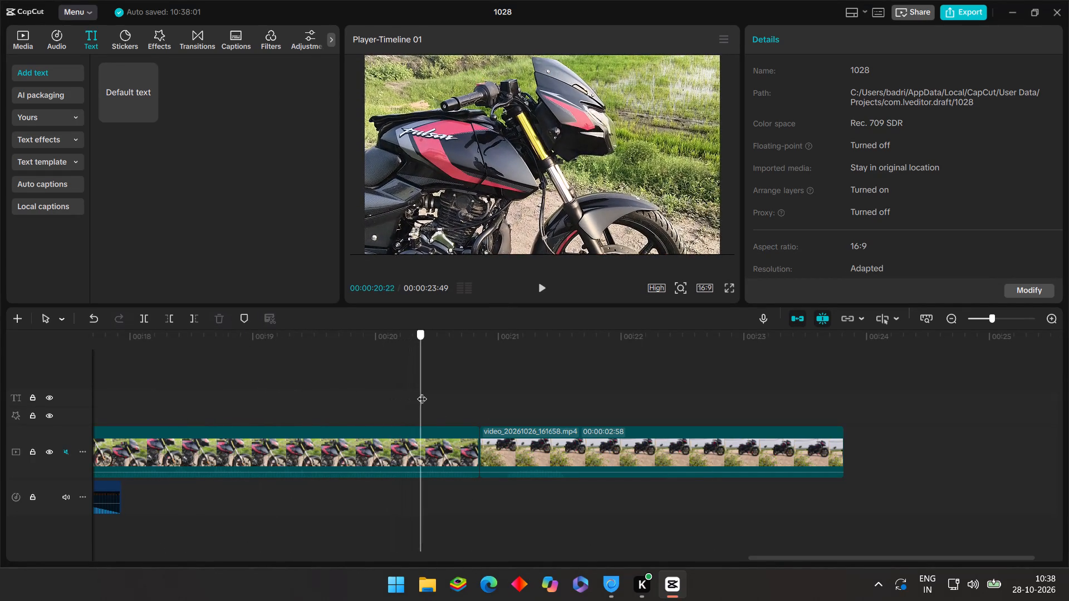
left_click_drag(422, 392, 367, 398)
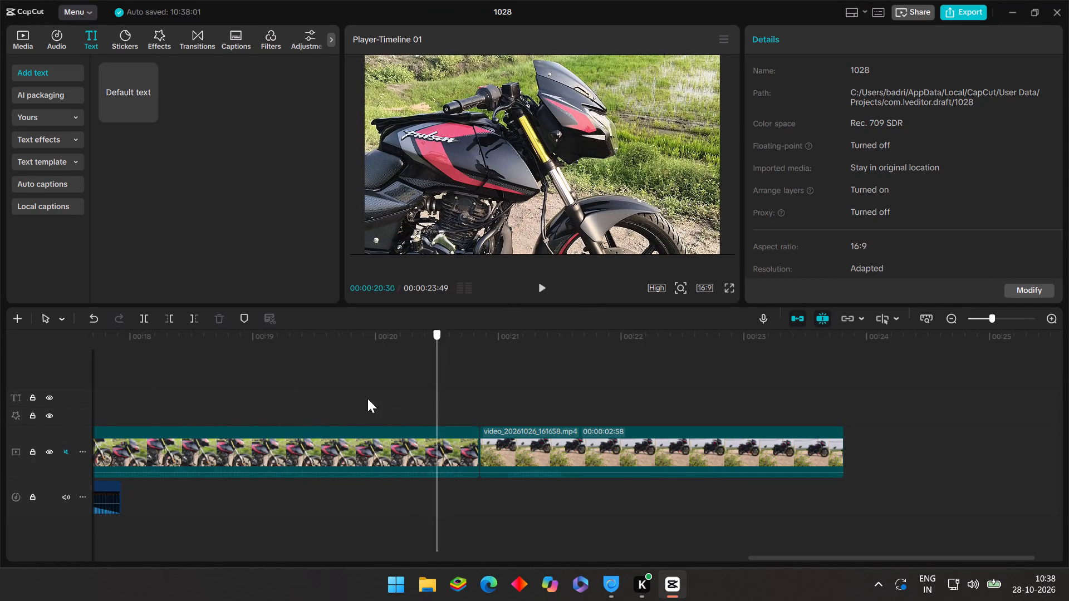
left_click_drag(367, 398, 496, 398)
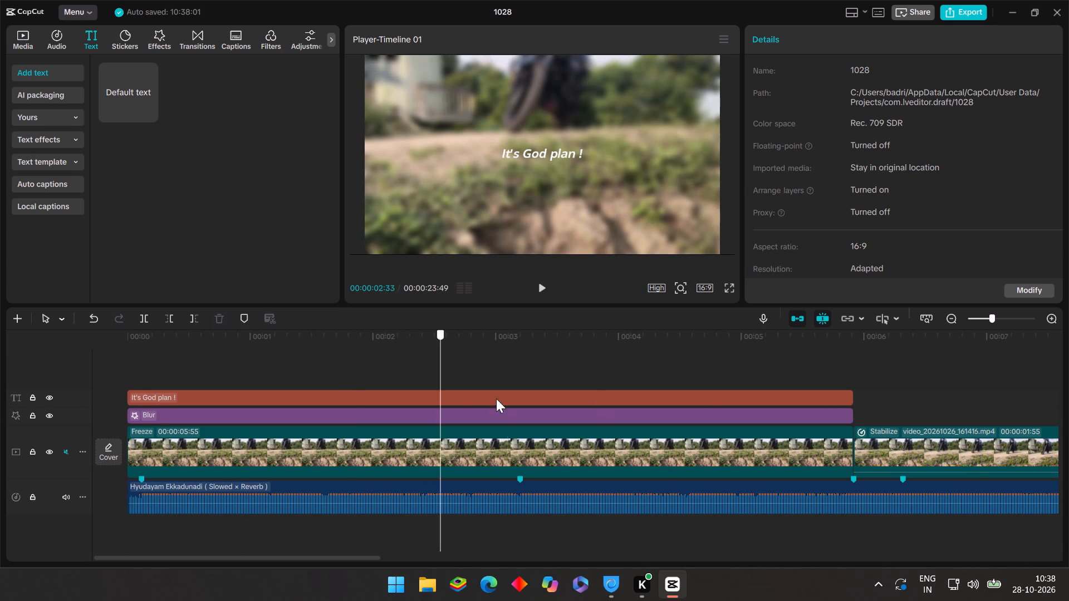
left_click_drag(496, 398, 1068, 406)
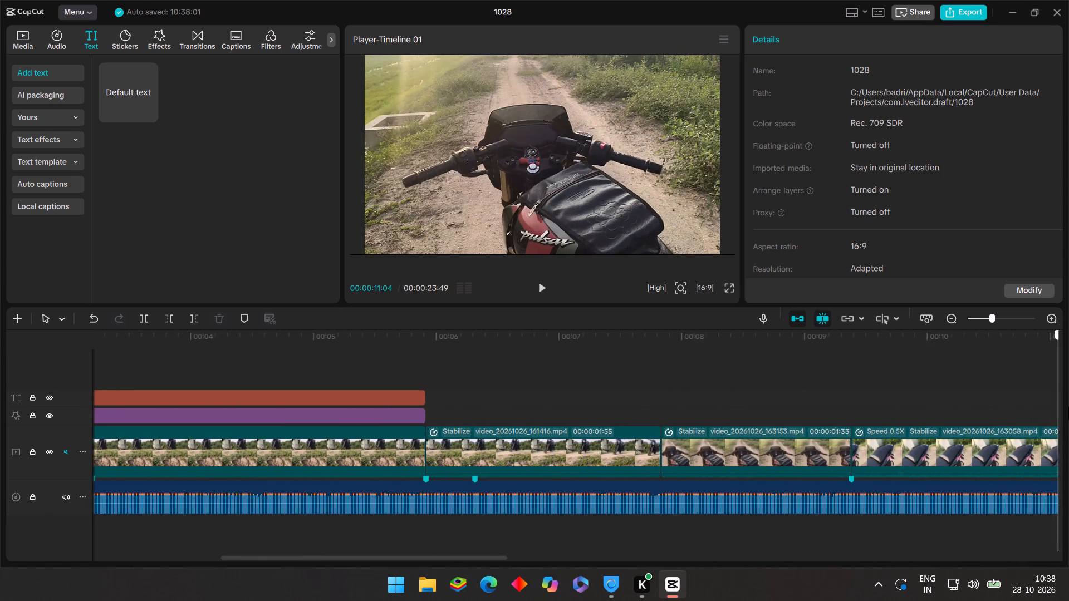
left_click_drag(1068, 406, 427, 358)
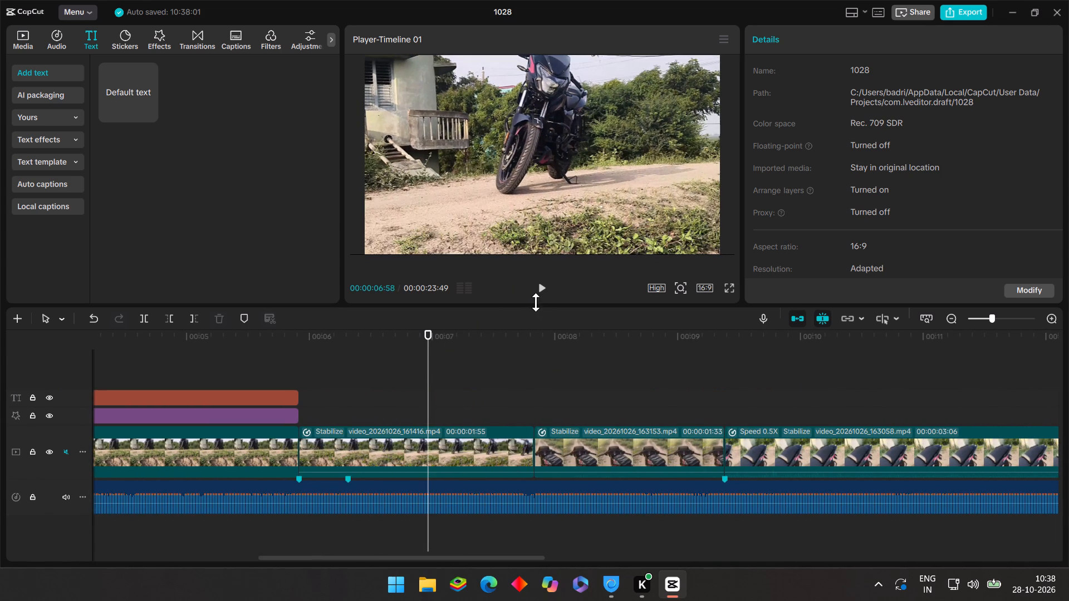
left_click(545, 299)
left_click(545, 291)
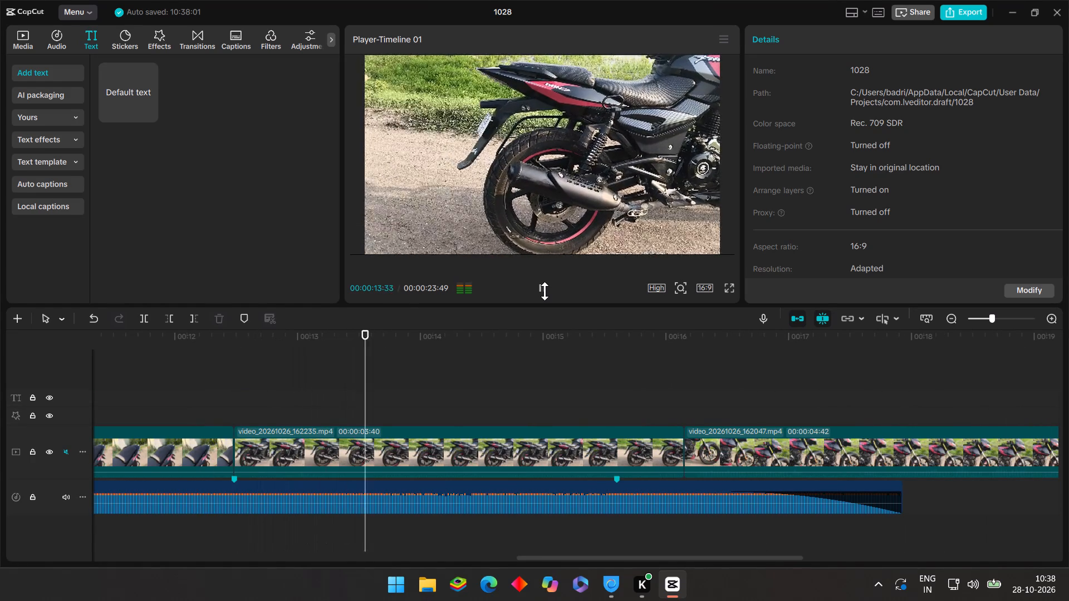
left_click(545, 291)
Delete the video_20261026_162235 clip between the 163058 and 162047 clips.
left_click(546, 352)
left_click_drag(546, 352, 674, 386)
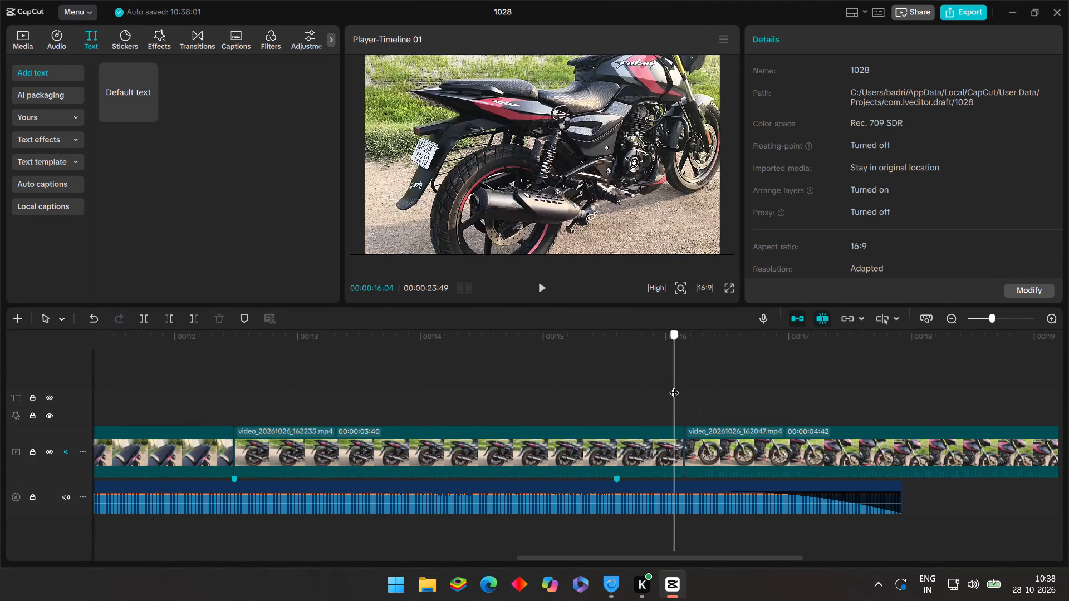
left_click_drag(674, 386, 682, 394)
left_click(585, 440)
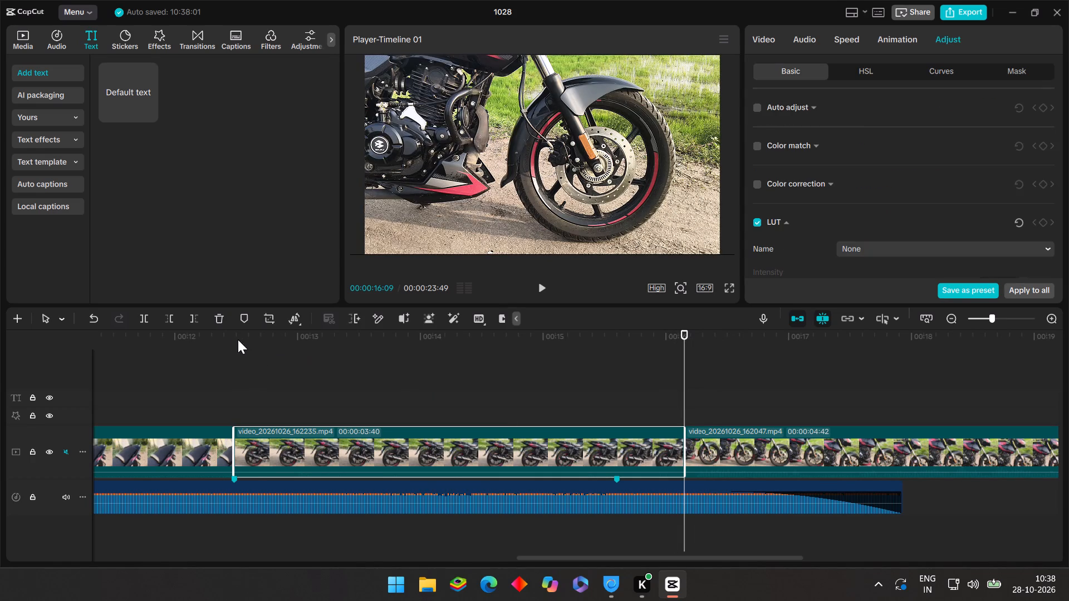
left_click(224, 319)
Play the "It's God plan !" opening from the beginning and return the playhead to the start.
left_click(229, 372)
left_click_drag(230, 372, 0, 378)
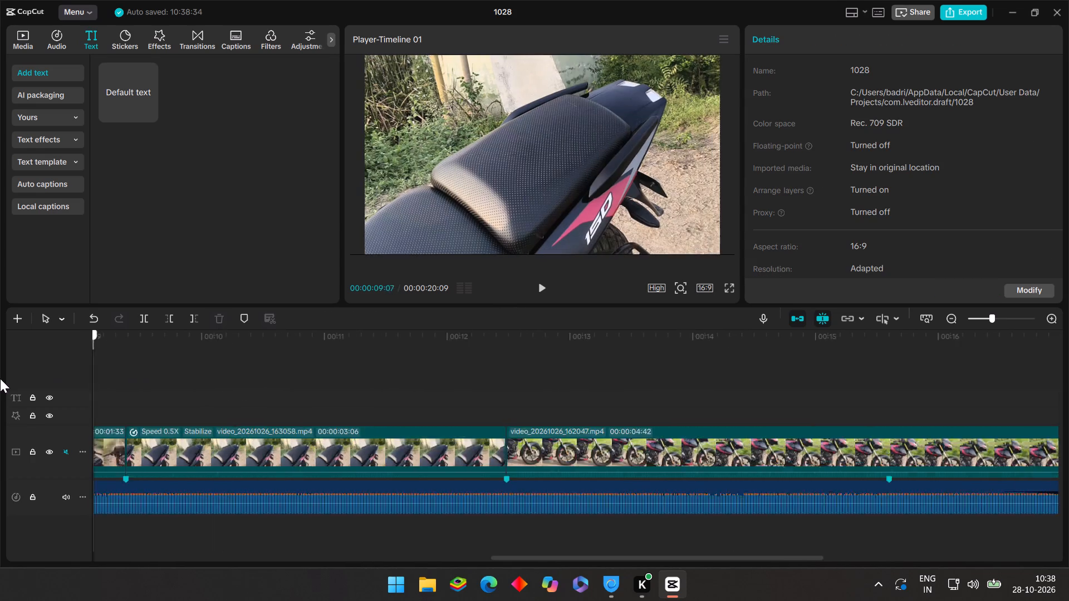
left_click_drag(0, 378, 0, 387)
left_click(551, 287)
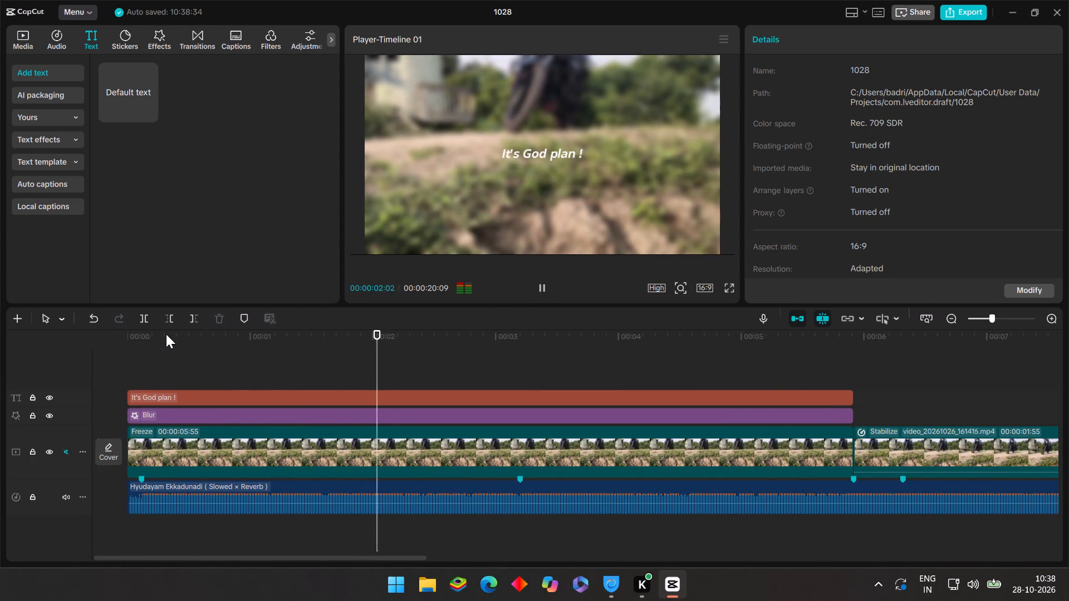
left_click(163, 361)
left_click_drag(163, 361, 6, 338)
left_click(158, 24)
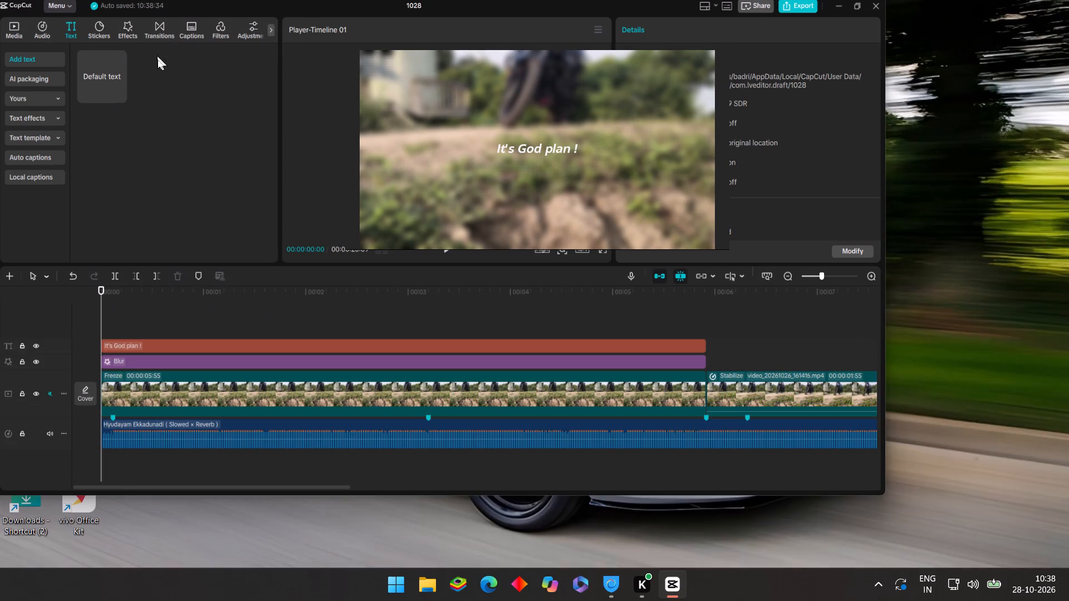
left_click(855, 12)
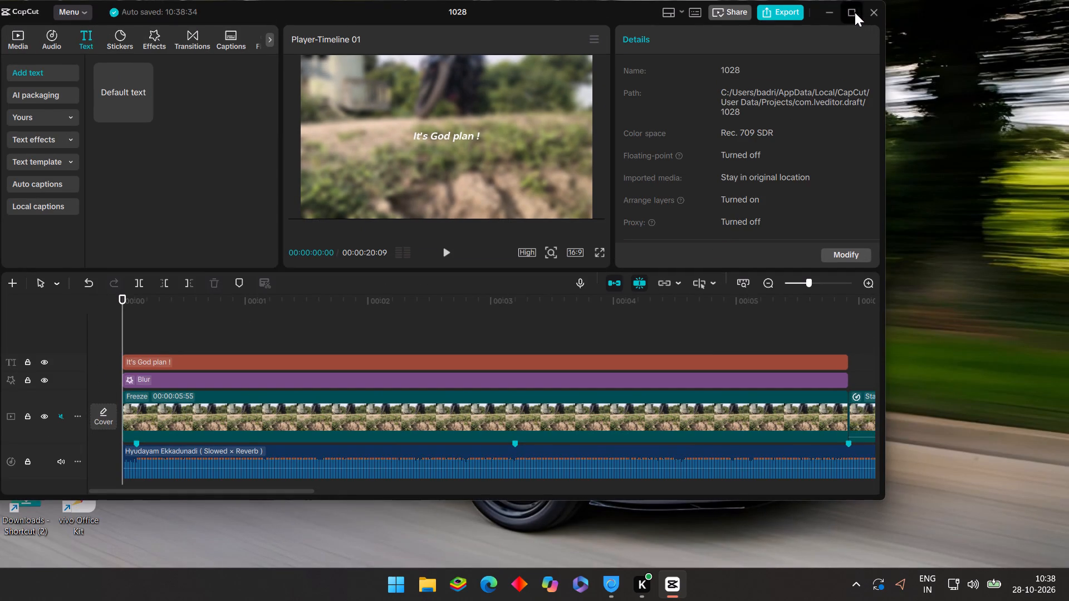
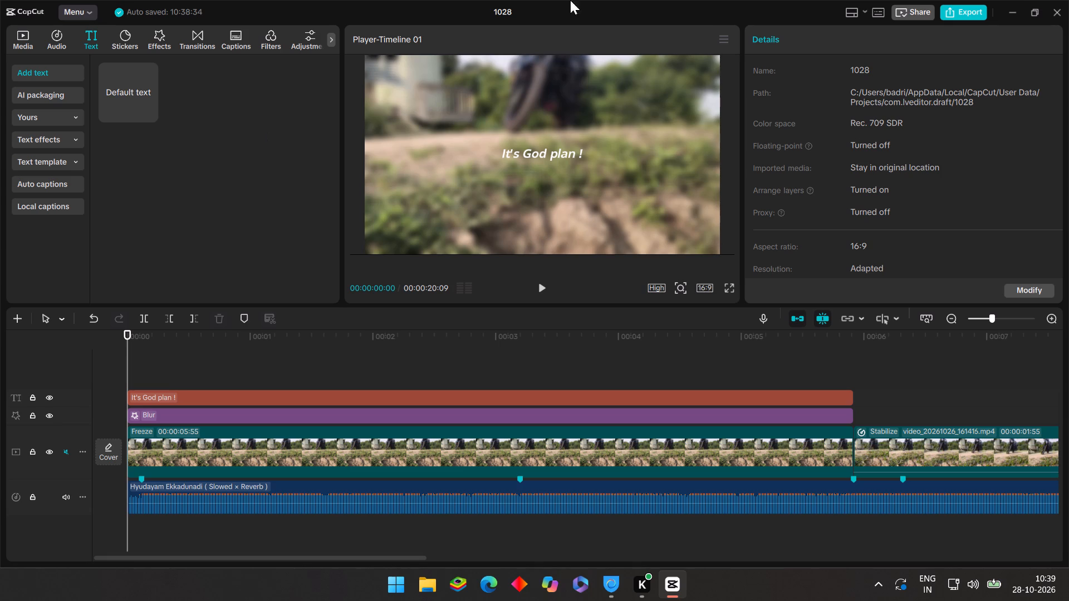
Search the video effects for "floating", preview Floating Cards and add it at the start of the timeline.
left_click(155, 38)
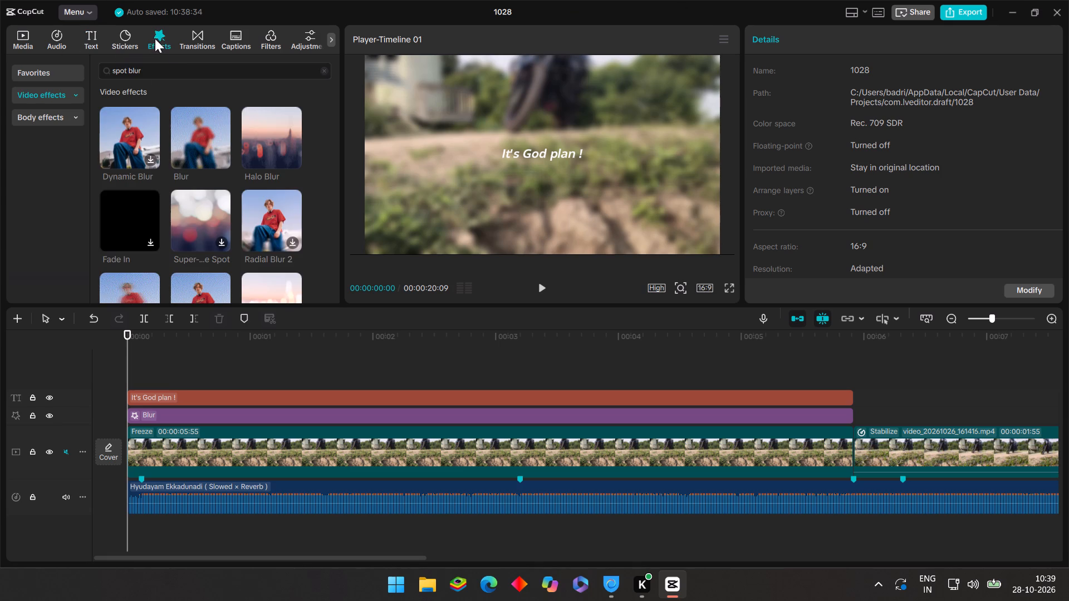
left_click(328, 70)
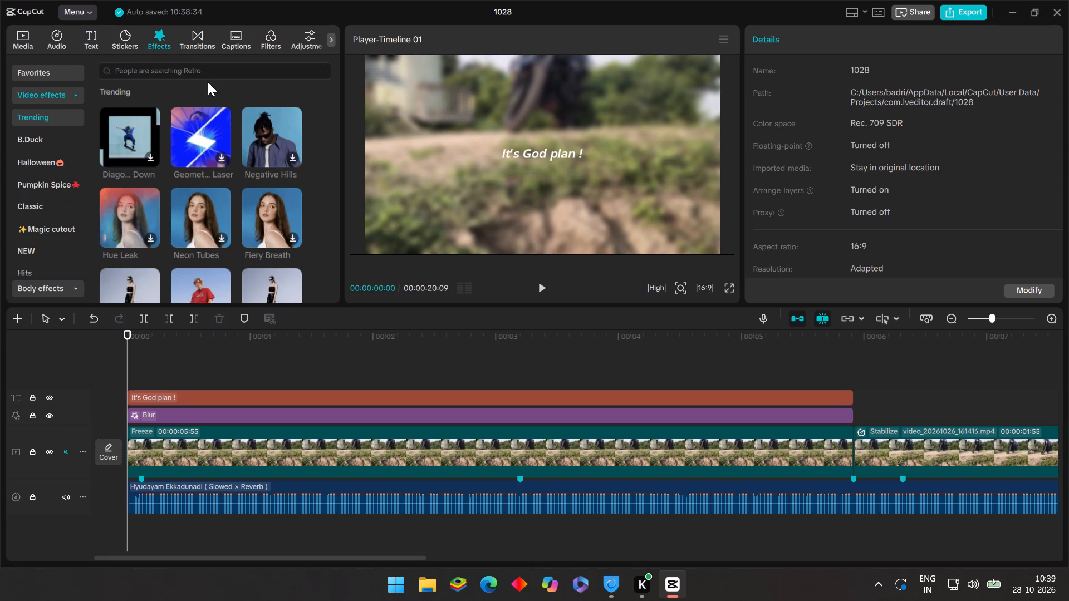
left_click(204, 75)
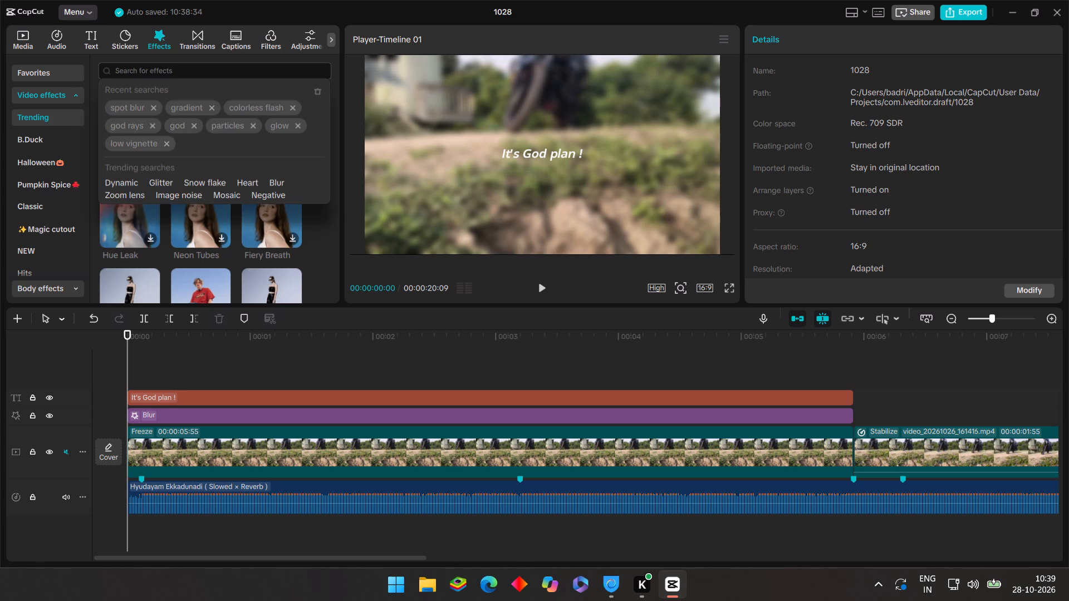
type("floating")
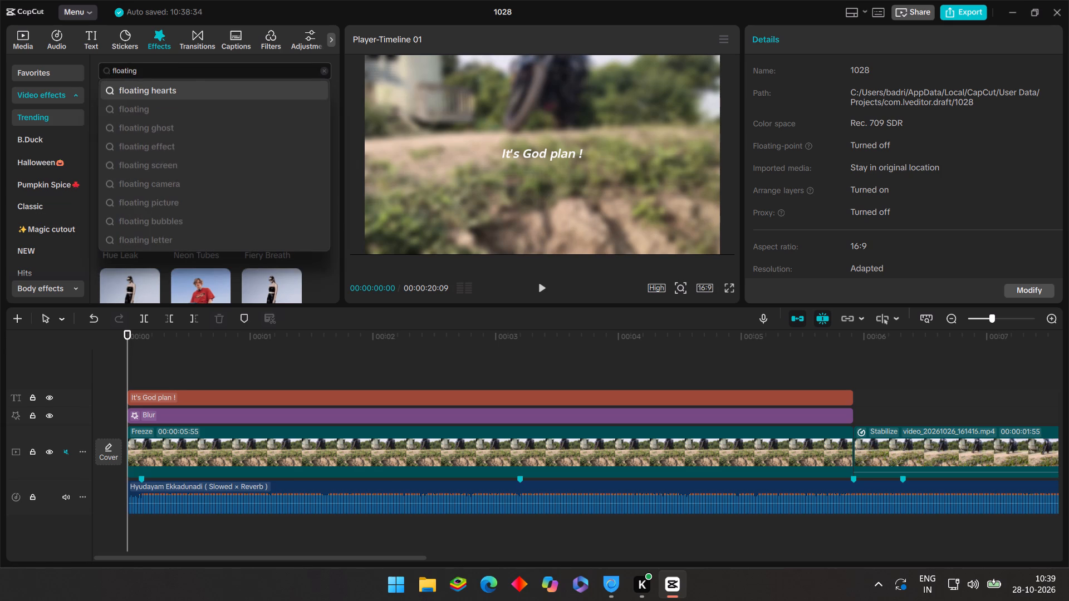
left_click(165, 112)
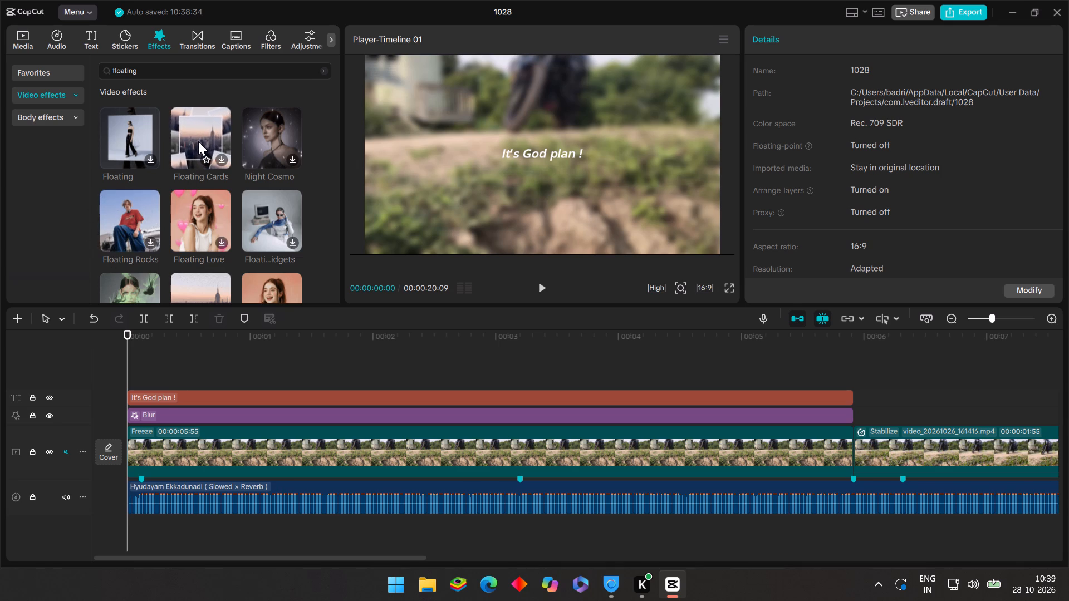
left_click(223, 161)
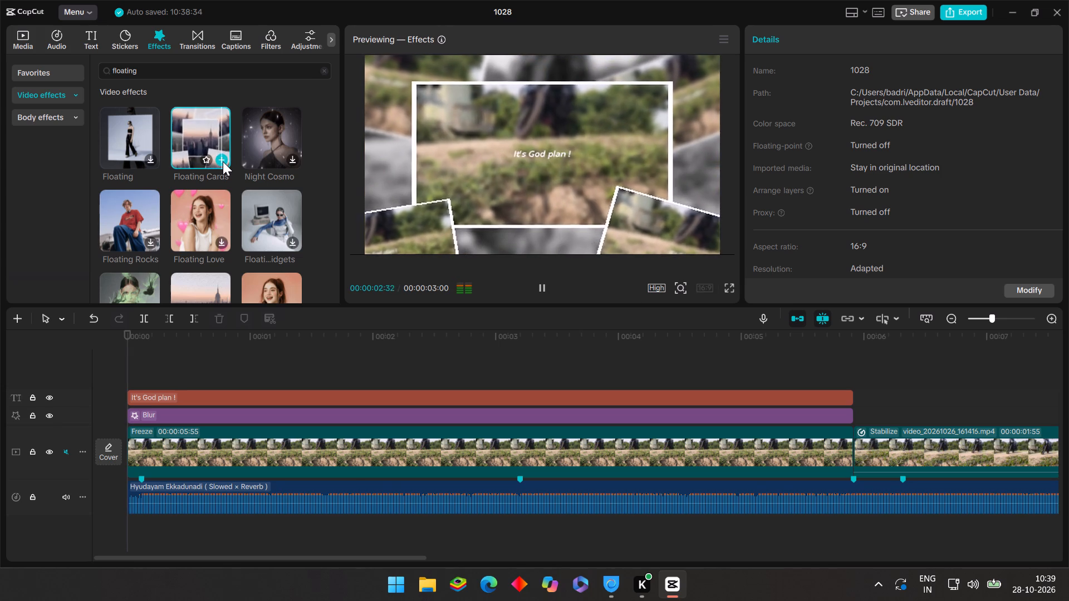
left_click(542, 289)
left_click(541, 285)
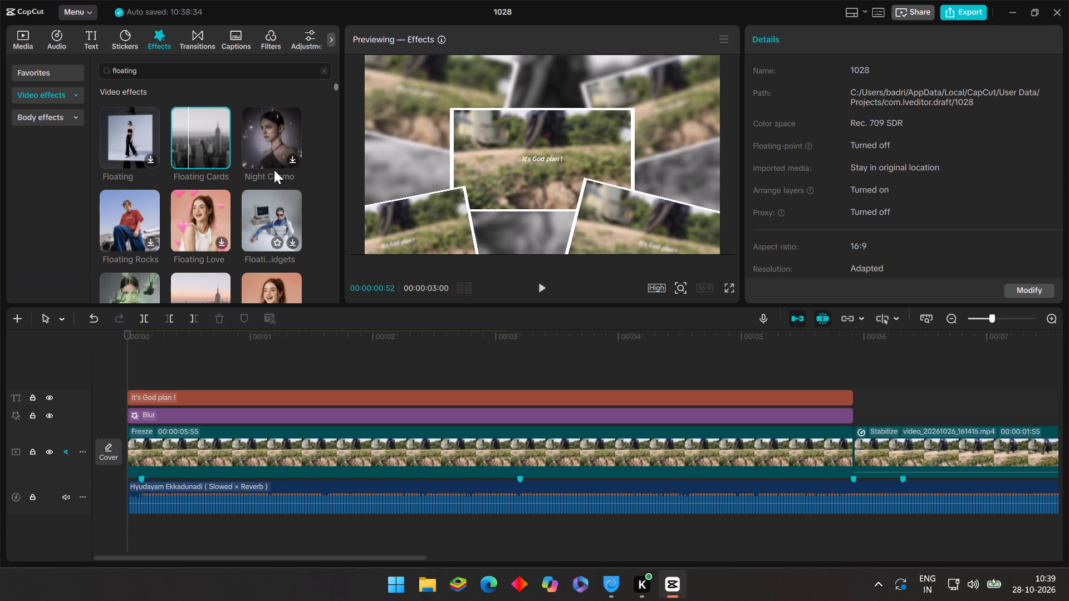
left_click(222, 161)
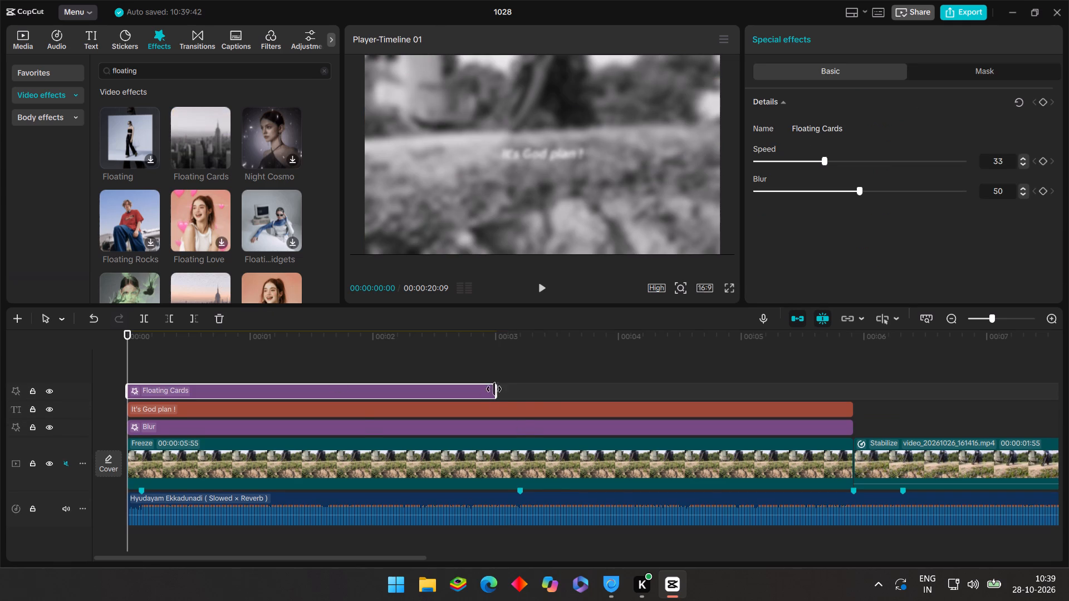
Extend the Floating Cards effect to the end of the opening freeze-frame clip and check its end point.
left_click_drag(498, 395, 853, 461)
left_click(787, 342)
left_click_drag(787, 342, 846, 370)
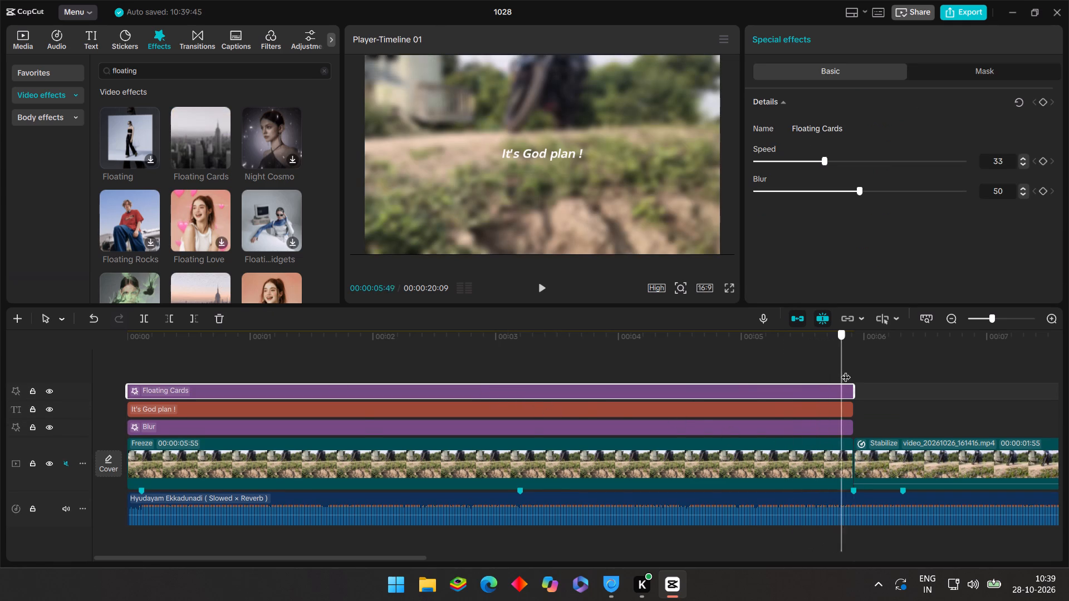
left_click_drag(846, 370, 851, 372)
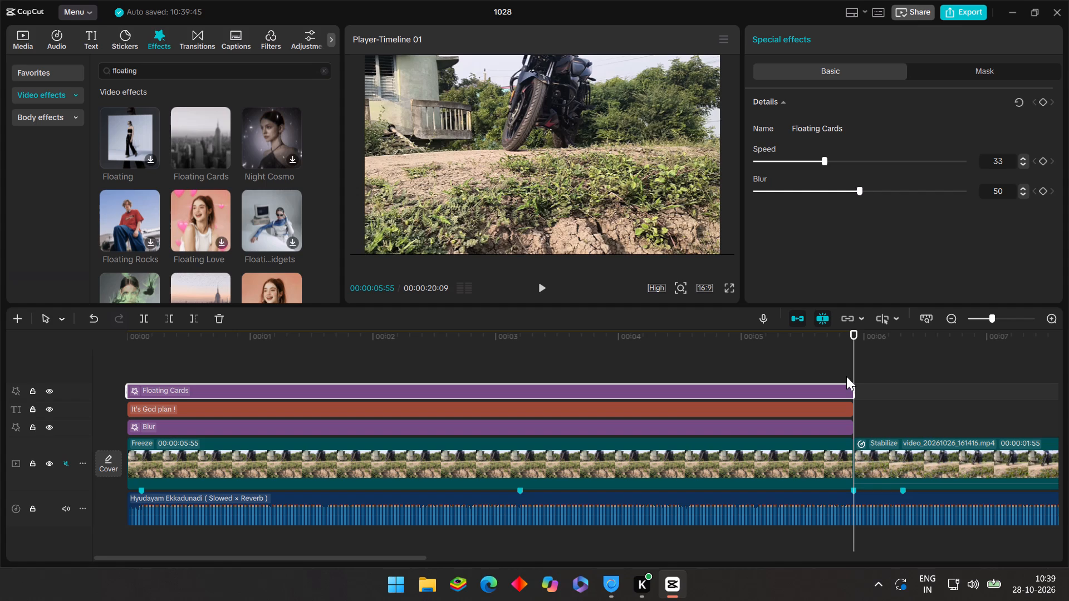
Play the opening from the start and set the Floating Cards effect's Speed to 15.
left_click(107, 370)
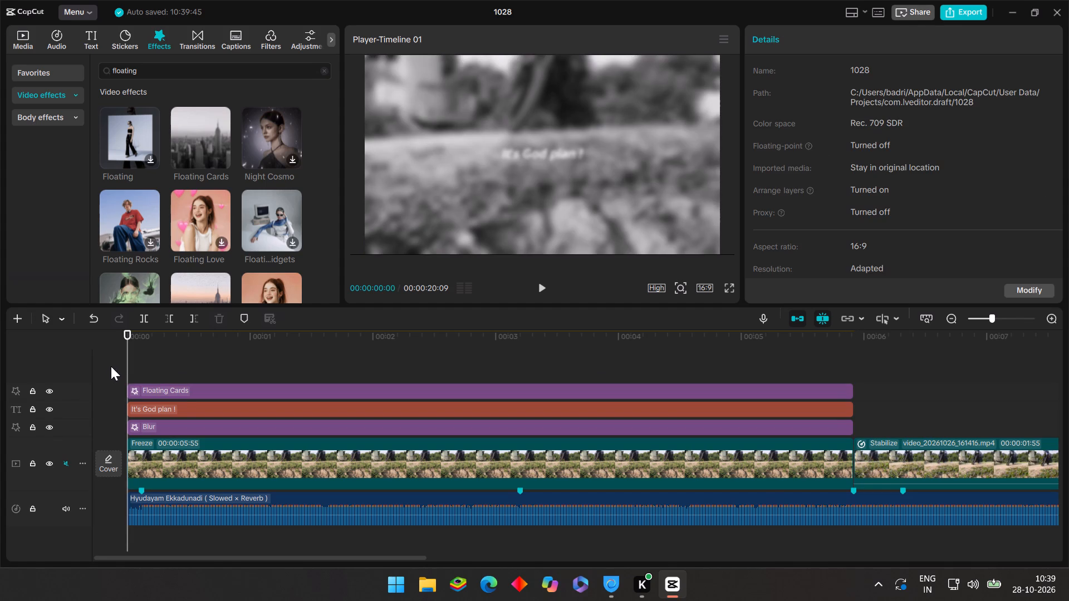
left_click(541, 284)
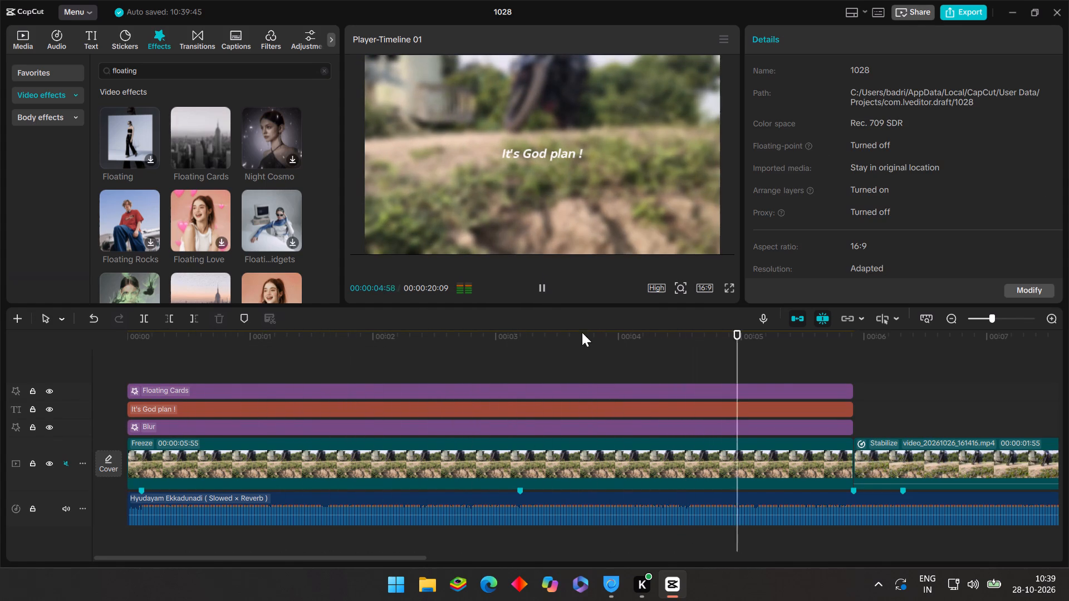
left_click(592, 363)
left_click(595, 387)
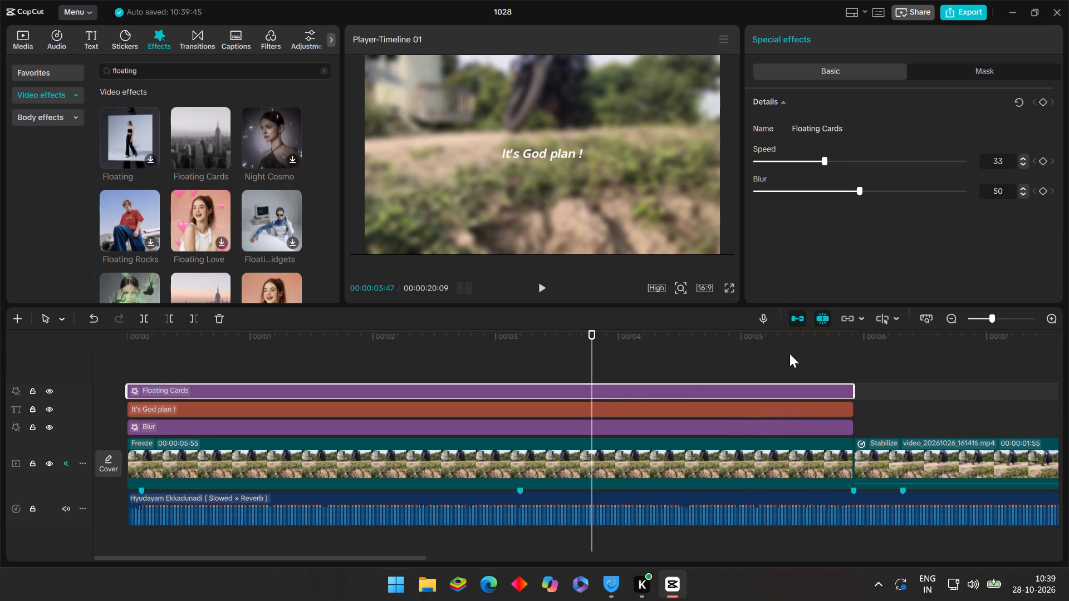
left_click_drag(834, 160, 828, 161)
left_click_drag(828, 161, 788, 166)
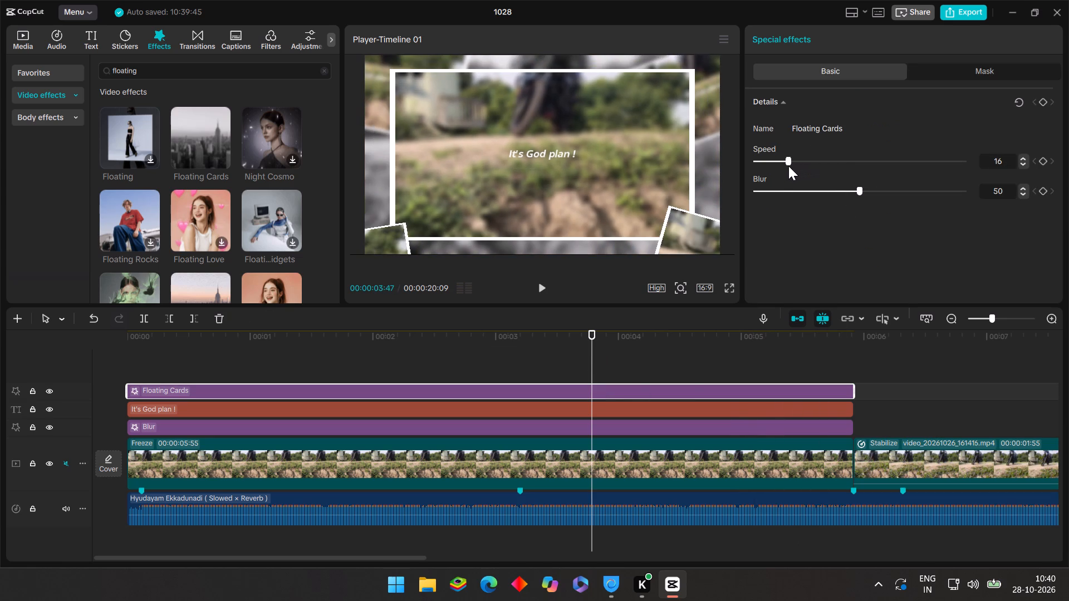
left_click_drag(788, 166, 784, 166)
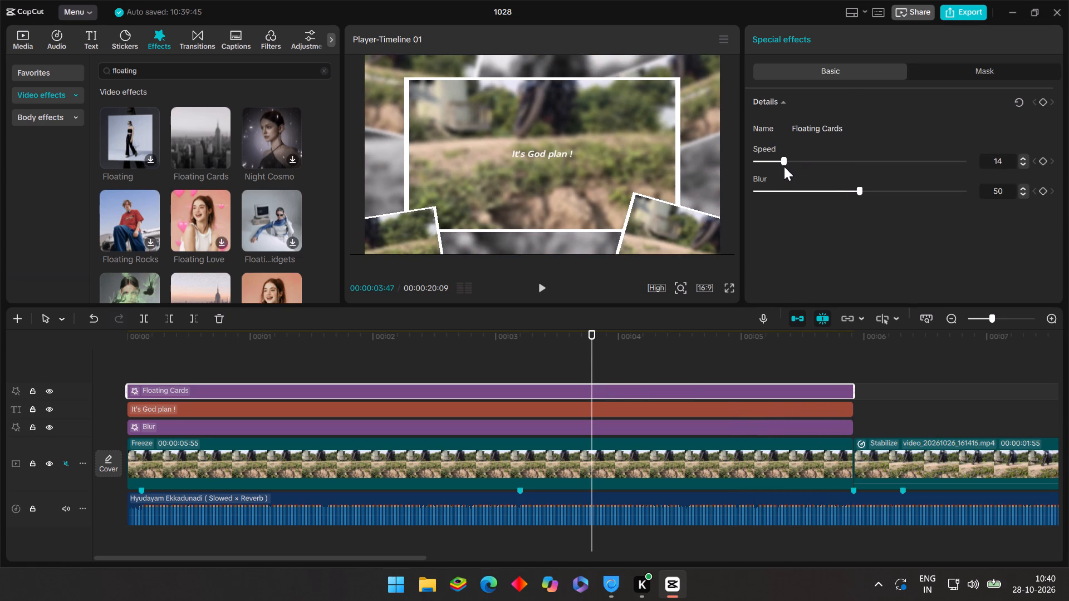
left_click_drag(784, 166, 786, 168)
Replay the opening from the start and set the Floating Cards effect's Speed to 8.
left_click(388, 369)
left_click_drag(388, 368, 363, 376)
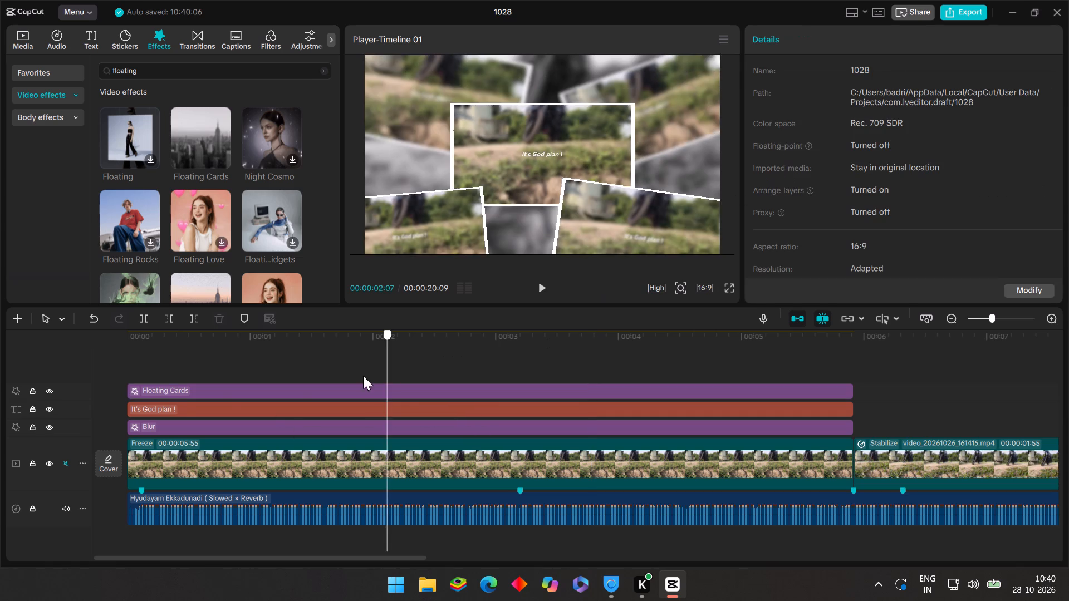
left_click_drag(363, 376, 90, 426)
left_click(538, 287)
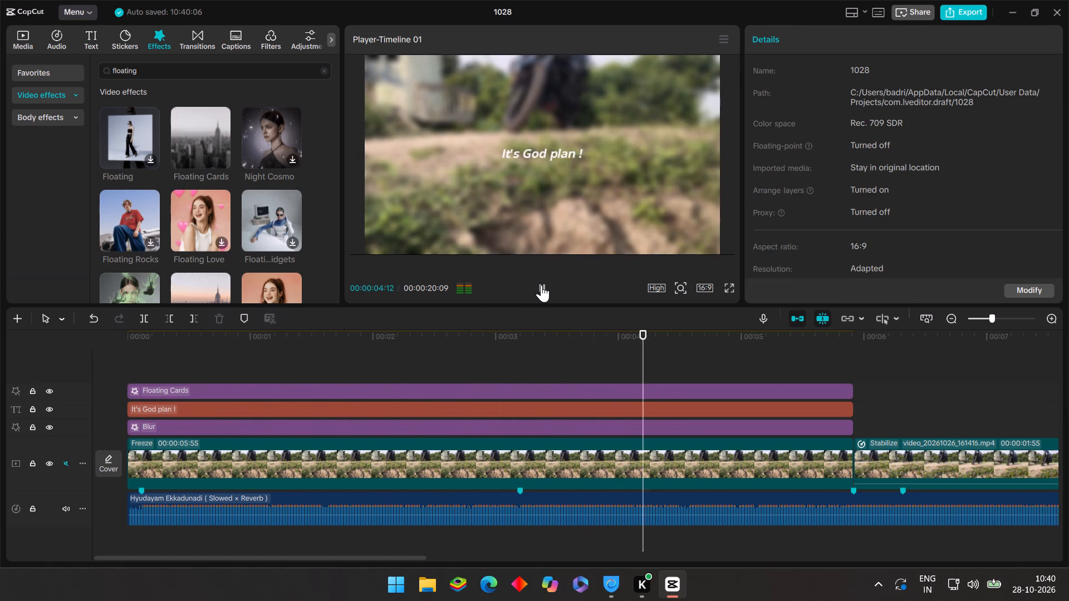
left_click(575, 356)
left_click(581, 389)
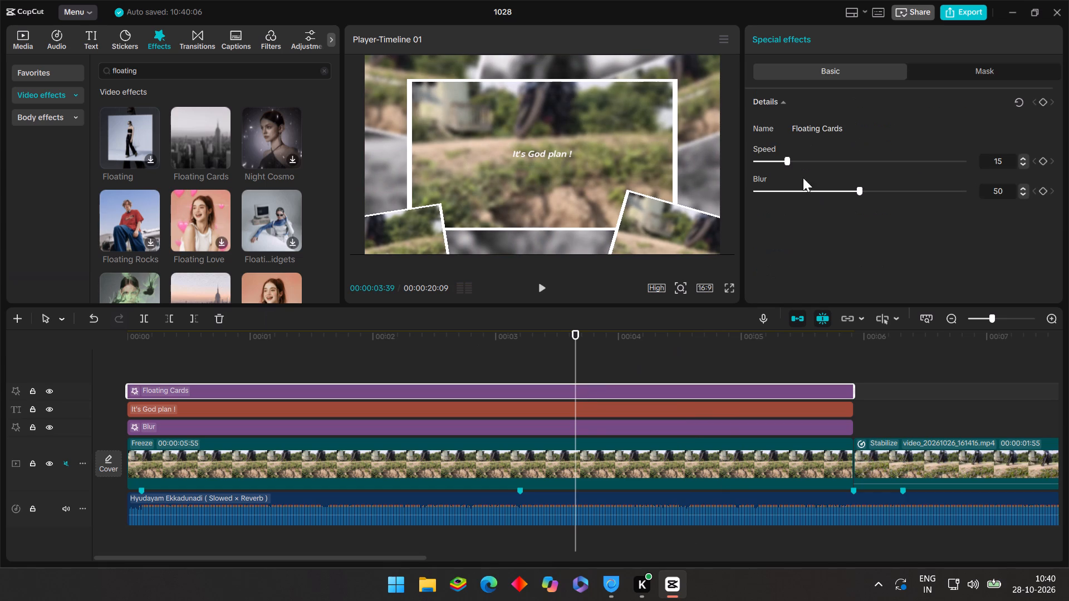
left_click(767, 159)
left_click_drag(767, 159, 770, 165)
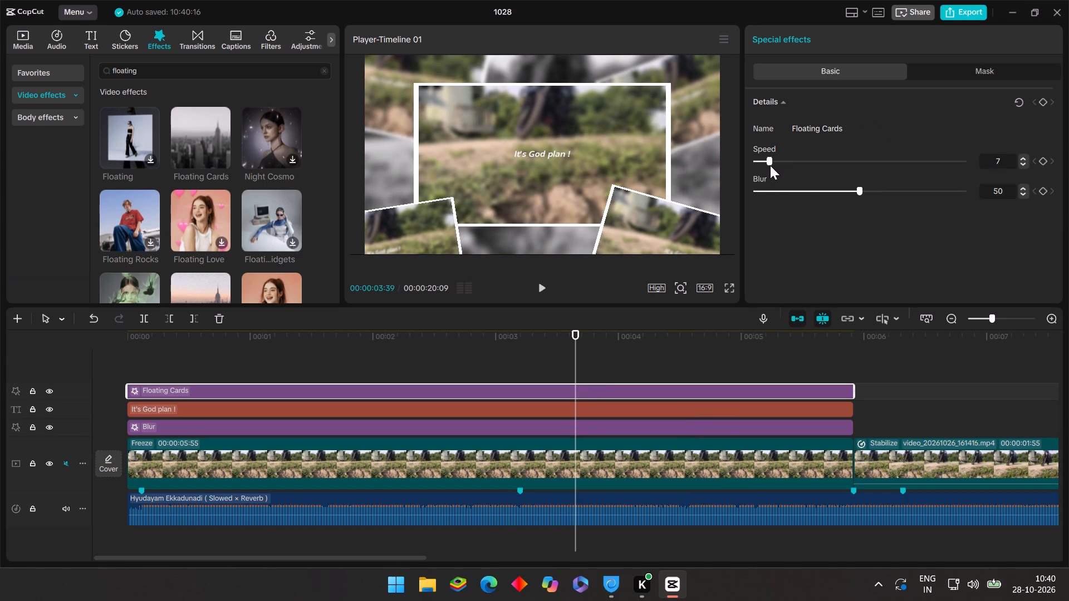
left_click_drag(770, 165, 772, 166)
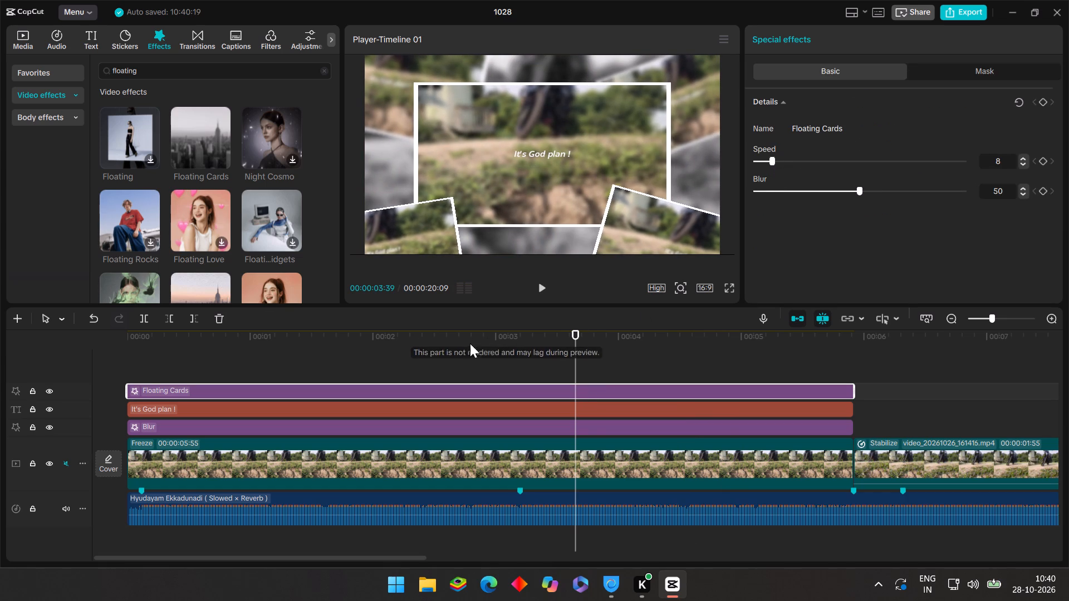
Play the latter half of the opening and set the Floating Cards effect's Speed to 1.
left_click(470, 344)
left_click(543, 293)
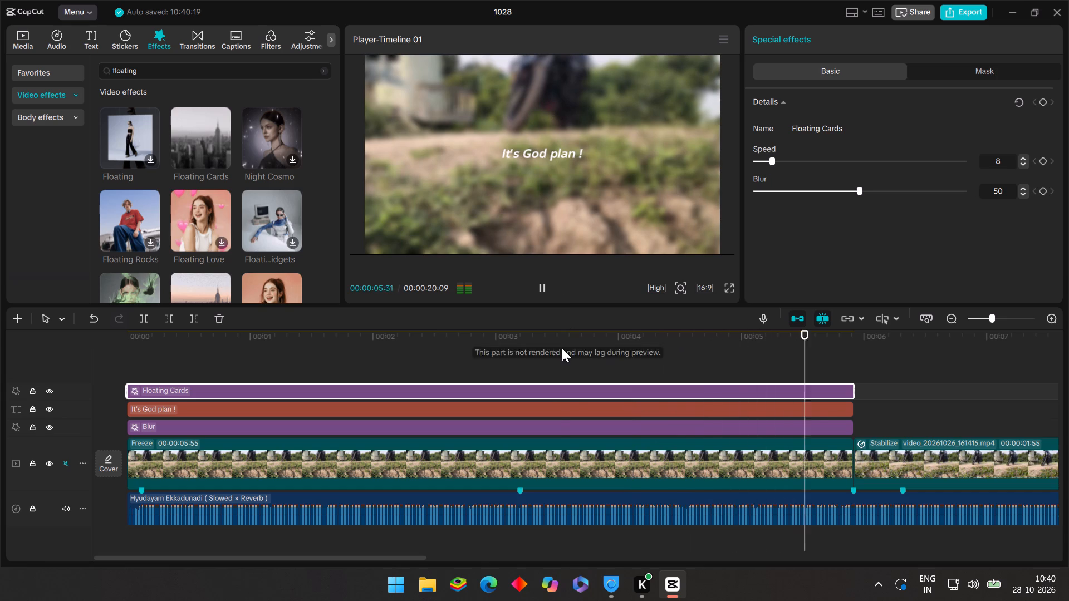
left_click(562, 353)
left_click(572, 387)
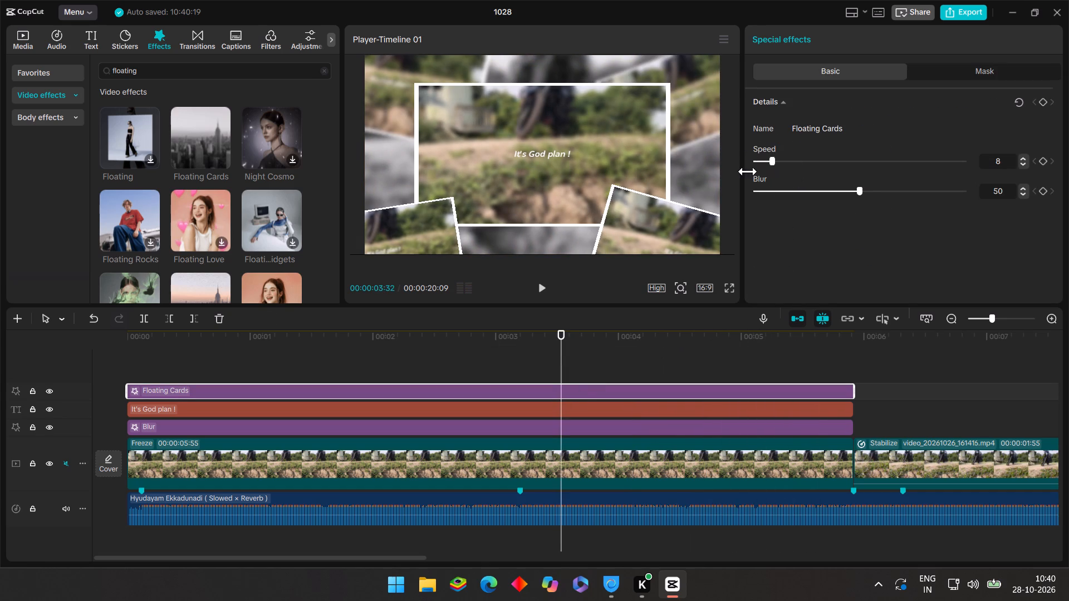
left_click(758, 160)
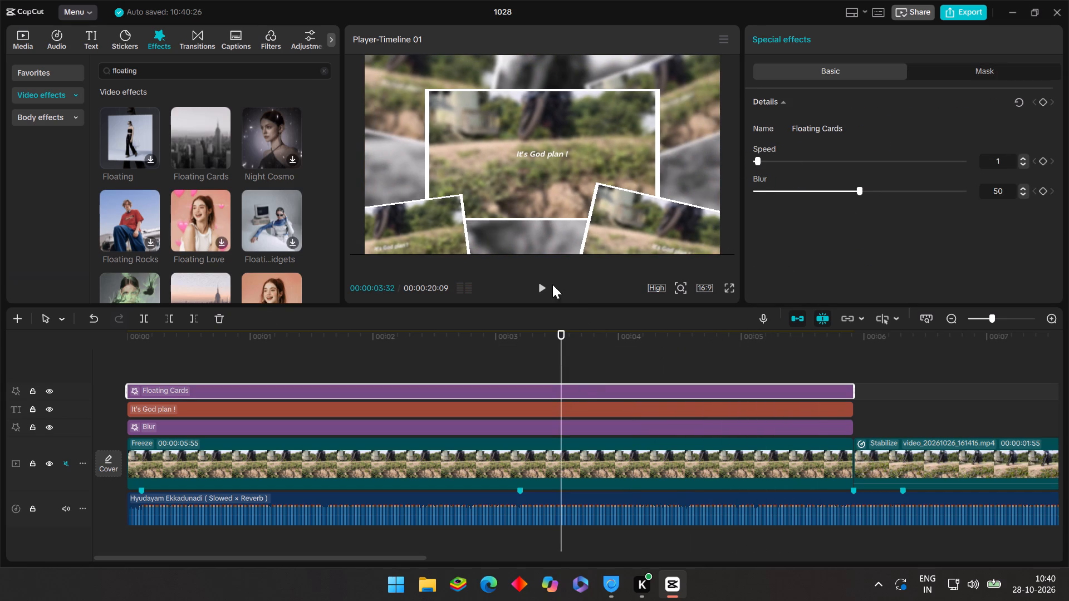
Play the end of the opening and set the Floating Cards effect's Speed to 0.
left_click(548, 282)
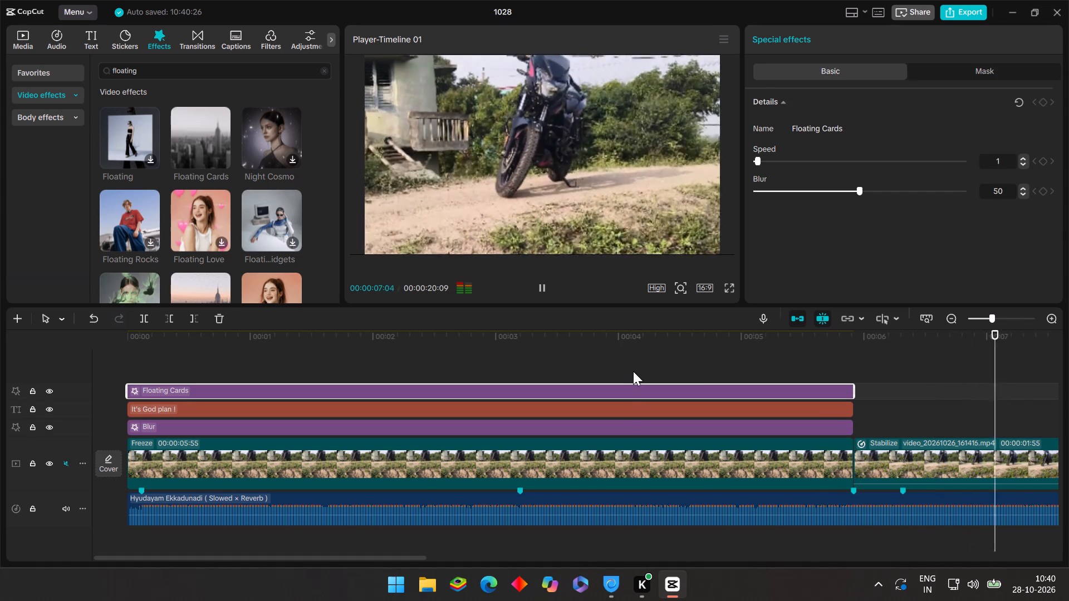
left_click(634, 371)
left_click(641, 385)
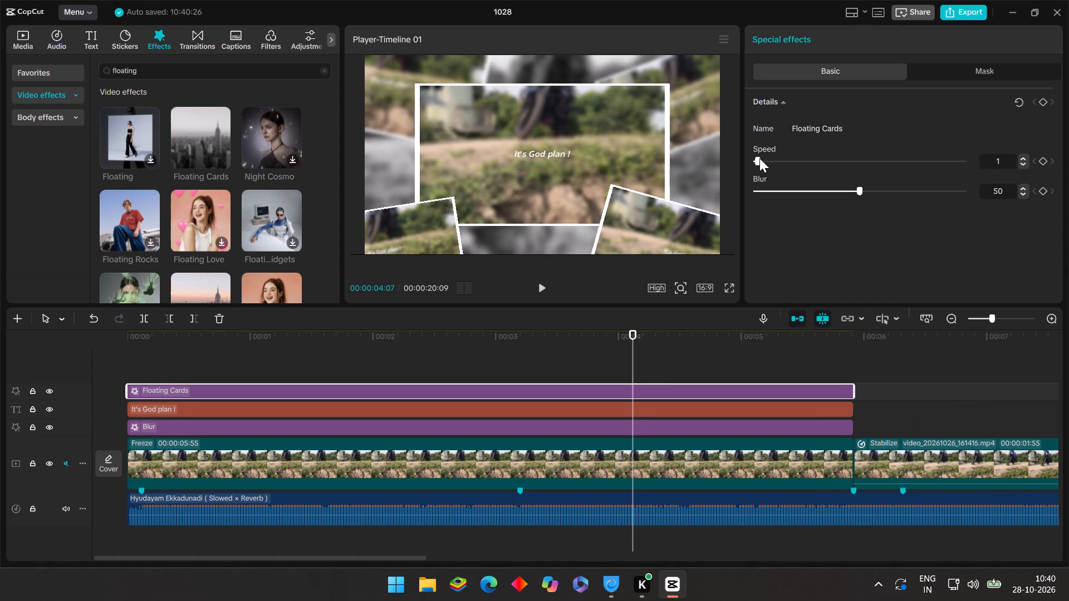
left_click_drag(759, 158, 721, 171)
Review the opening with Floating Cards, play on into the closing 161658 clip, and return the playhead to the start.
left_click(546, 293)
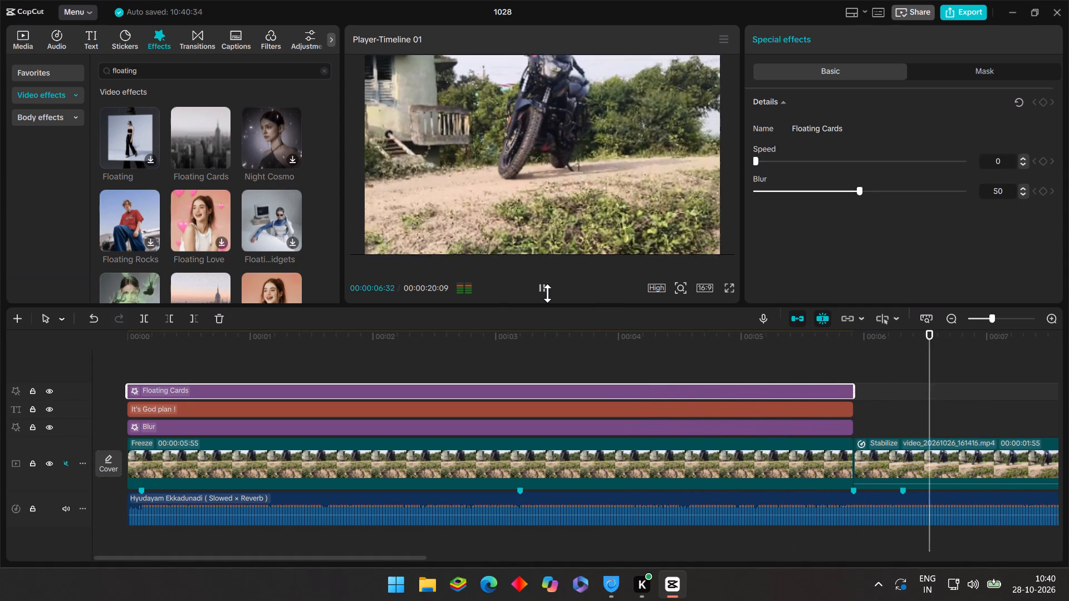
left_click(638, 367)
left_click_drag(638, 367, 75, 376)
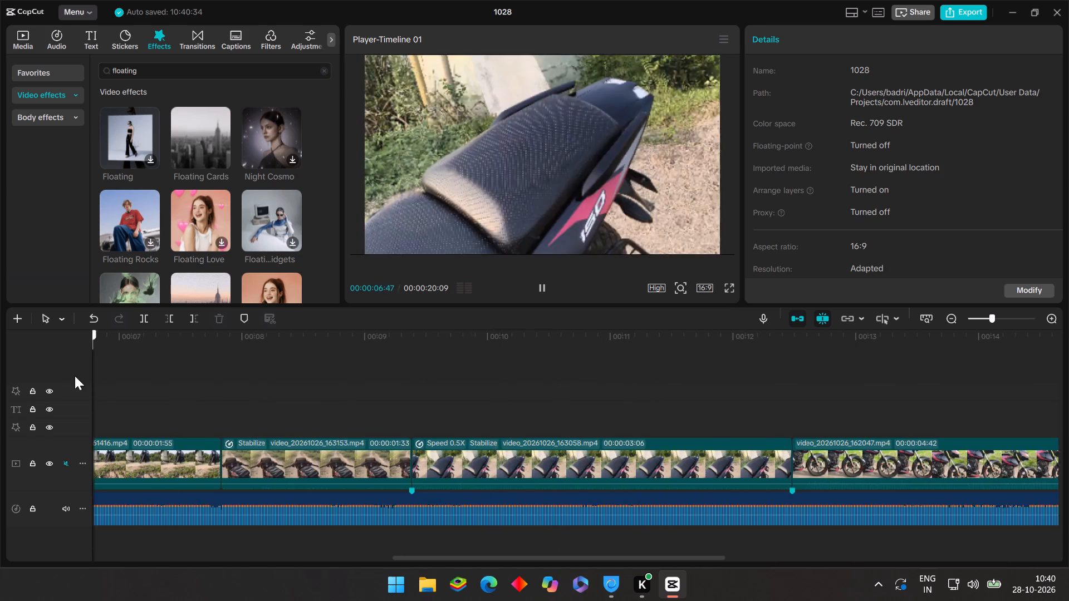
left_click_drag(75, 376, 187, 372)
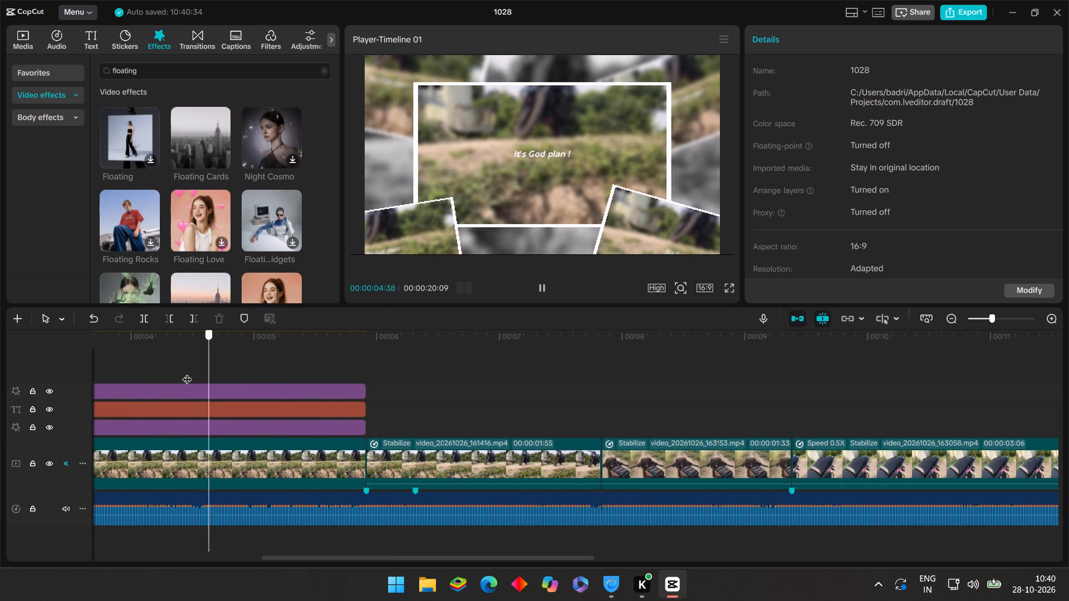
left_click_drag(187, 372, 274, 383)
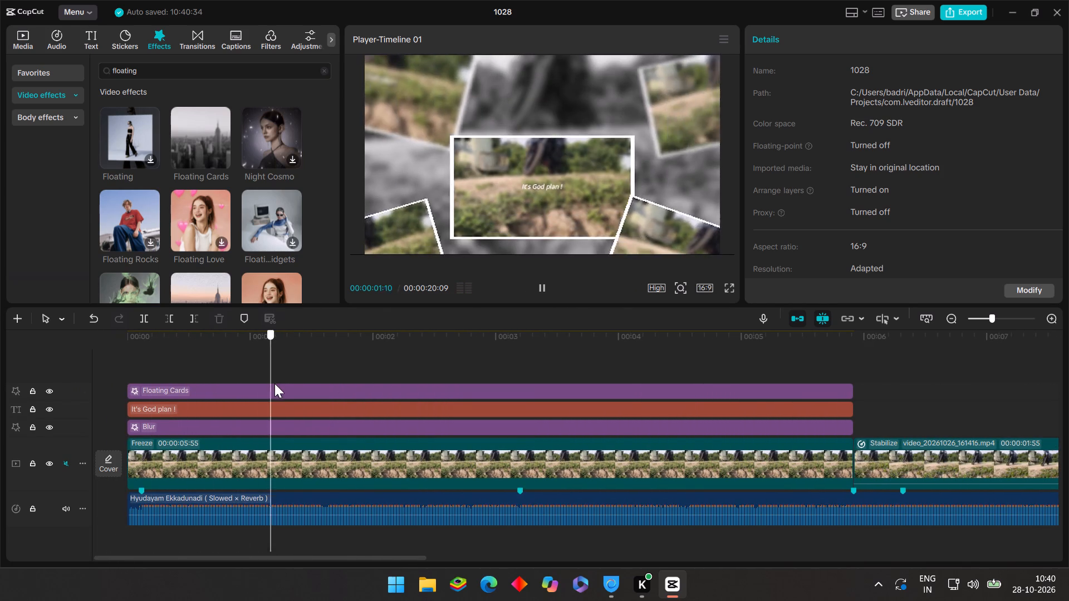
left_click_drag(274, 383, 670, 402)
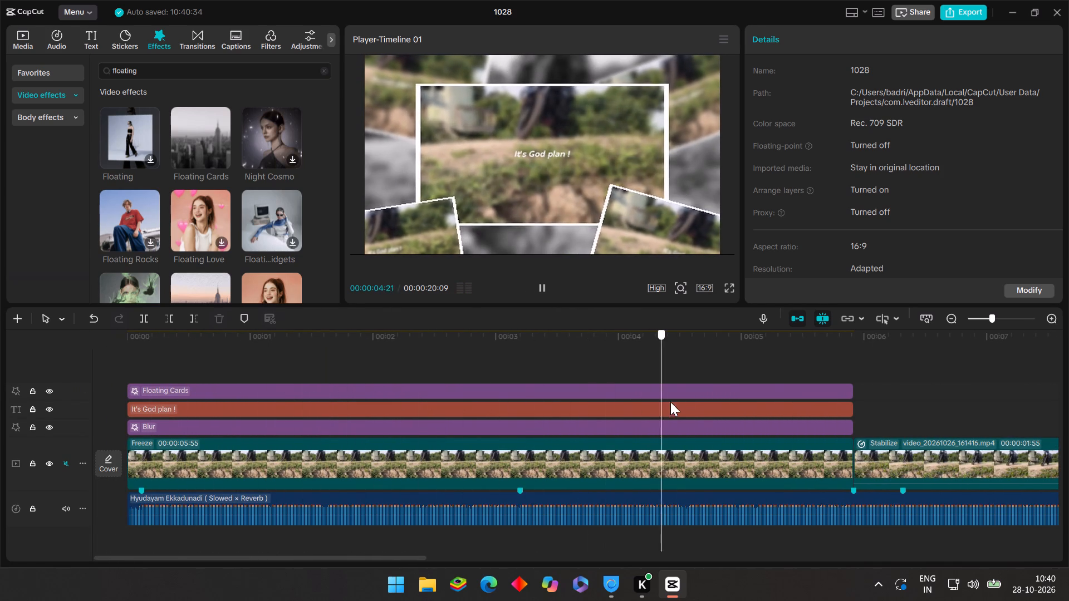
left_click_drag(670, 402, 976, 407)
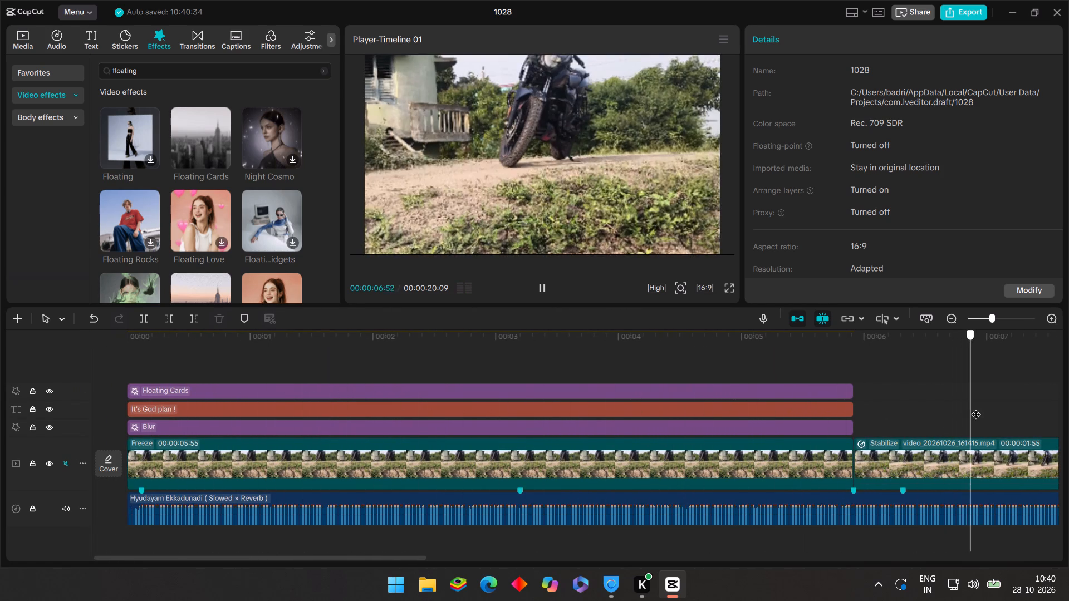
left_click_drag(976, 407, 831, 388)
left_click(538, 294)
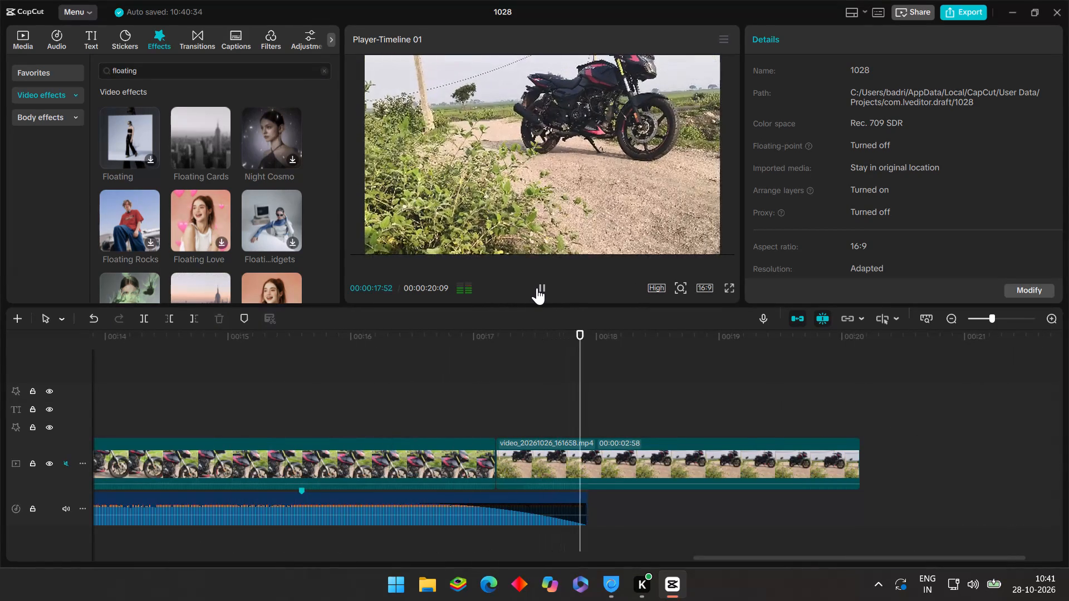
left_click(537, 288)
left_click(325, 410)
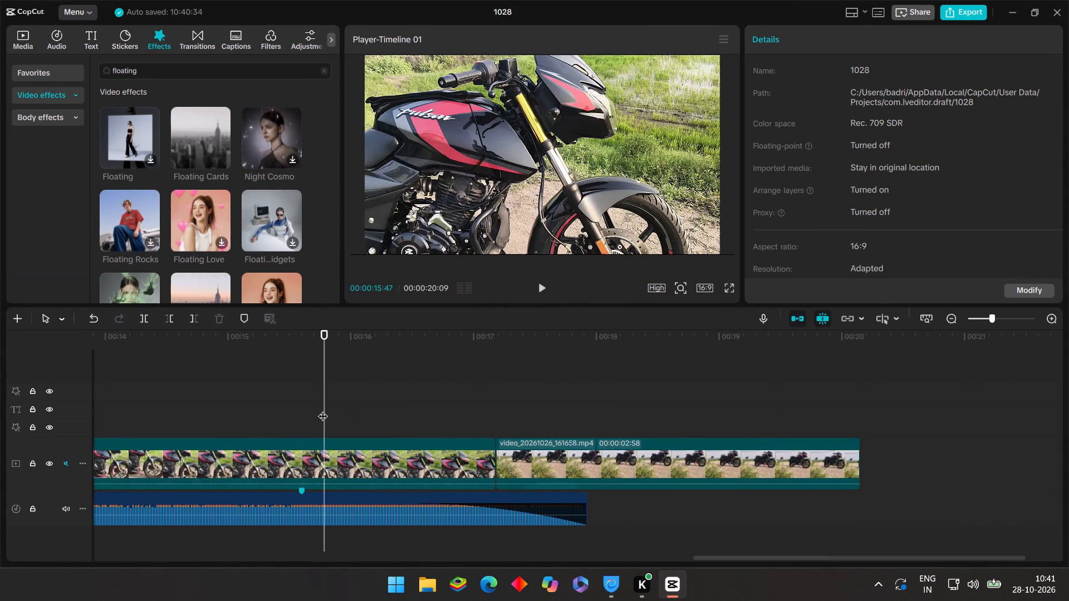
left_click_drag(322, 409, 0, 425)
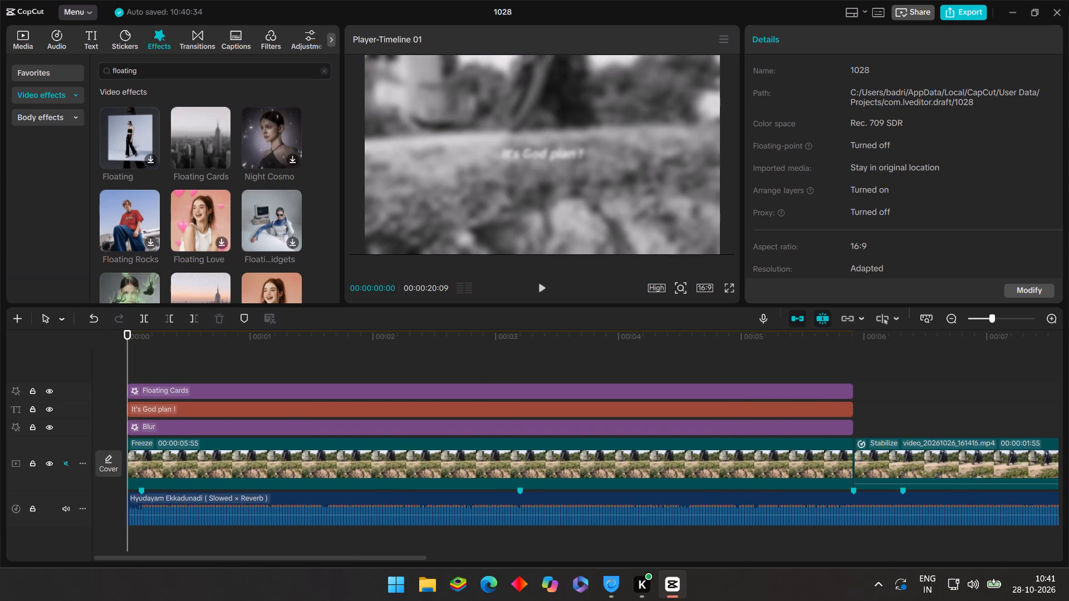
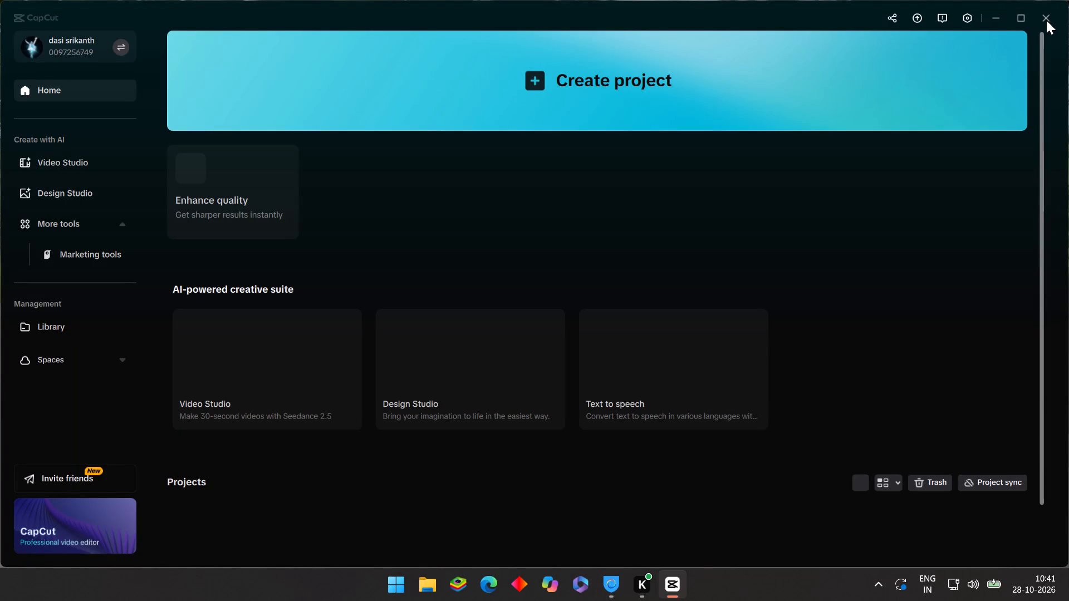
Close the CapCut home window to exit the video editor.
left_click(1046, 19)
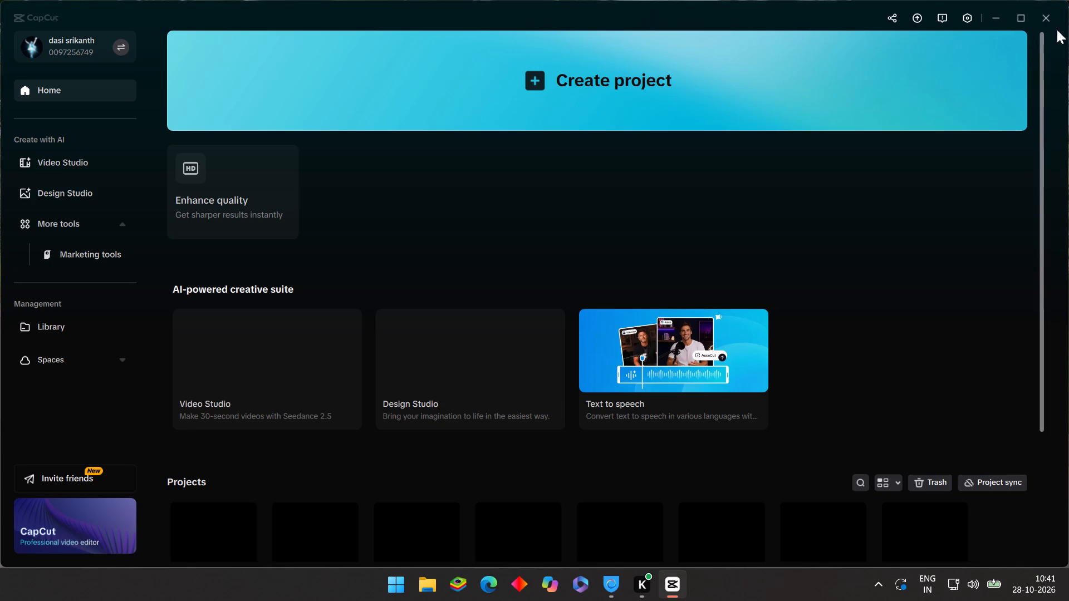
left_click(1045, 18)
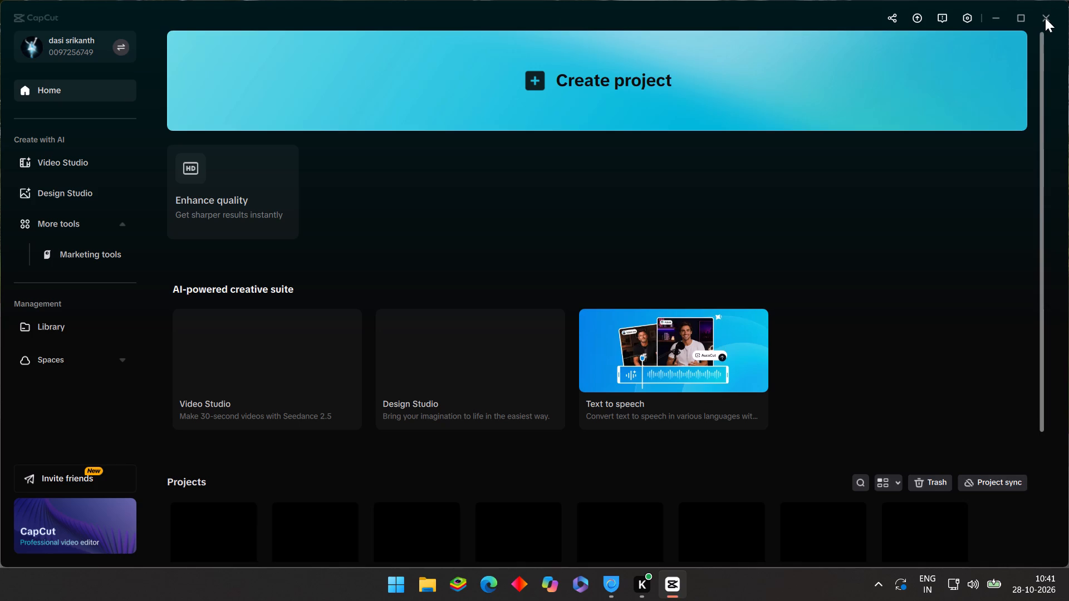